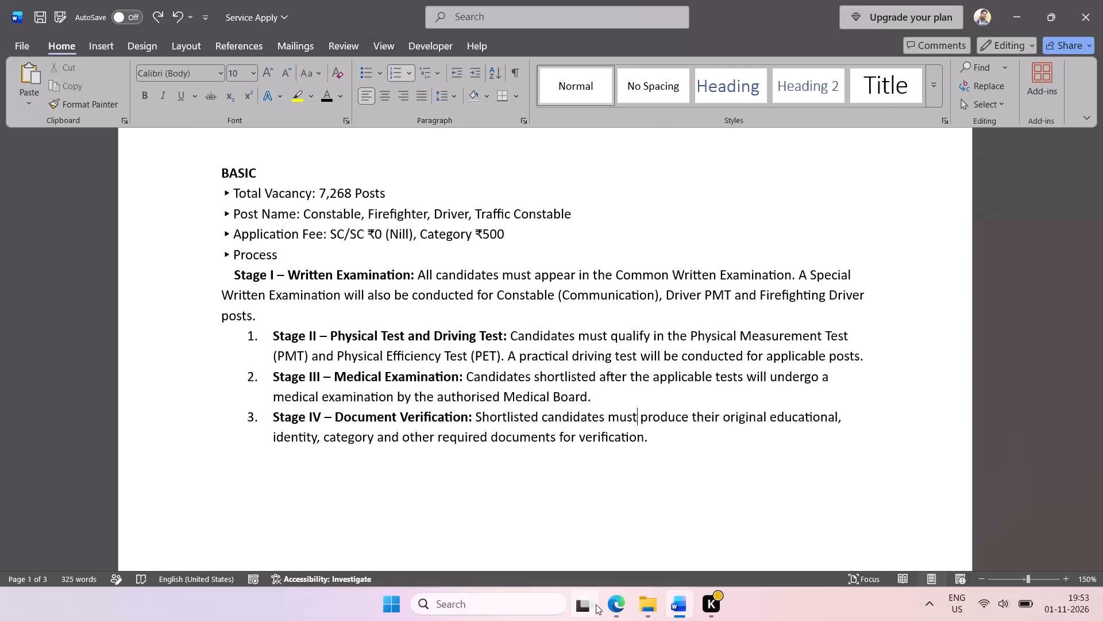
Review the document's recruitment details, BASIC section with its selection stages, and the post eligibility table.
left_click(617, 607)
left_click(681, 604)
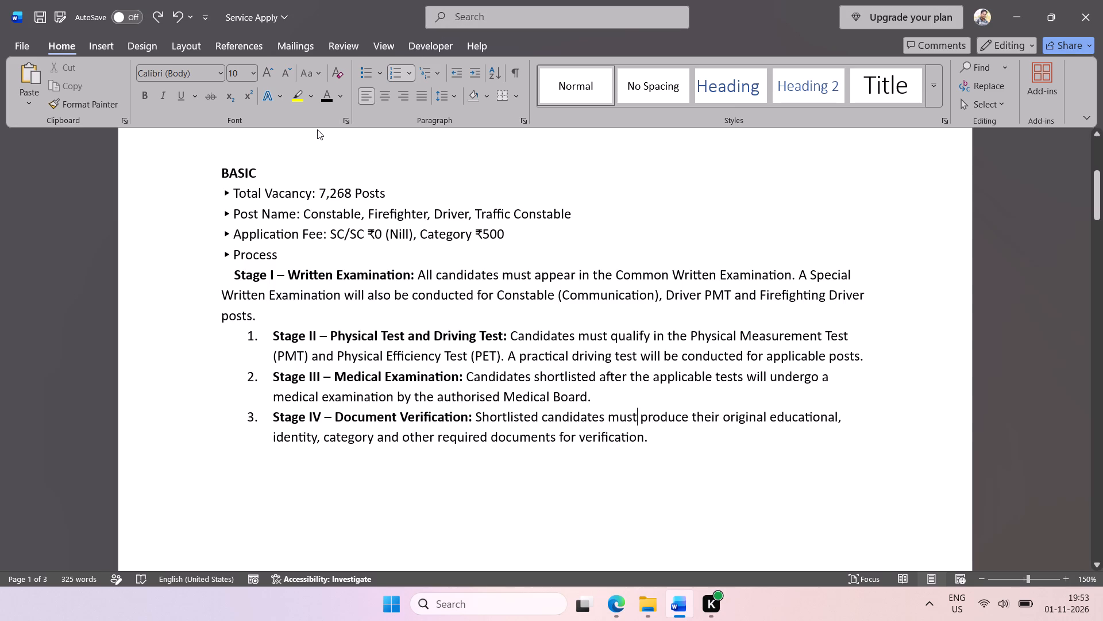
scroll(321, 133, "up", 2)
scroll(383, 234, "down", 1)
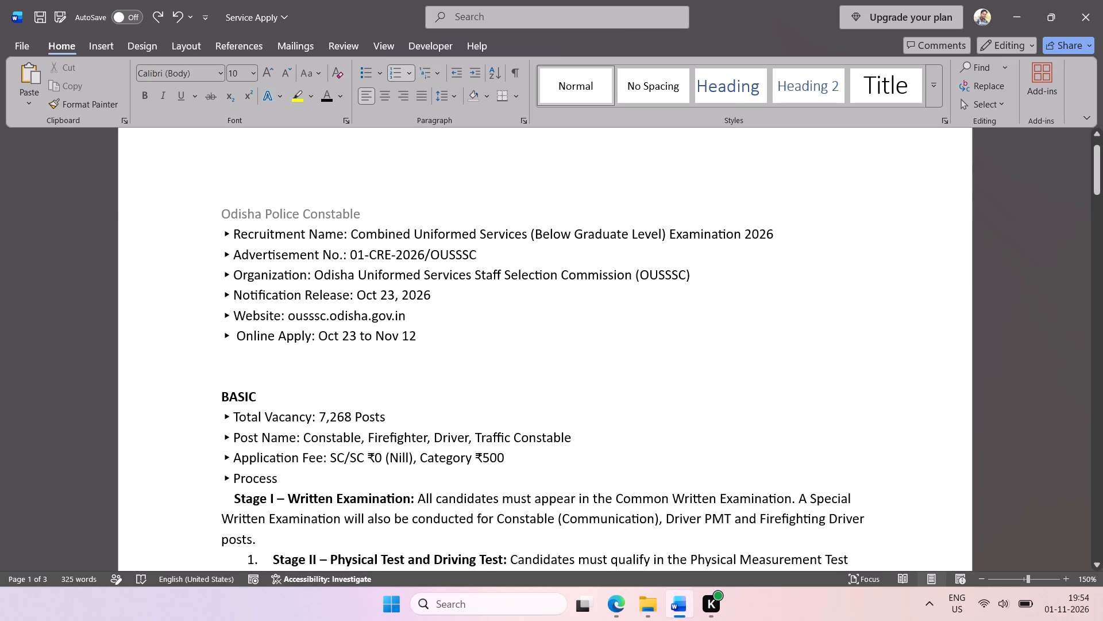
scroll(383, 234, "down", 2)
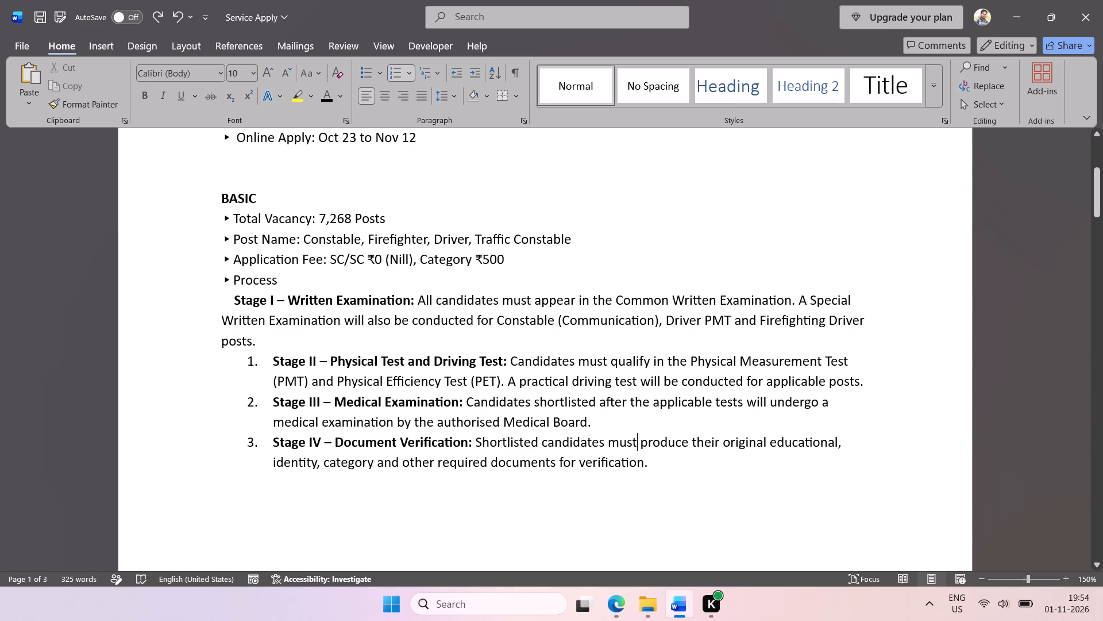
scroll(458, 340, "up", 2)
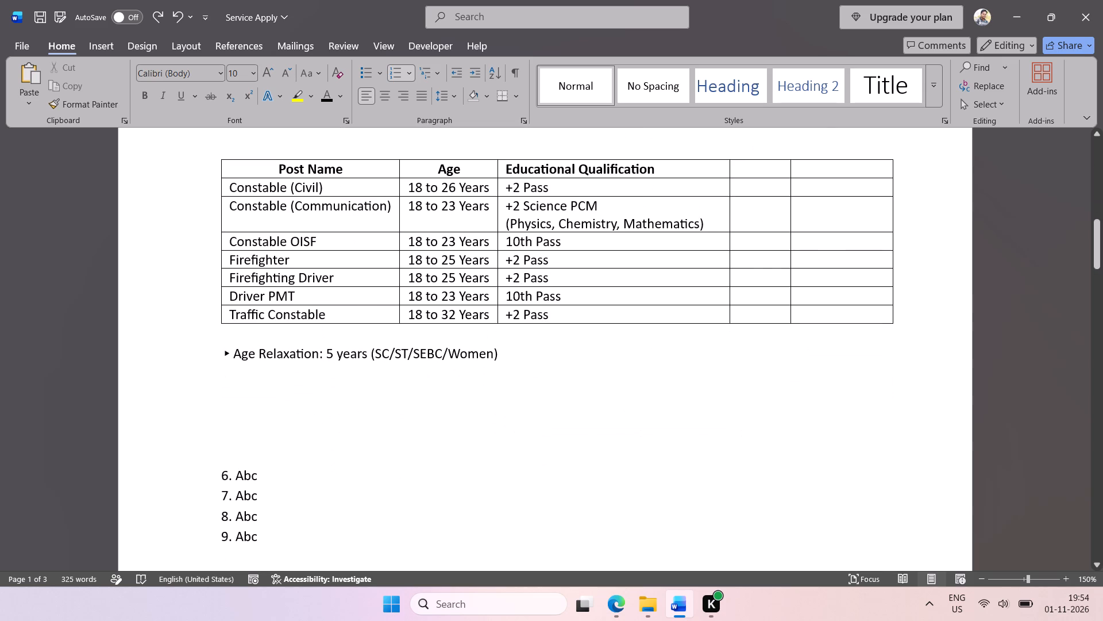
scroll(458, 340, "up", 1)
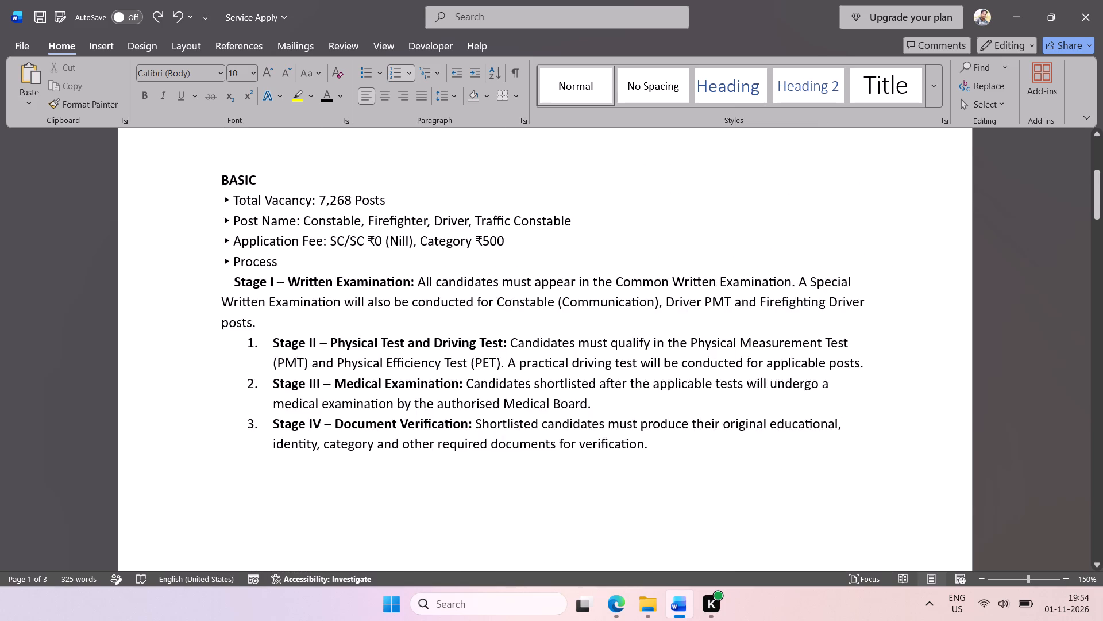
scroll(530, 384, "up", 1)
scroll(503, 356, "down", 1)
Replace the Stage I description with the list of posts copied from the Post Name line.
left_click(547, 241)
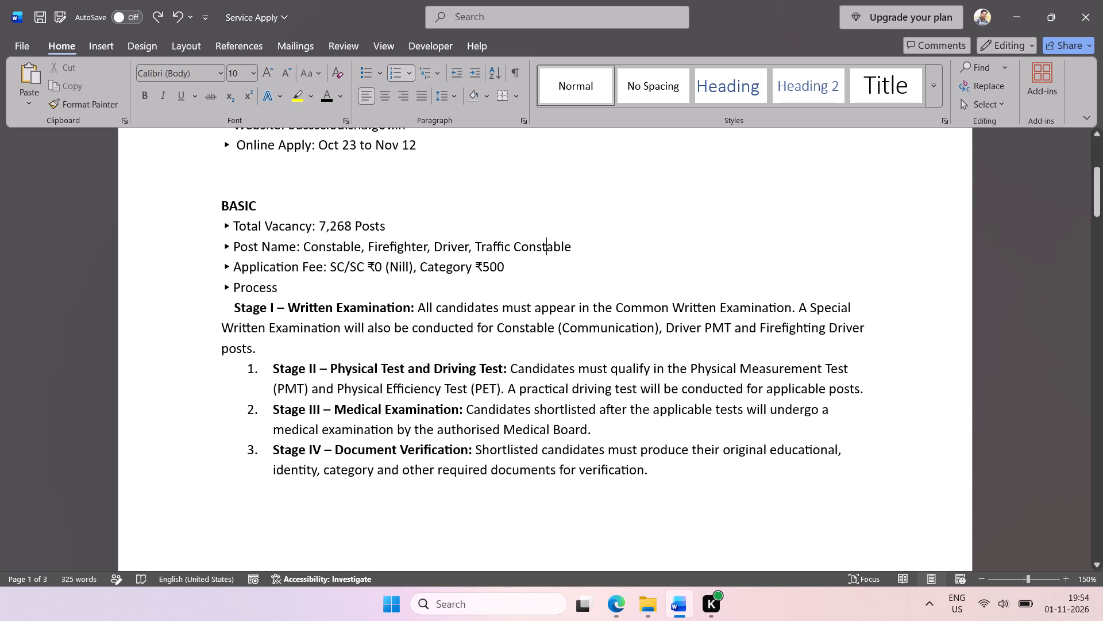
left_click_drag(583, 246, 330, 248)
key("ctrl+c")
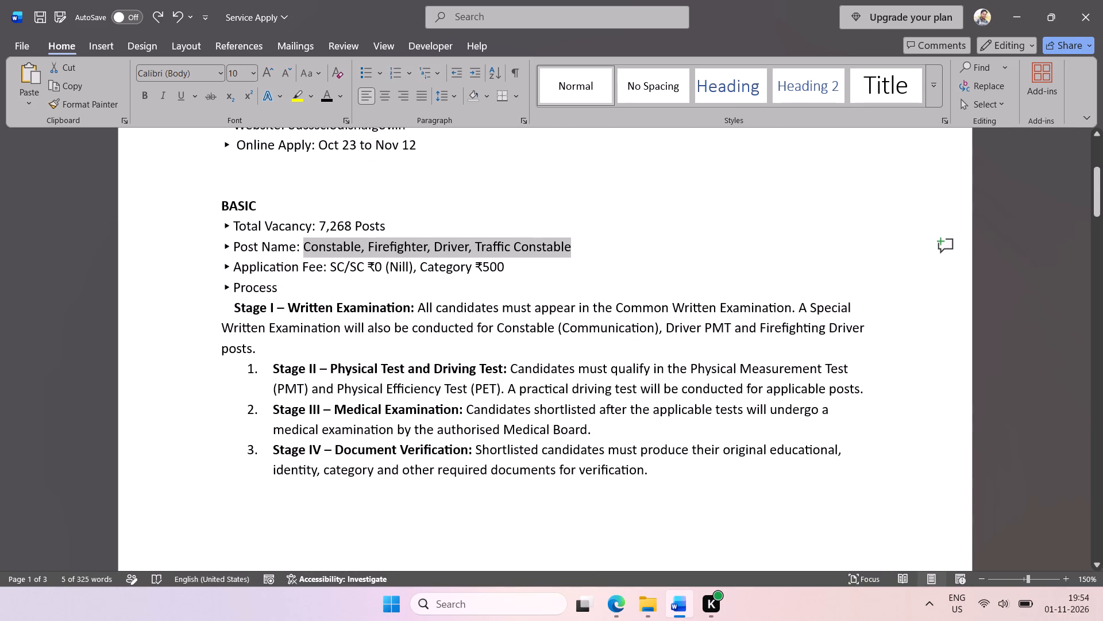
left_click_drag(302, 343, 418, 312)
key("ctrl+v")
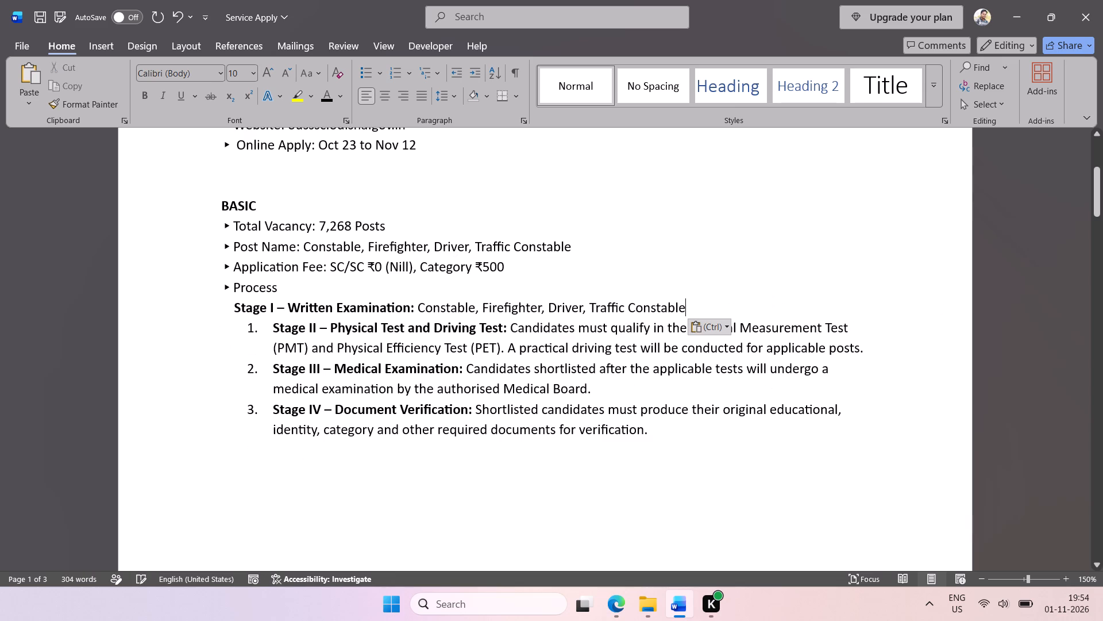
Remove the list numbering from the Stage II paragraph and indent it with four spaces to align with Stage I.
left_click_drag(271, 328, 244, 330)
left_click_drag(244, 330, 238, 330)
key("BackSpace")
key("BackSpace")
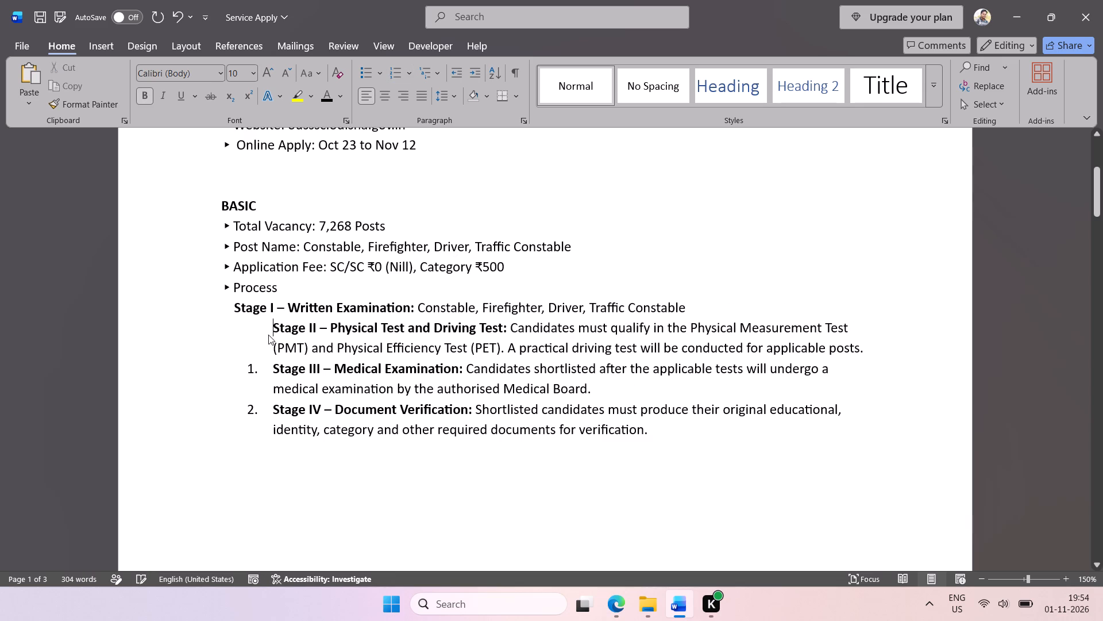
key("space")
key("space")
key("space")
key("space")
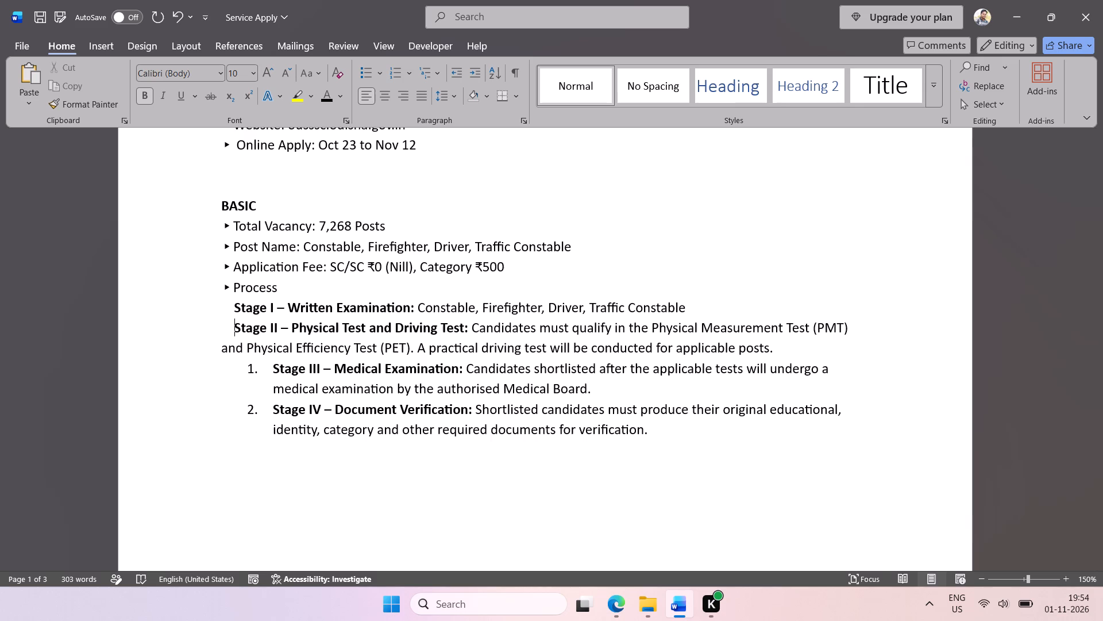
Replace the dashes after Stage I and Stage II with a period and a space.
left_click(286, 306)
key("BackSpace")
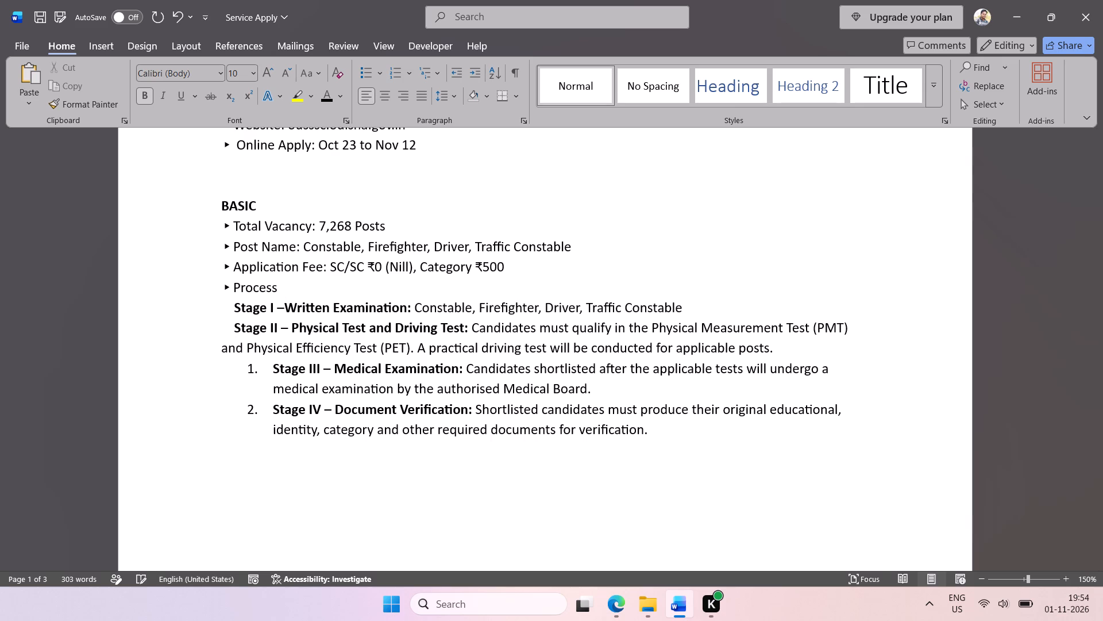
key("BackSpace")
key("BackSpace")
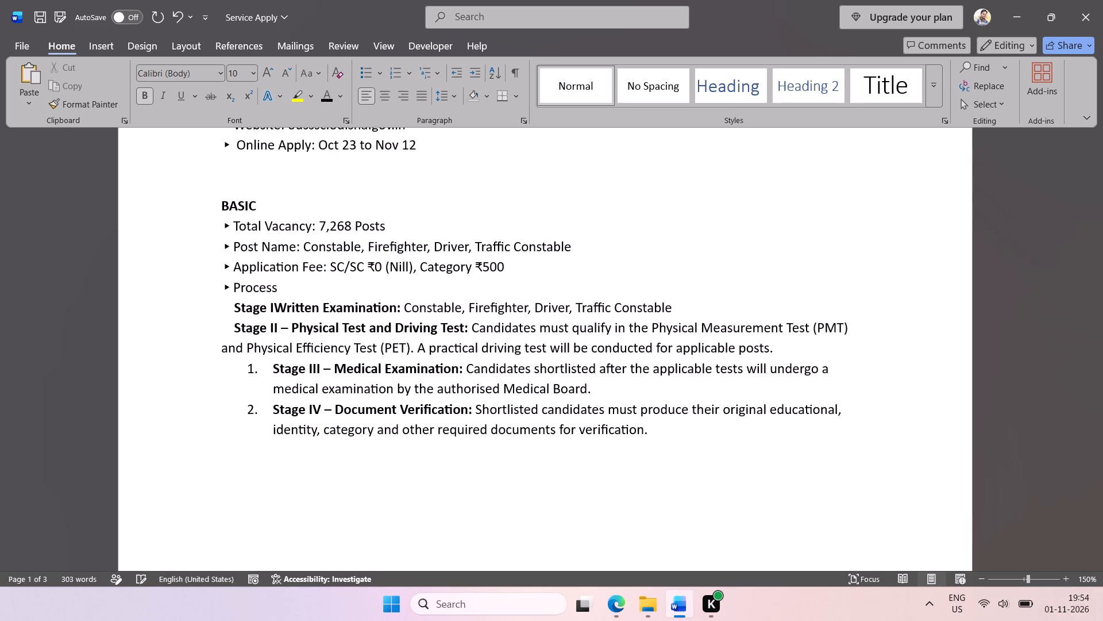
type(".")
key("space")
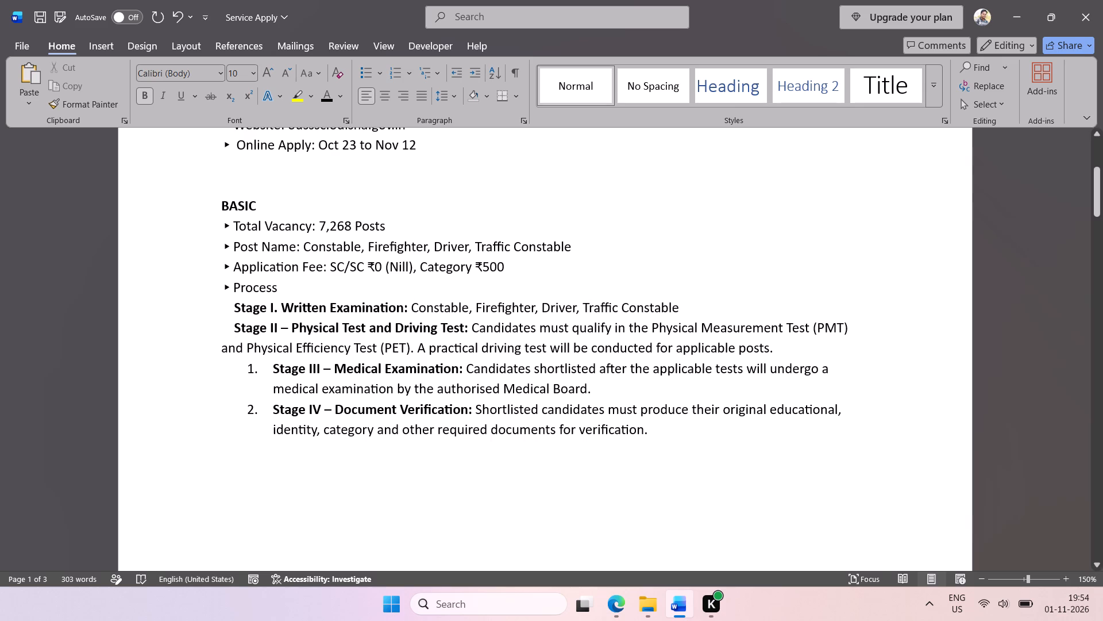
left_click(291, 326)
key("BackSpace")
key("BackSpace")
key("BackSpace")
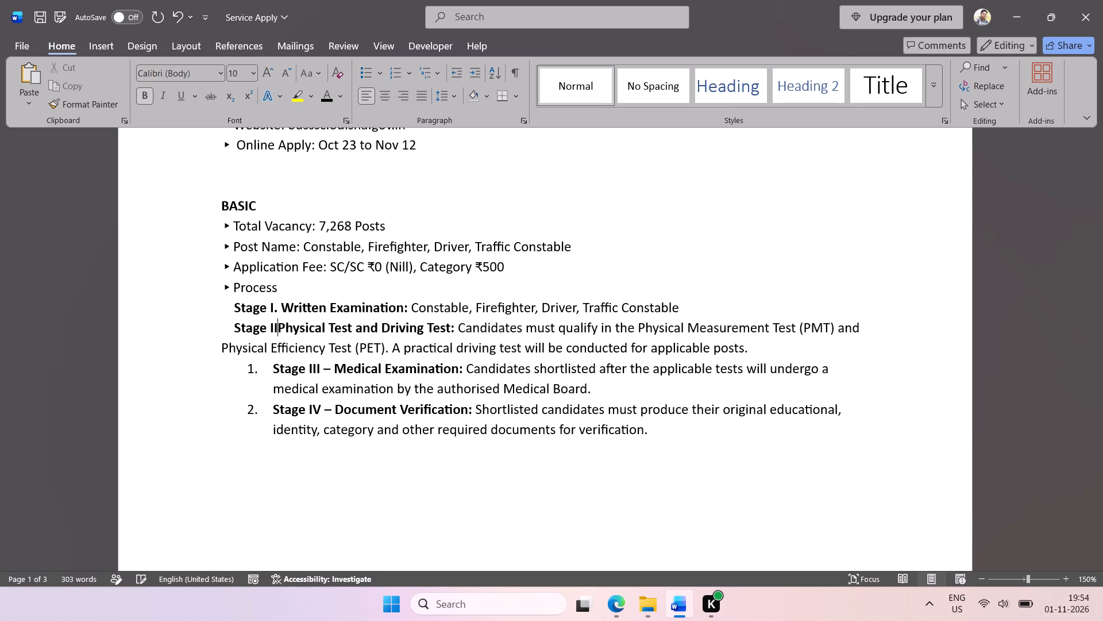
key("period")
key("space")
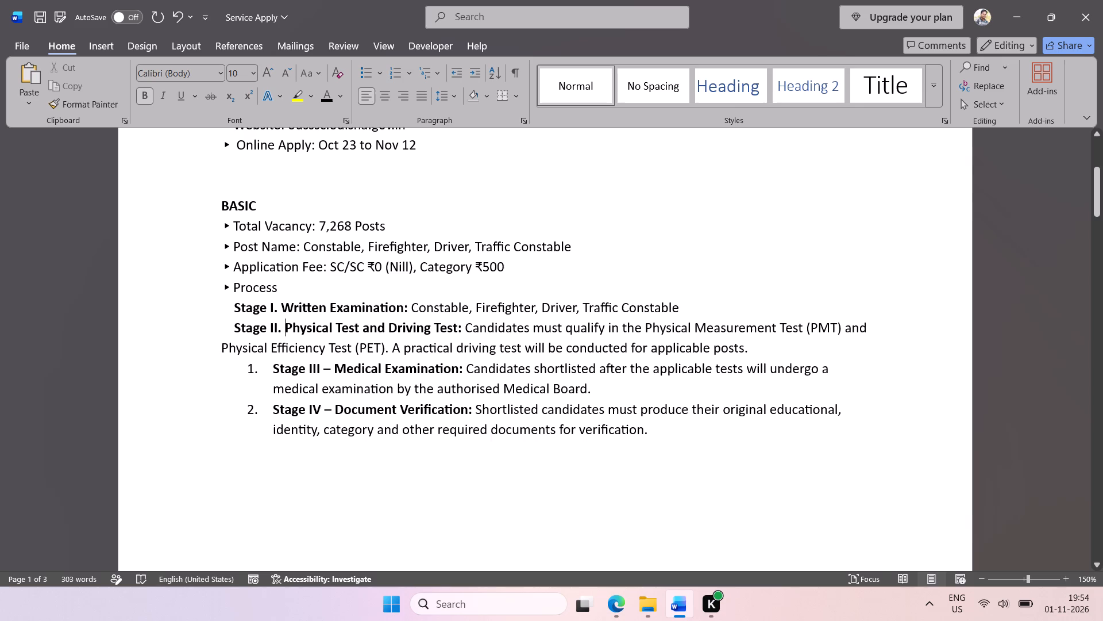
Shorten the Stage II description to "Physical Measurement Test (PMT) and Physical Efficiency Test (PET)".
left_click_drag(646, 324, 498, 326)
key("BackSpace")
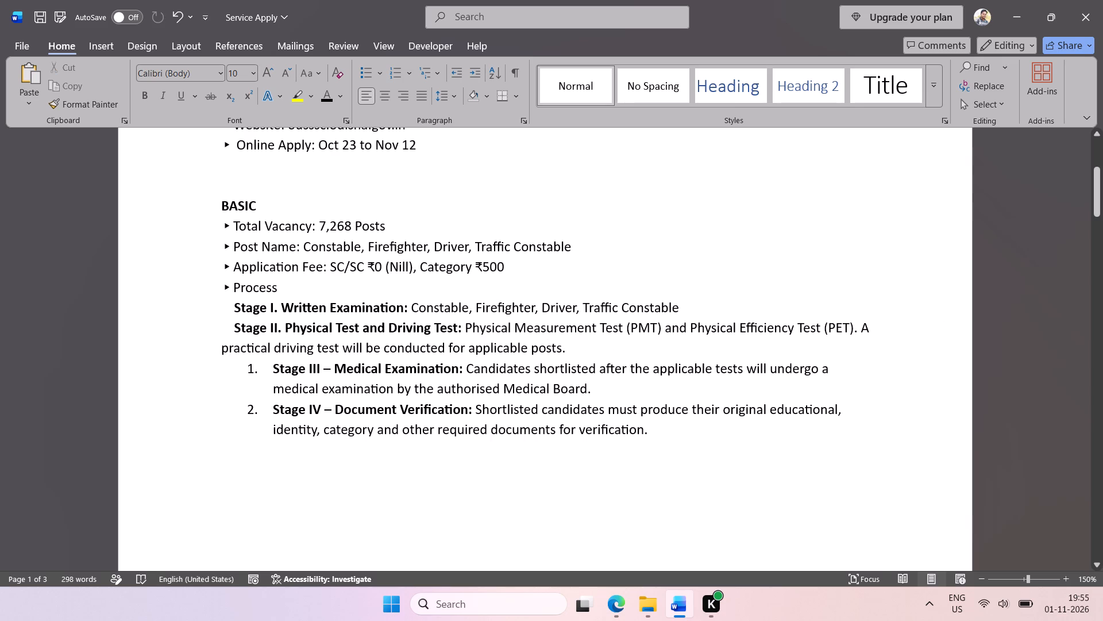
left_click_drag(568, 353, 827, 339)
left_click_drag(827, 339, 853, 332)
key("BackSpace")
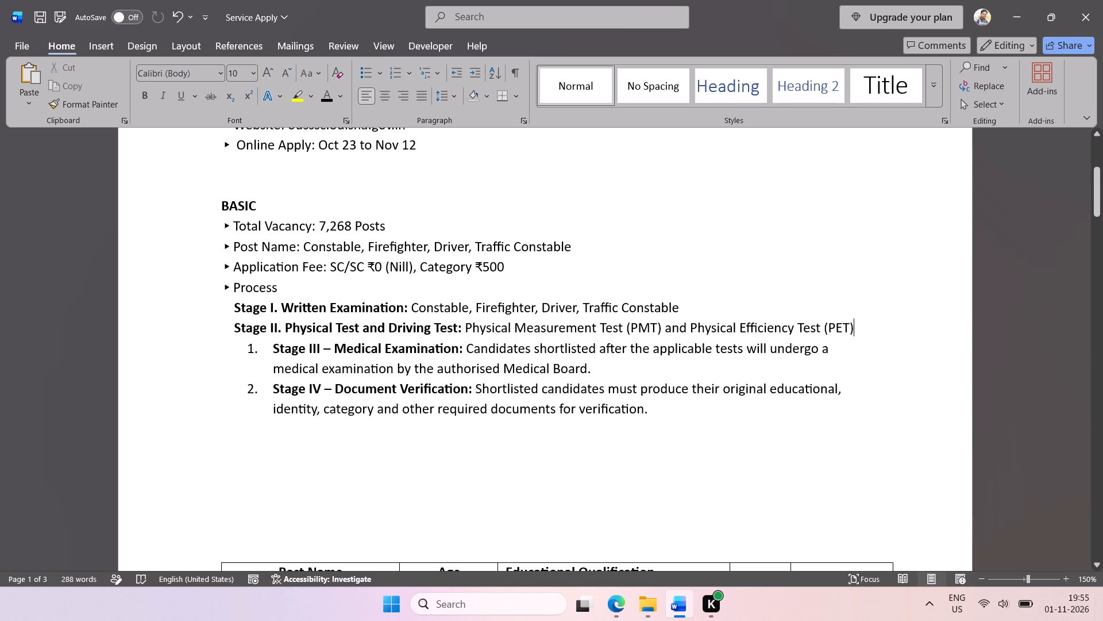
Remove the list numbering from the Stage III paragraph and indent it with four spaces to align with Stage II.
left_click_drag(273, 352, 187, 349)
key("BackSpace")
key("BackSpace")
key("space")
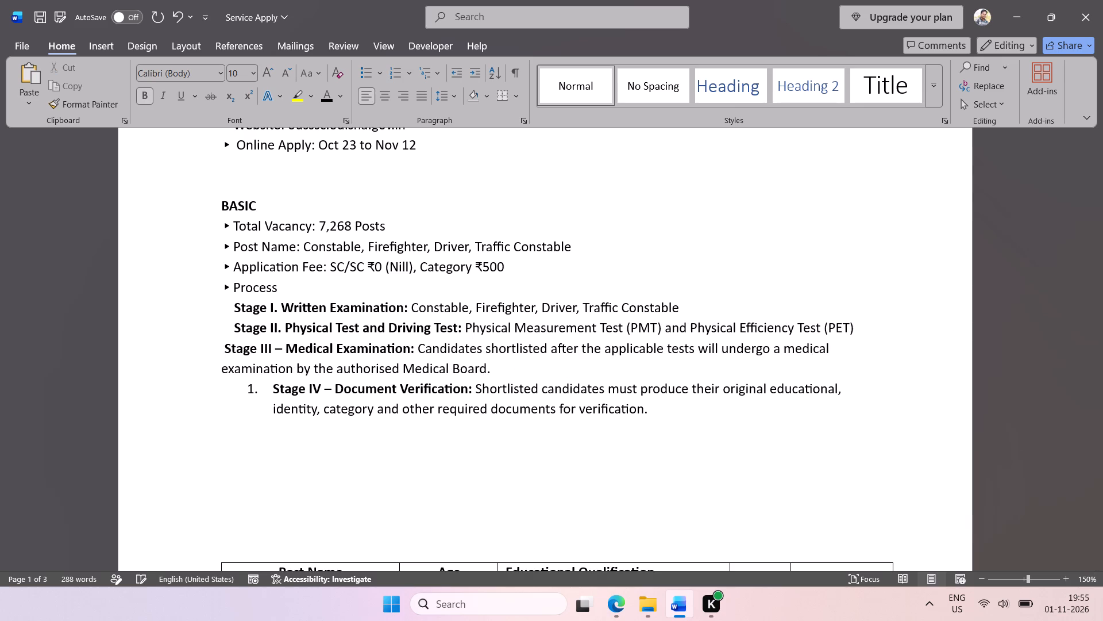
key("space")
key("space")
key("space")
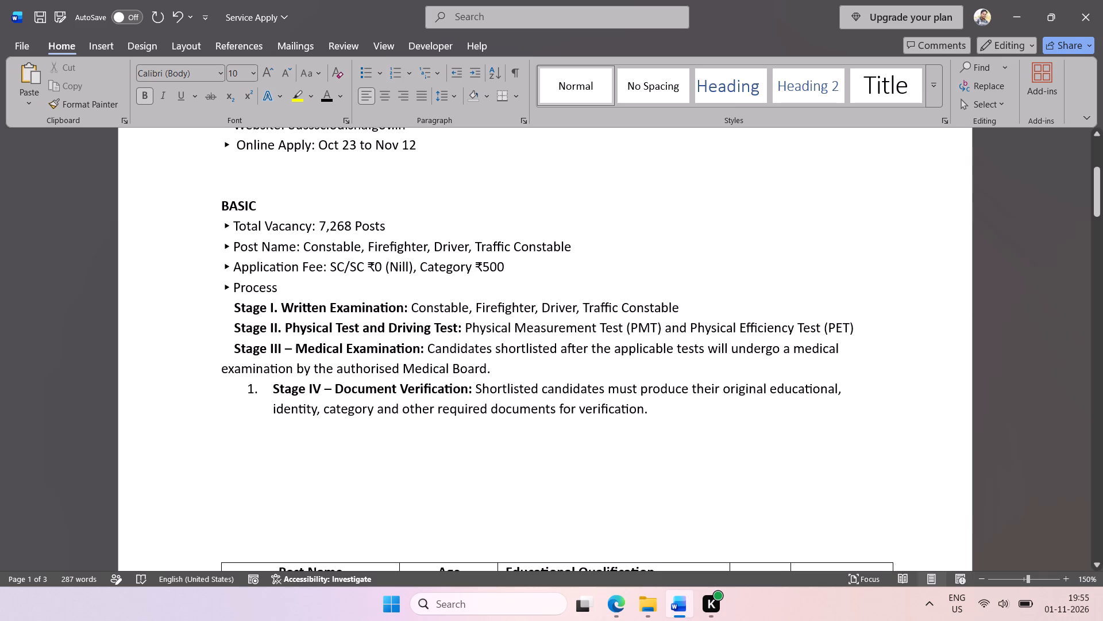
Delete the description and colon after "Medical Examination" in the Stage III line.
left_click_drag(494, 369, 438, 345)
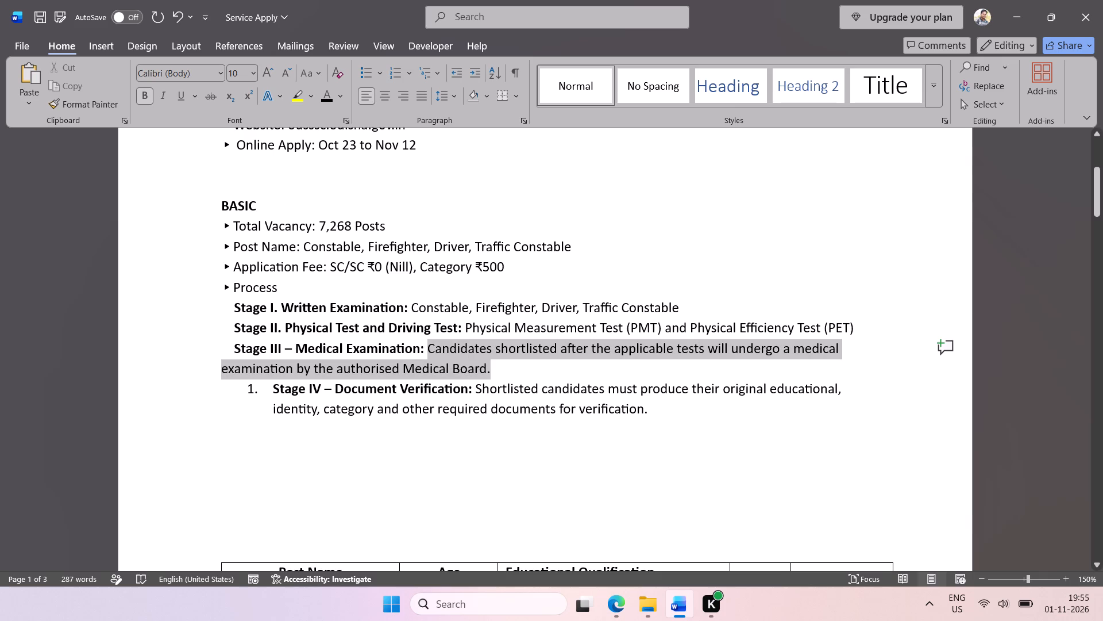
left_click_drag(438, 345, 437, 345)
key("BackSpace")
key("BackSpace")
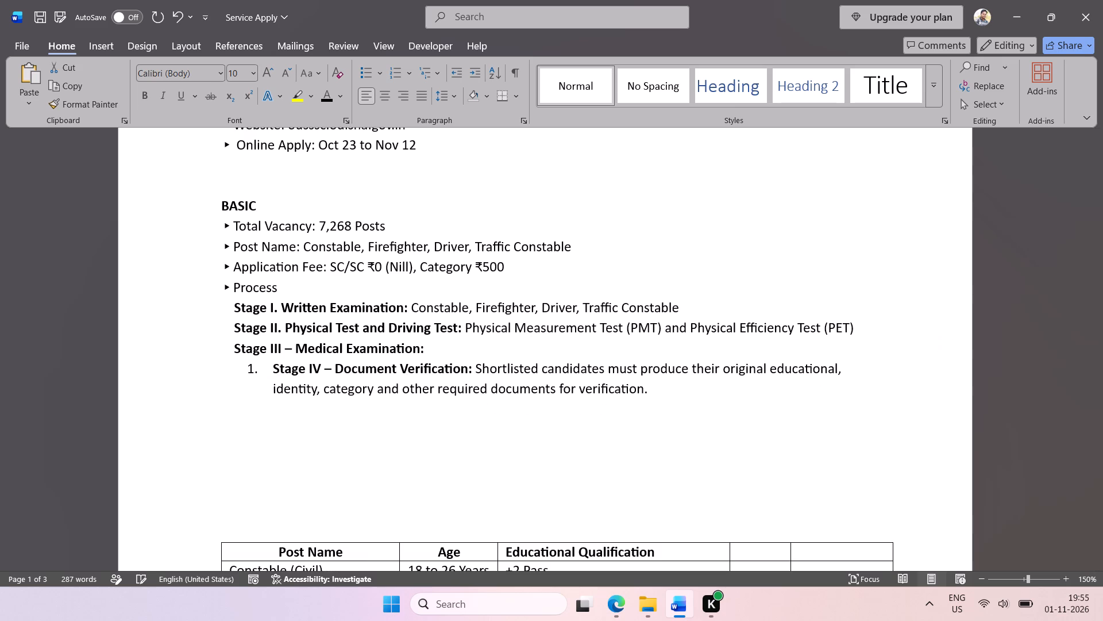
key("BackSpace")
Remove the list numbering from the Stage IV paragraph and indent it with four spaces to align with Stage III.
left_click(272, 369)
key("BackSpace")
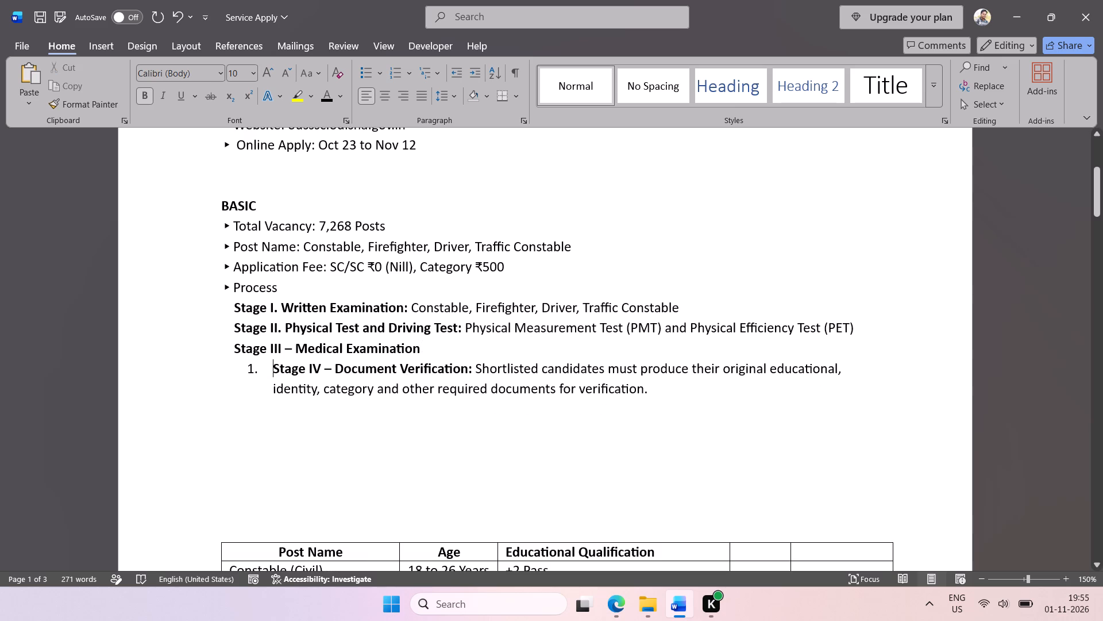
key("BackSpace")
key("space")
key("space")
key("space")
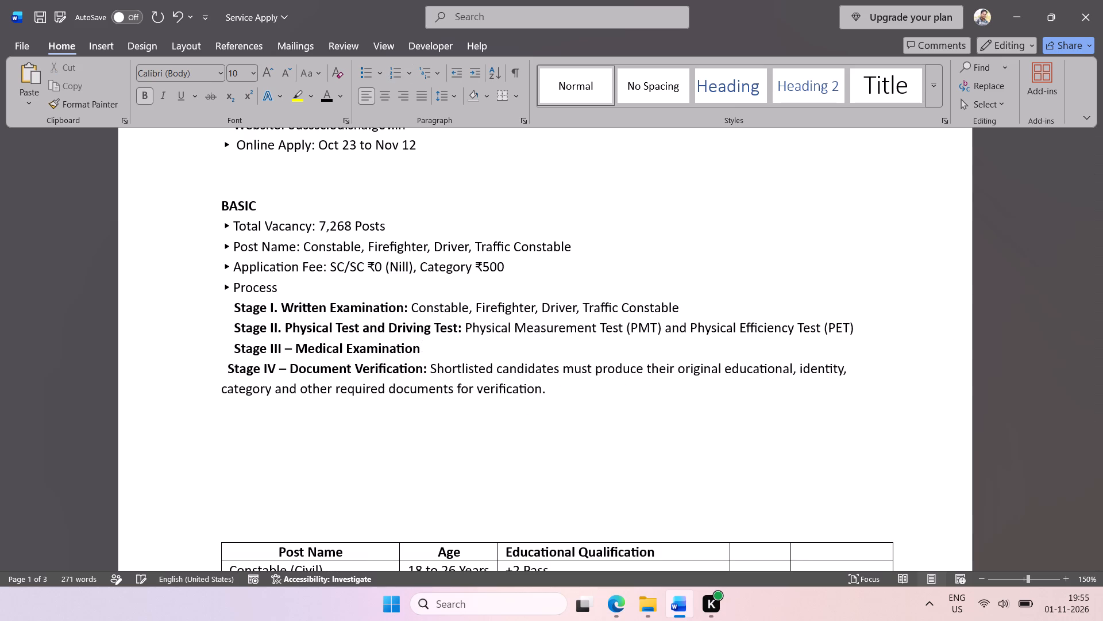
key("space")
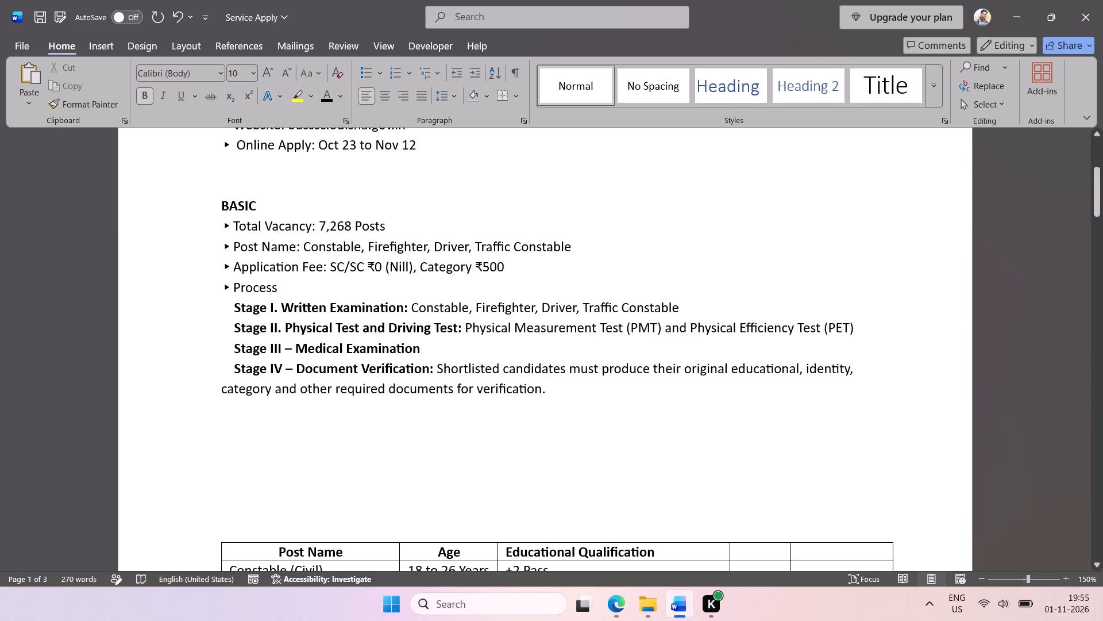
Delete the description and colon after "Document Verification" in the Stage IV line.
left_click_drag(579, 405, 462, 363)
key("BackSpace")
key("BackSpace")
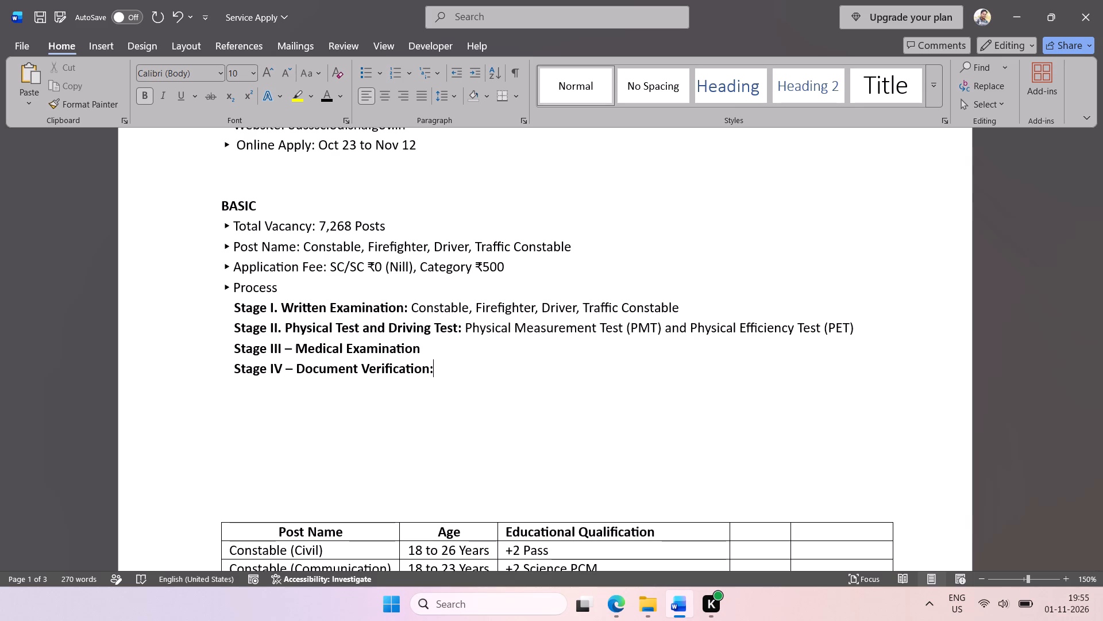
key("BackSpace")
Remove bold formatting from all lines below the BASIC heading, from Total Vacancy through Stage IV, and save the document.
left_click_drag(445, 378, 182, 229)
key("ctrl+b")
key("ctrl+b")
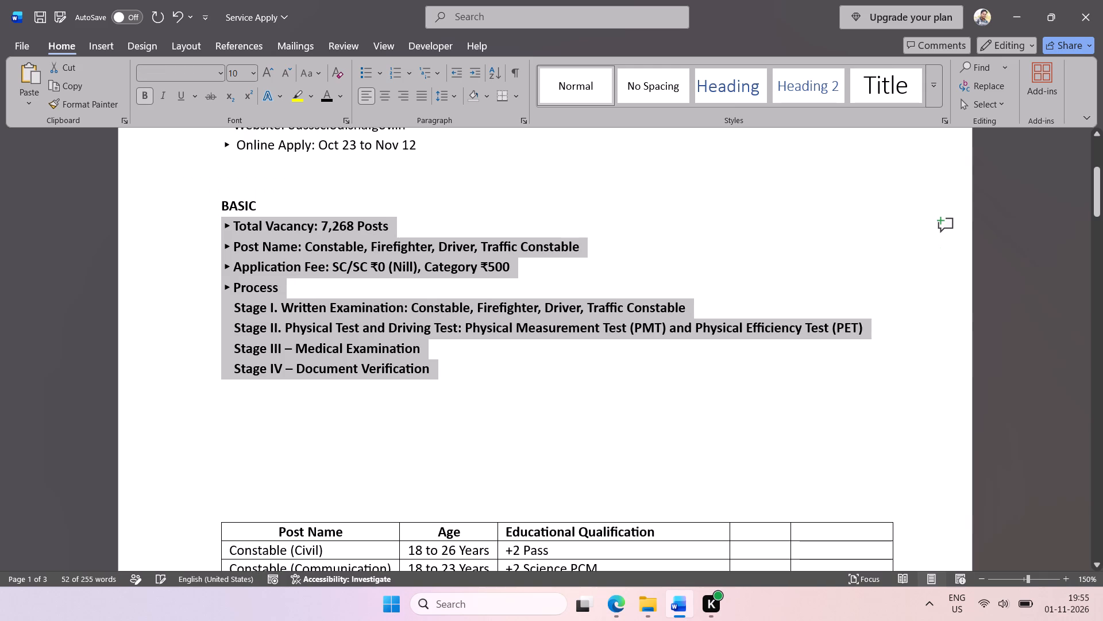
left_click(445, 363)
key("ctrl+s")
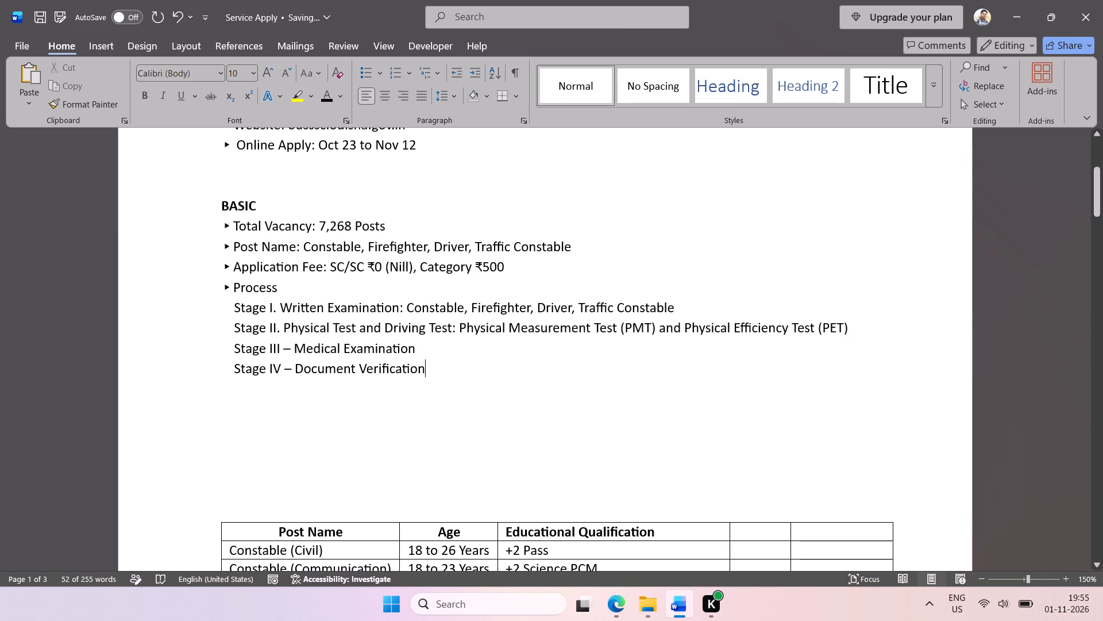
Copy the word "Selection" from the Selection Process heading on the Edge web page and paste it as text only before "Process" in Word.
left_click(617, 606)
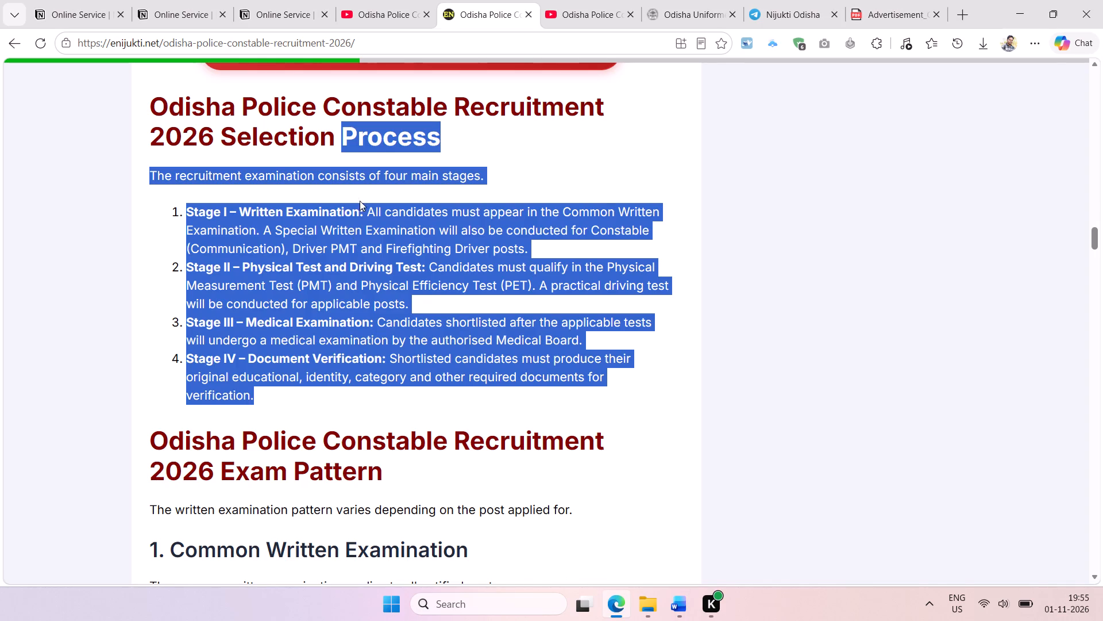
left_click(357, 194)
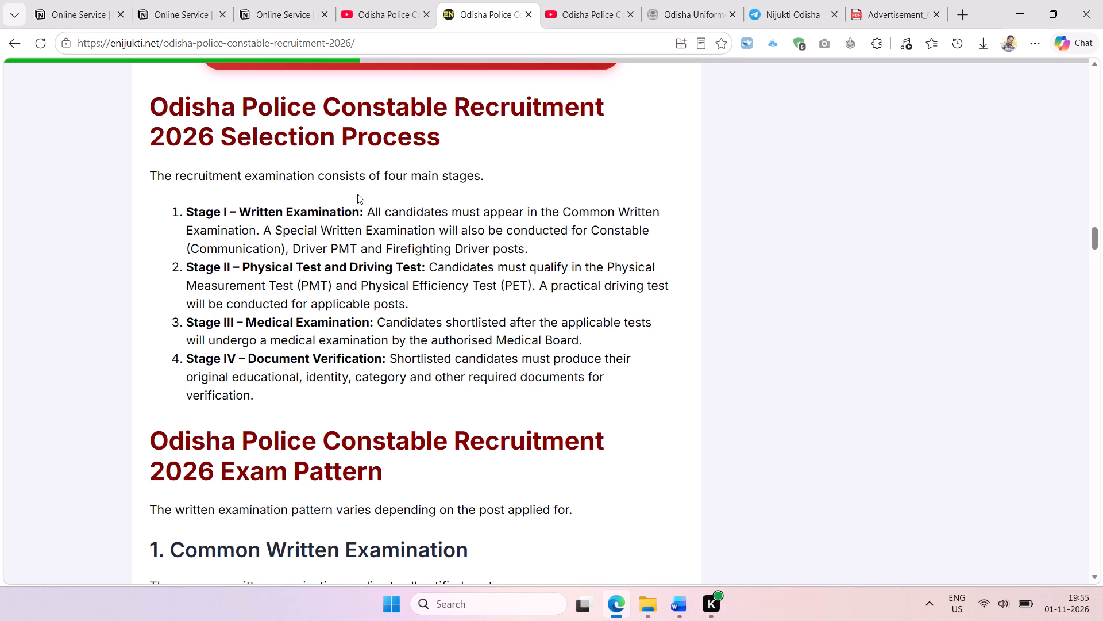
double_click(307, 143)
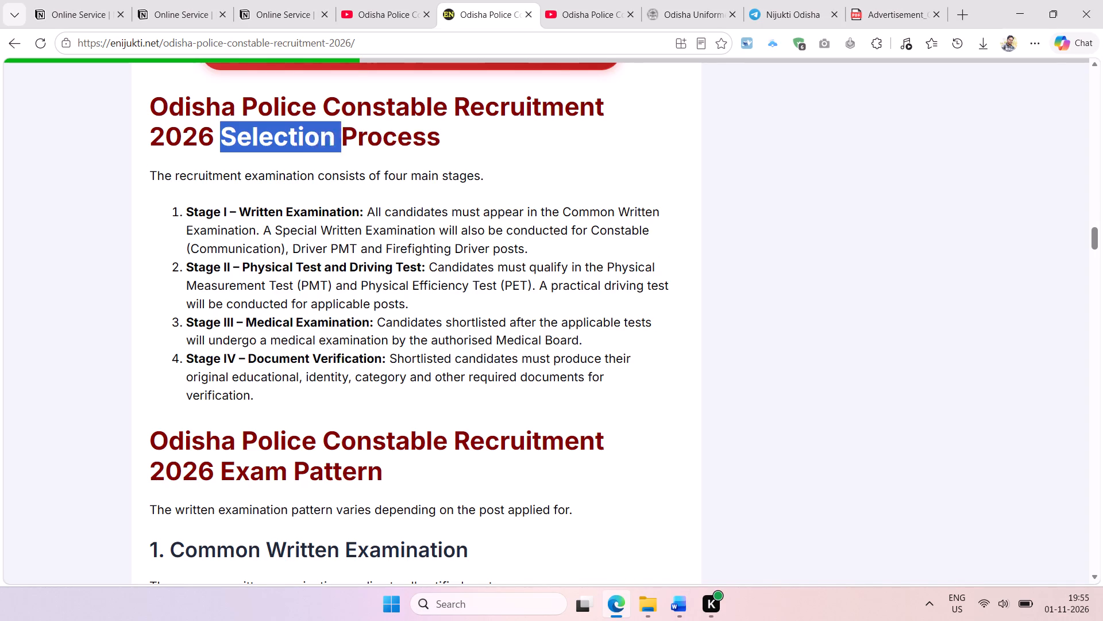
key("ctrl+c")
left_click(677, 607)
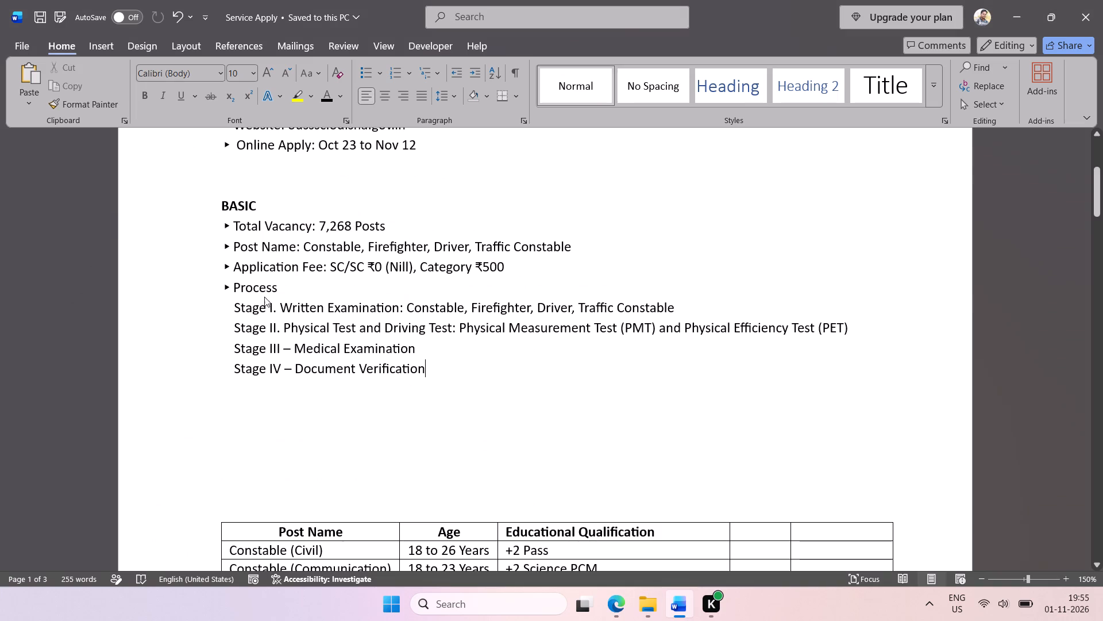
left_click(235, 290)
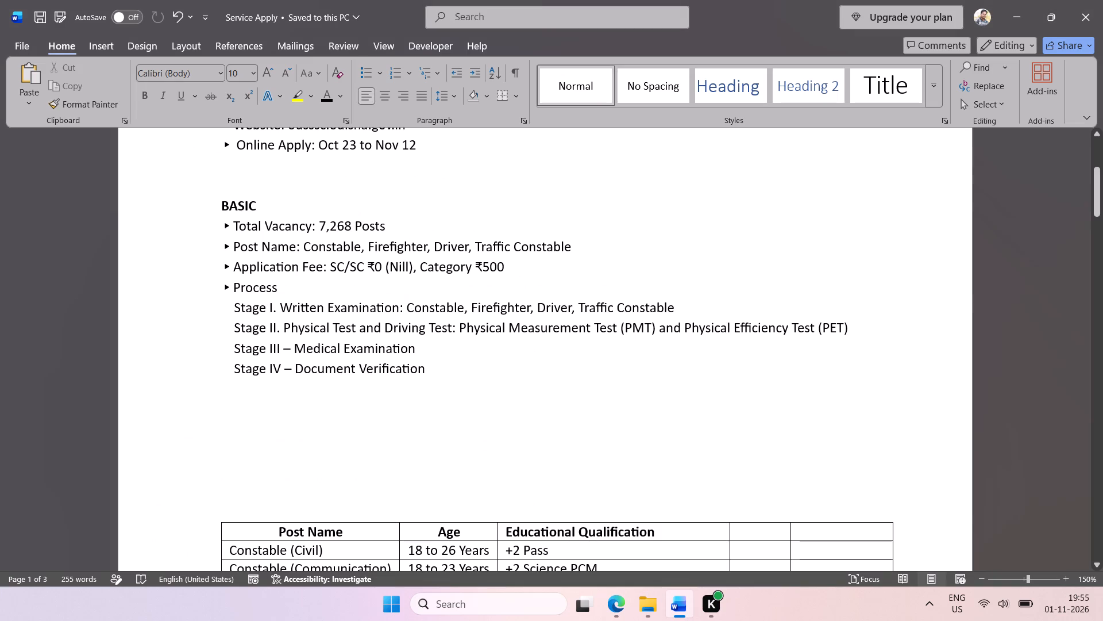
key("space")
left_click(233, 285)
right_click(233, 285)
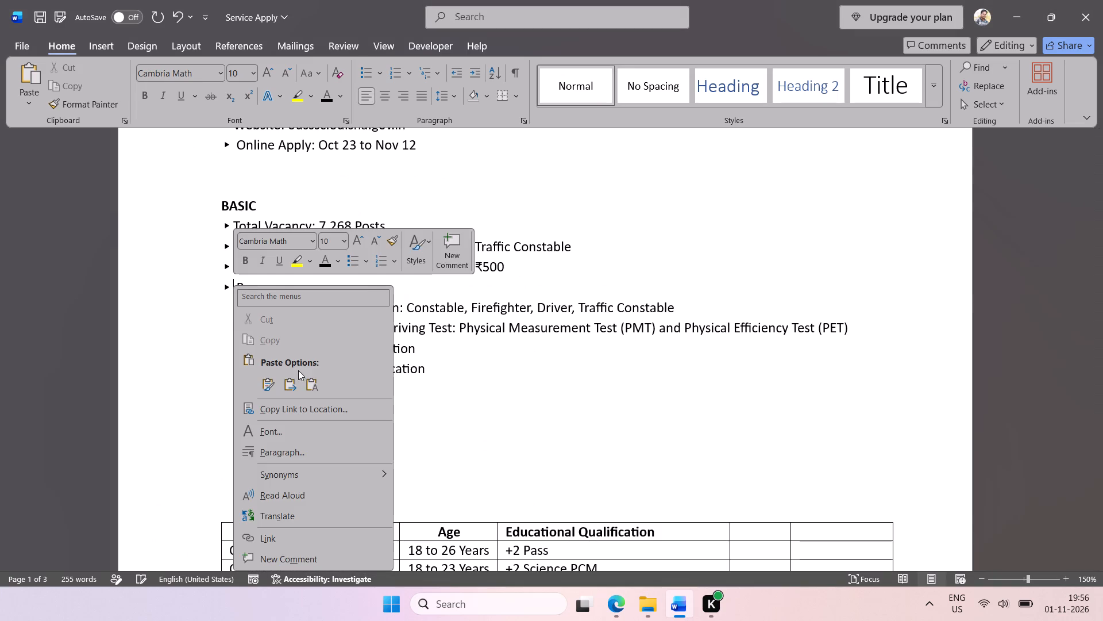
left_click(315, 391)
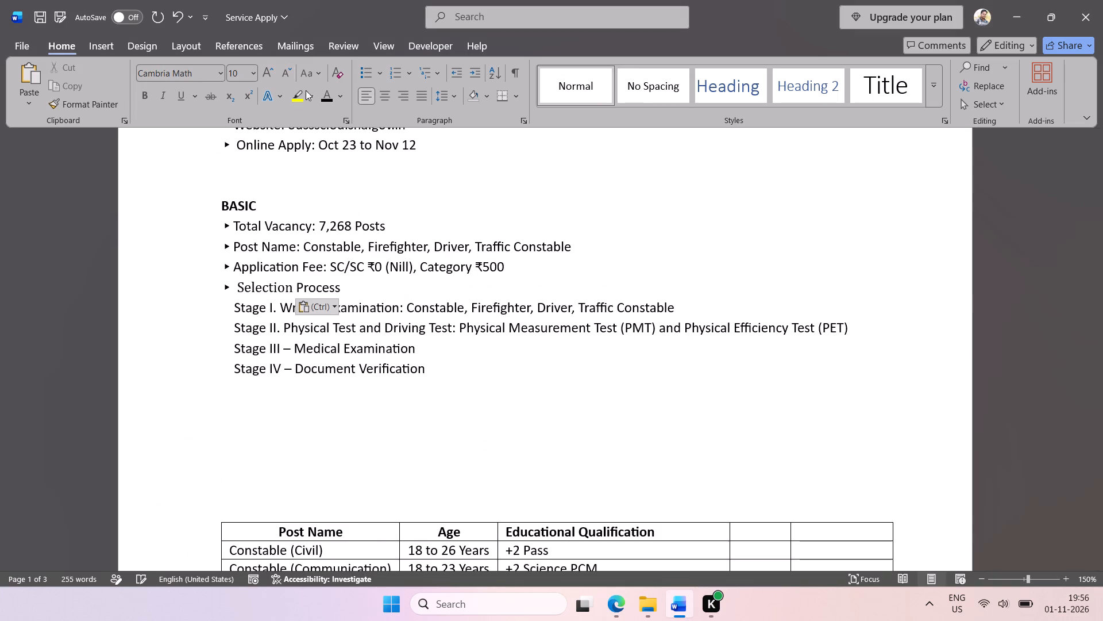
Set the font of the entire document to Calibri (Body).
key("ctrl+a")
left_click(224, 72)
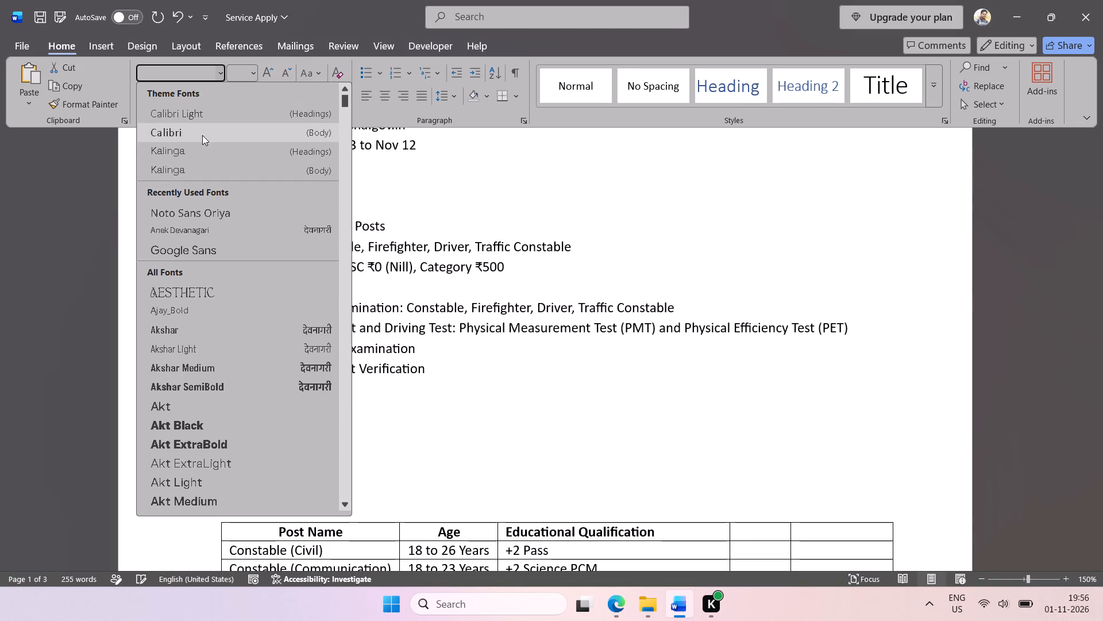
left_click(202, 135)
left_click(295, 294)
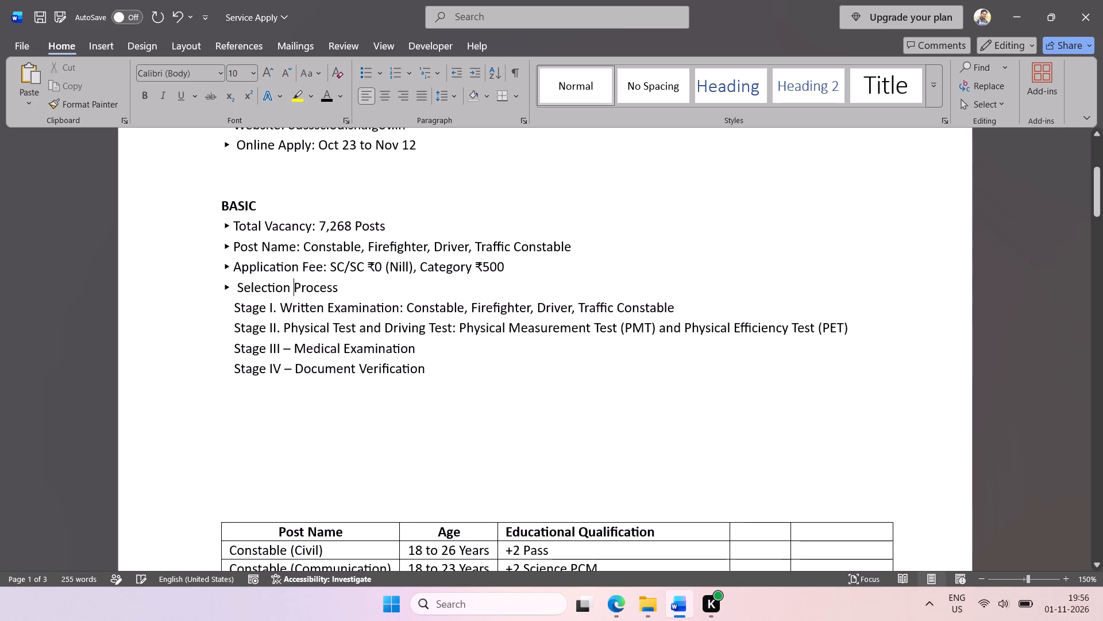
Delete the extra space before "Selection Process" in the BASIC section and save the document.
left_click(237, 286)
key("BackSpace")
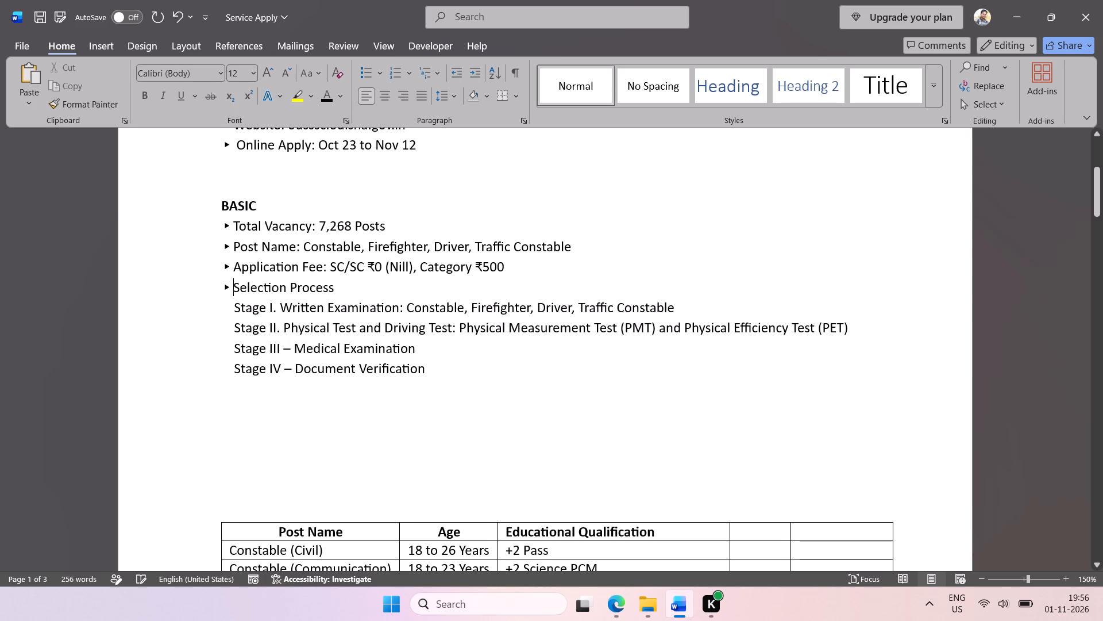
left_click(460, 389)
key("ctrl+s")
Move the Selection Process block, including Stages I to IV, from the BASIC section to the blank area below the Age Relaxation line.
left_click_drag(426, 373, 412, 363)
left_click_drag(412, 363, 211, 284)
key("ctrl+x")
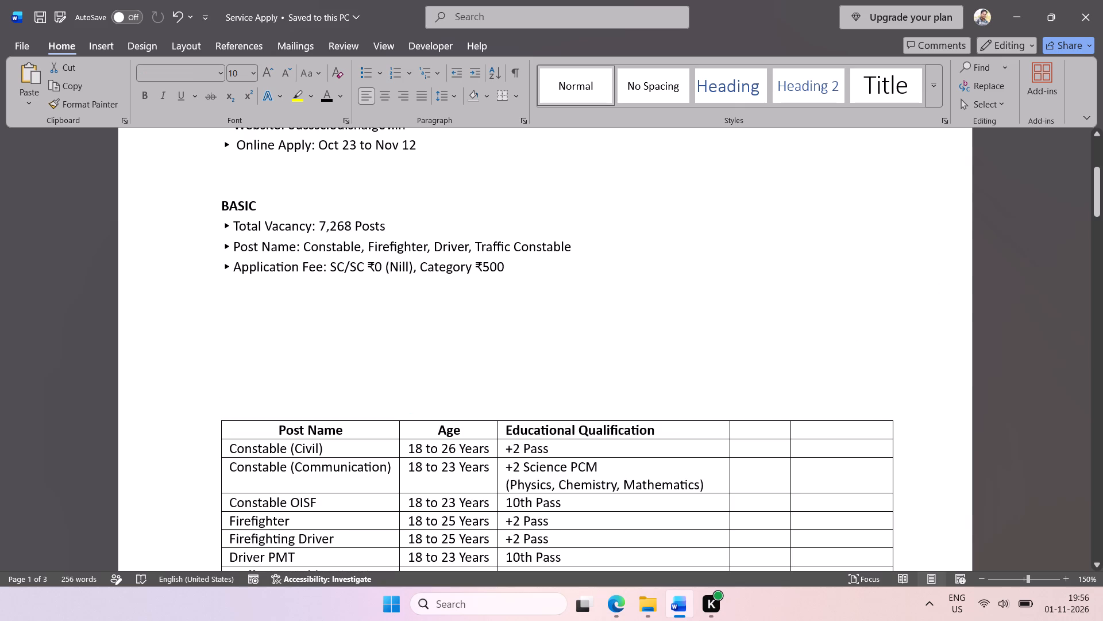
scroll(426, 440, "down", 3)
scroll(298, 258, "up", 5)
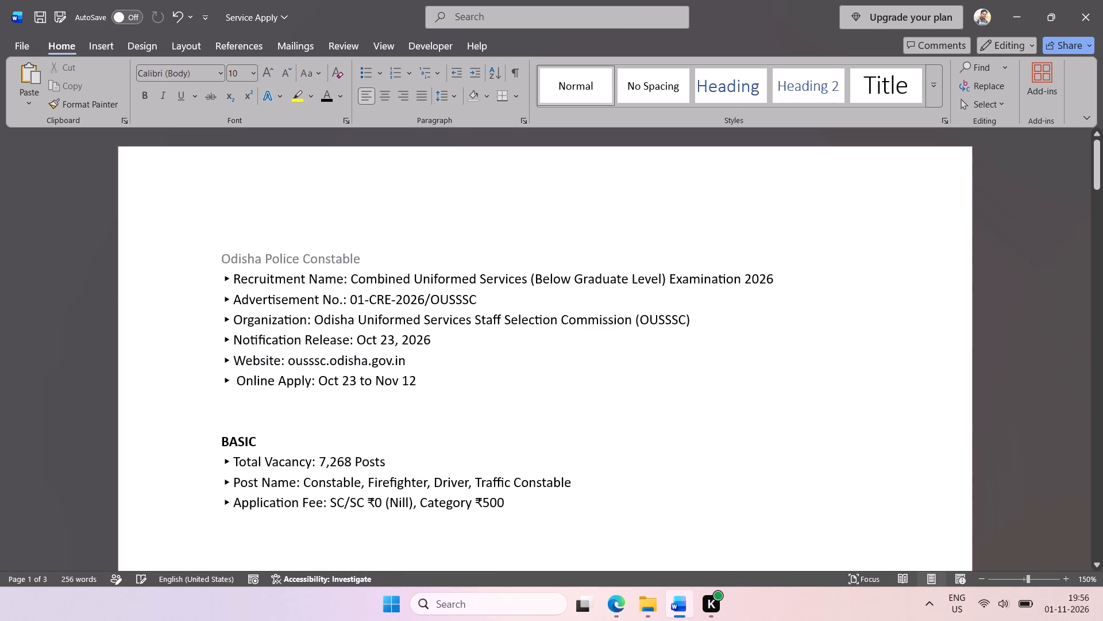
scroll(348, 301, "down", 3)
left_click(290, 287)
left_click(254, 259)
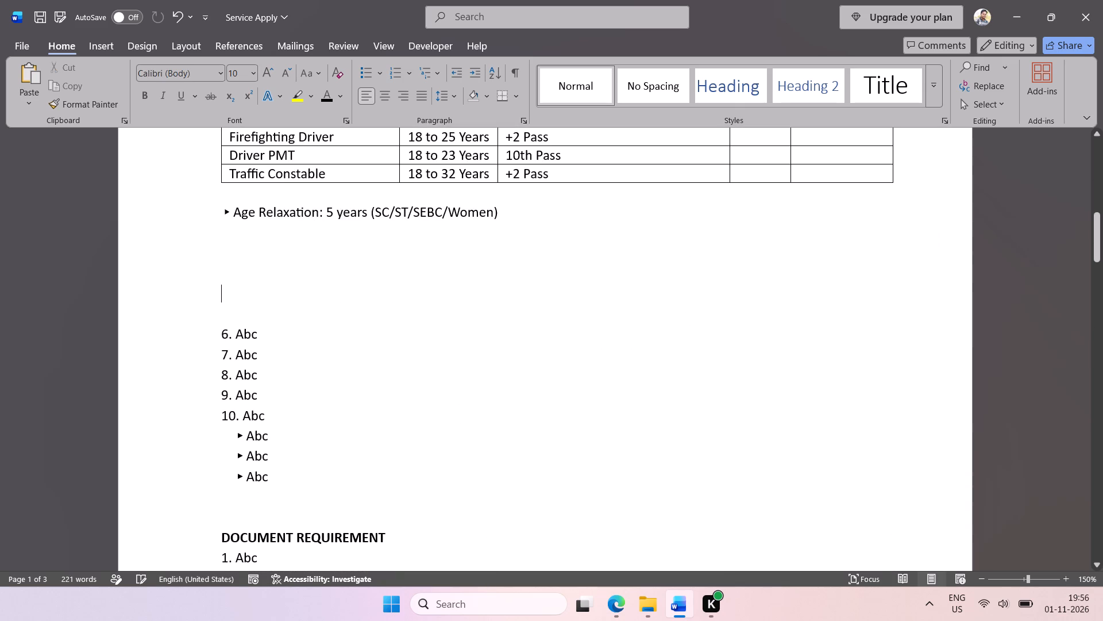
left_click(245, 295)
key("ctrl+v")
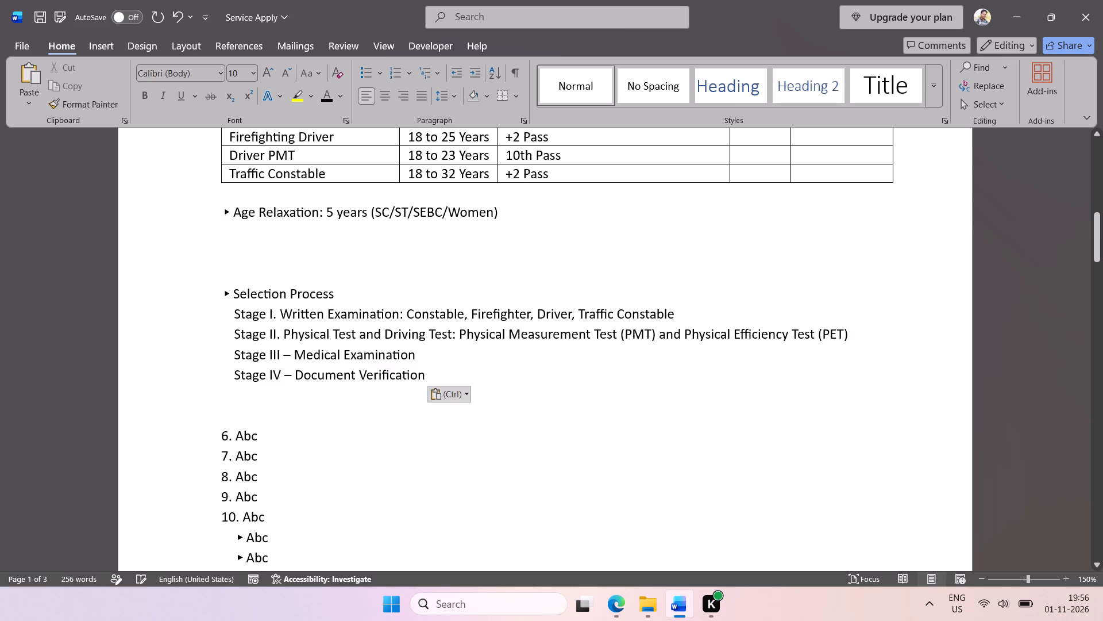
Switch to the recruitment page in Edge and copy the Common Written Examination section, from its heading through the Negative Marking row.
scroll(356, 305, "down", 1)
left_click(617, 604)
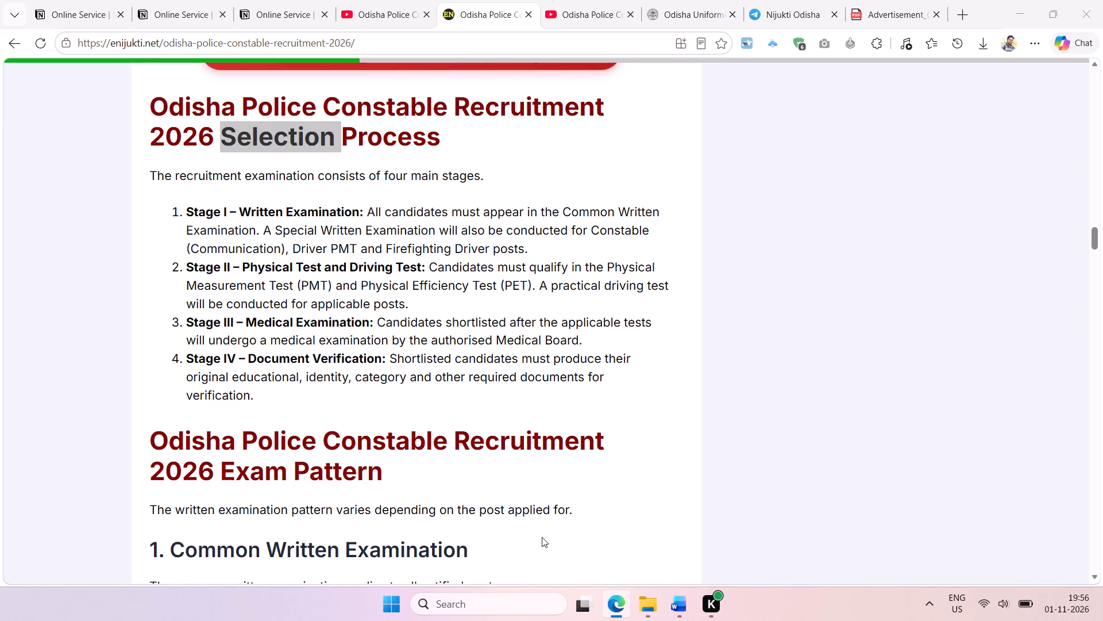
left_click(465, 405)
scroll(464, 405, "down", 4)
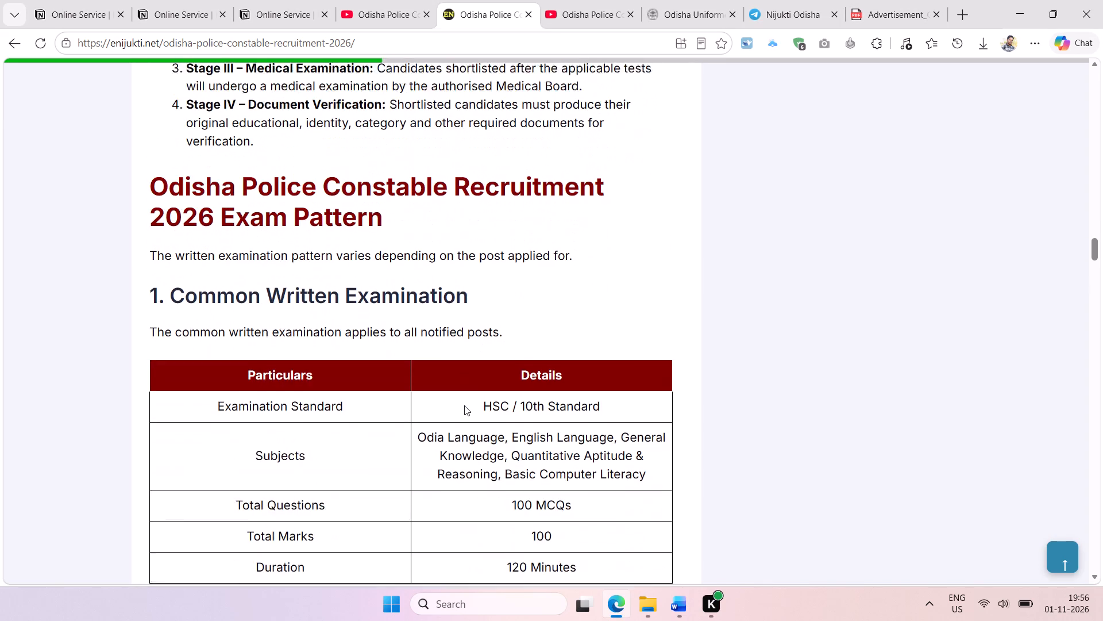
scroll(464, 405, "down", 2)
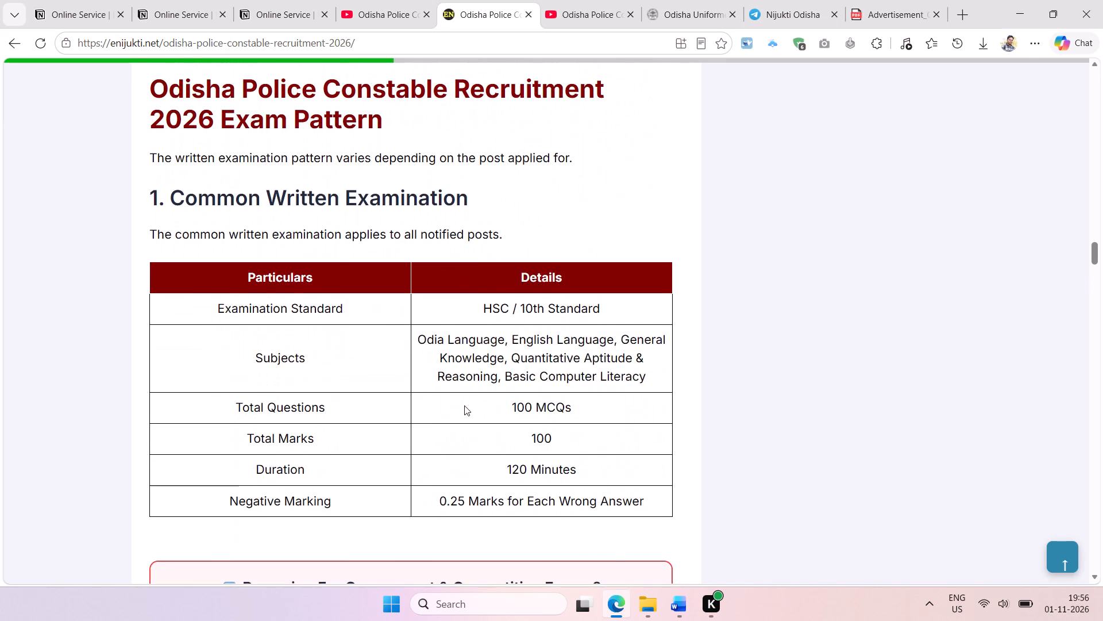
scroll(464, 405, "down", 3)
scroll(464, 405, "up", 1)
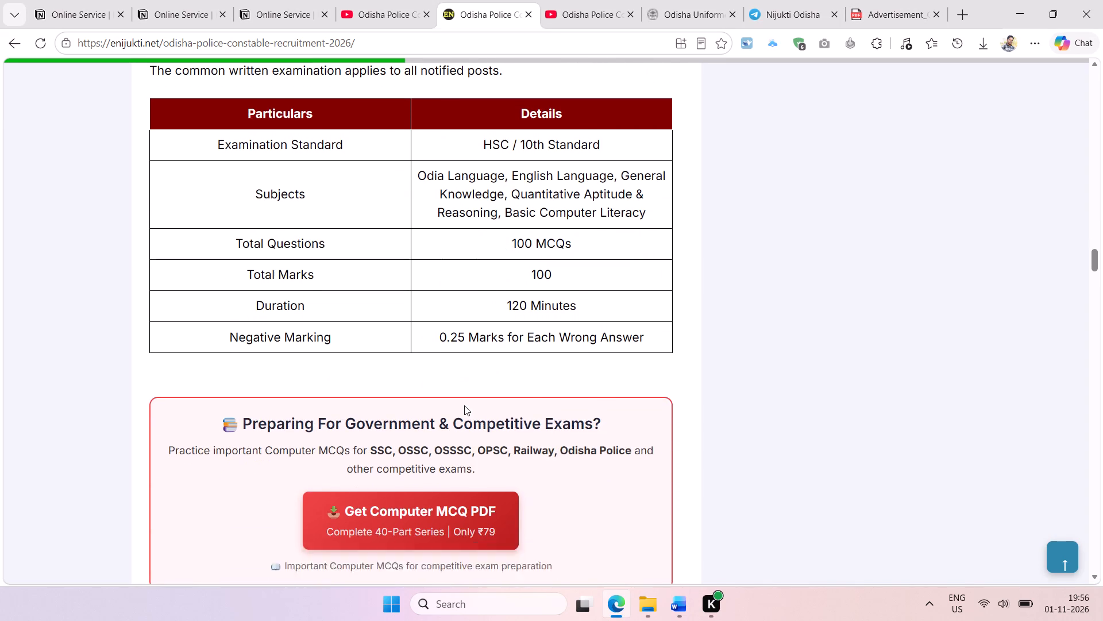
scroll(464, 405, "up", 1)
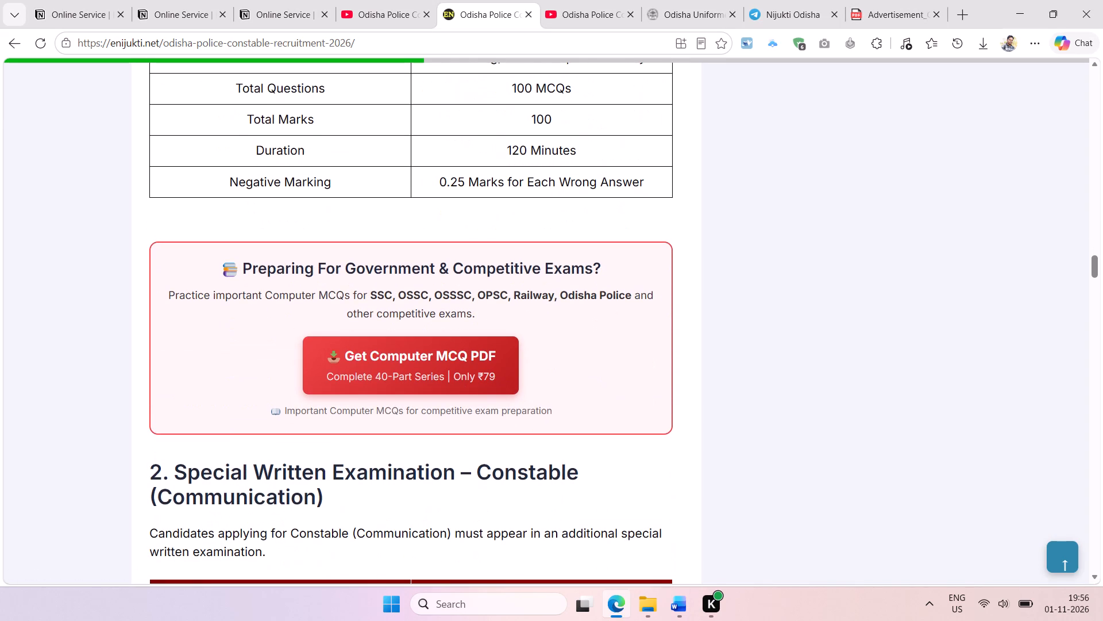
scroll(464, 405, "up", 1)
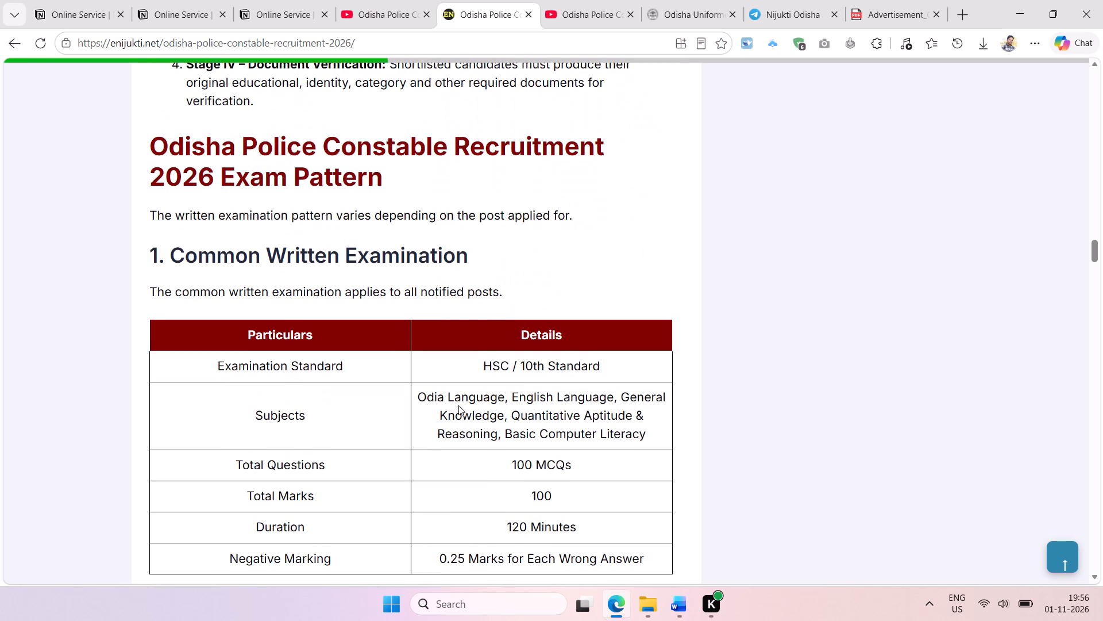
left_click_drag(155, 251, 648, 322)
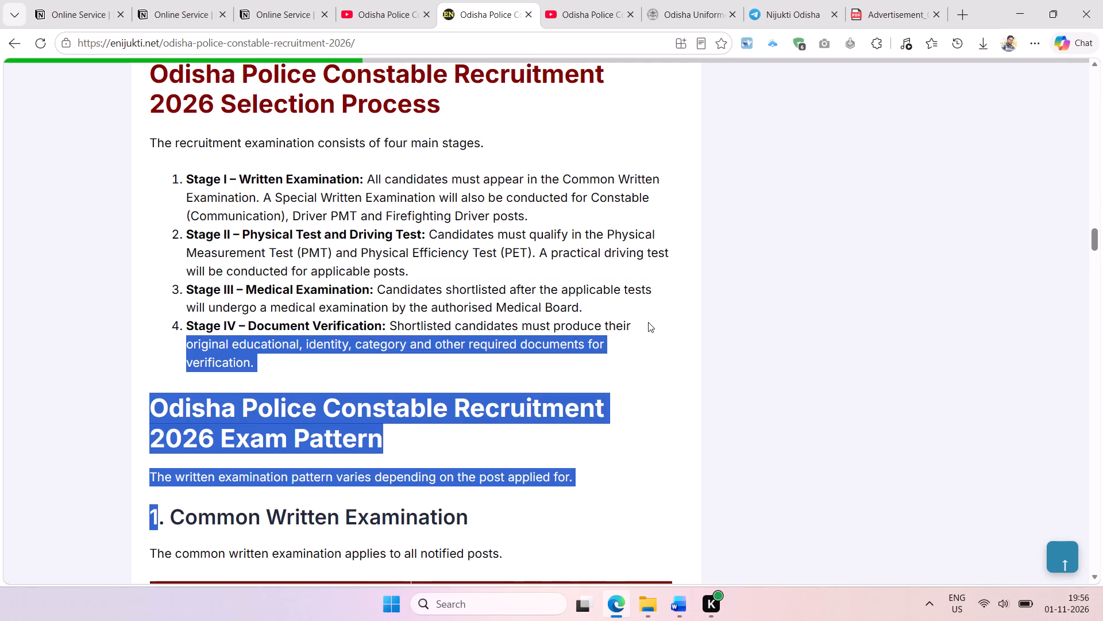
left_click_drag(648, 322, 645, 196)
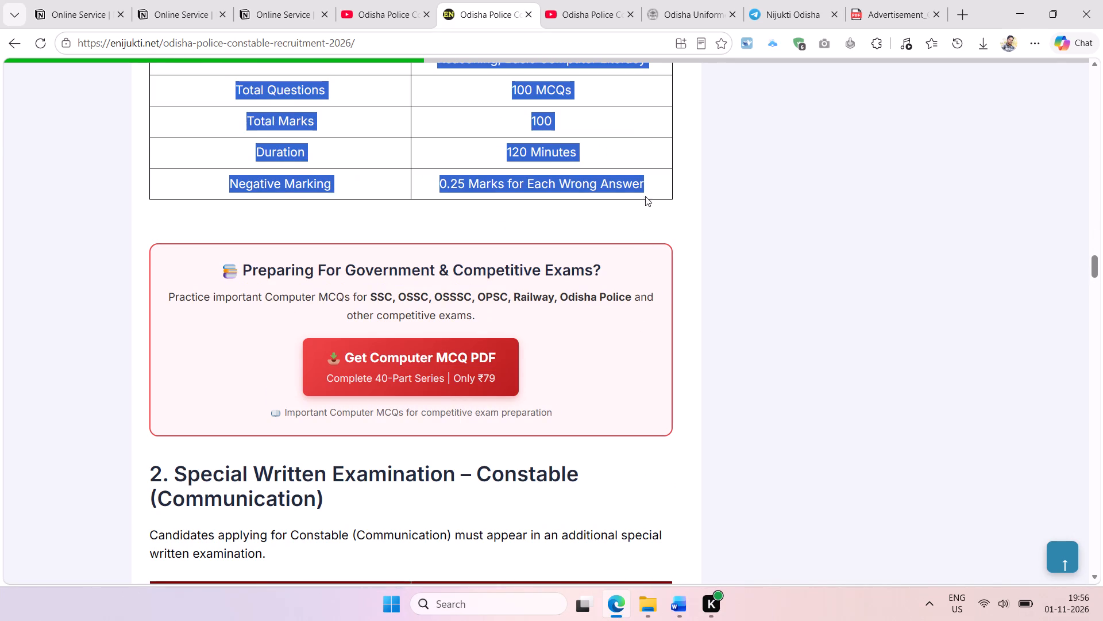
left_click_drag(645, 196, 653, 191)
key("ctrl+c")
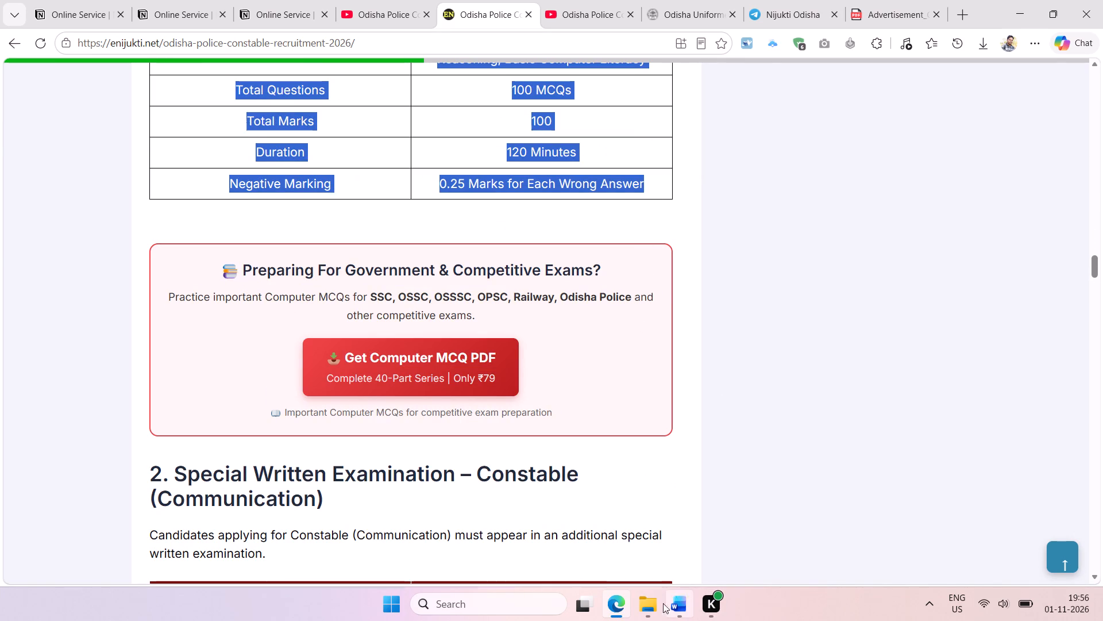
In Word, add three blank lines above "6. Abc" and paste the copied exam section as text only below the Stage IV line.
left_click(673, 609)
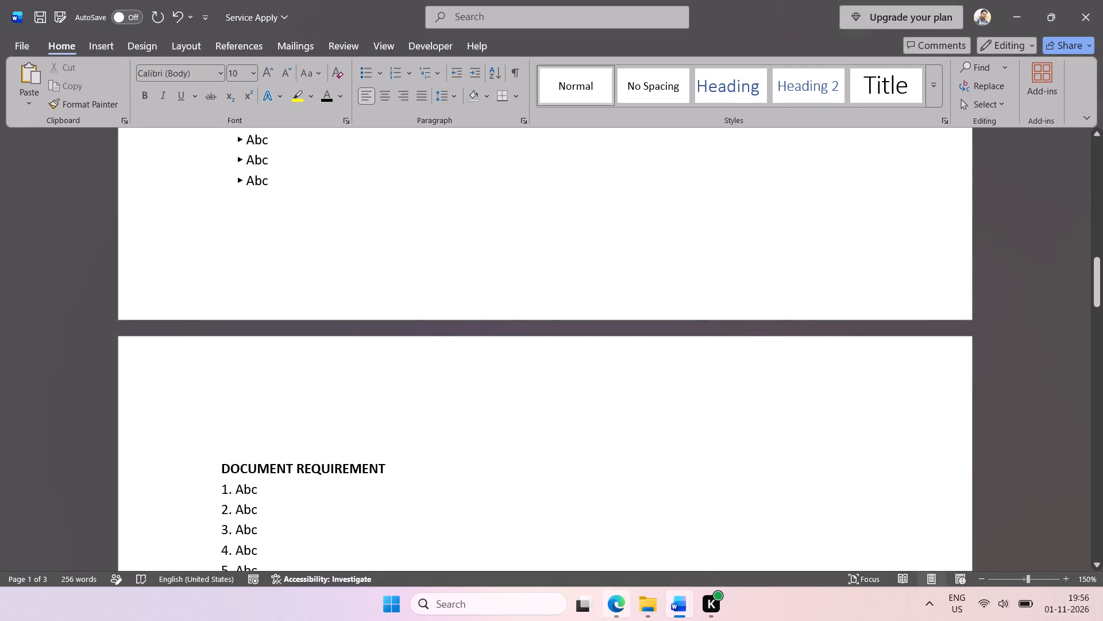
scroll(317, 246, "left", 1)
left_click(258, 395)
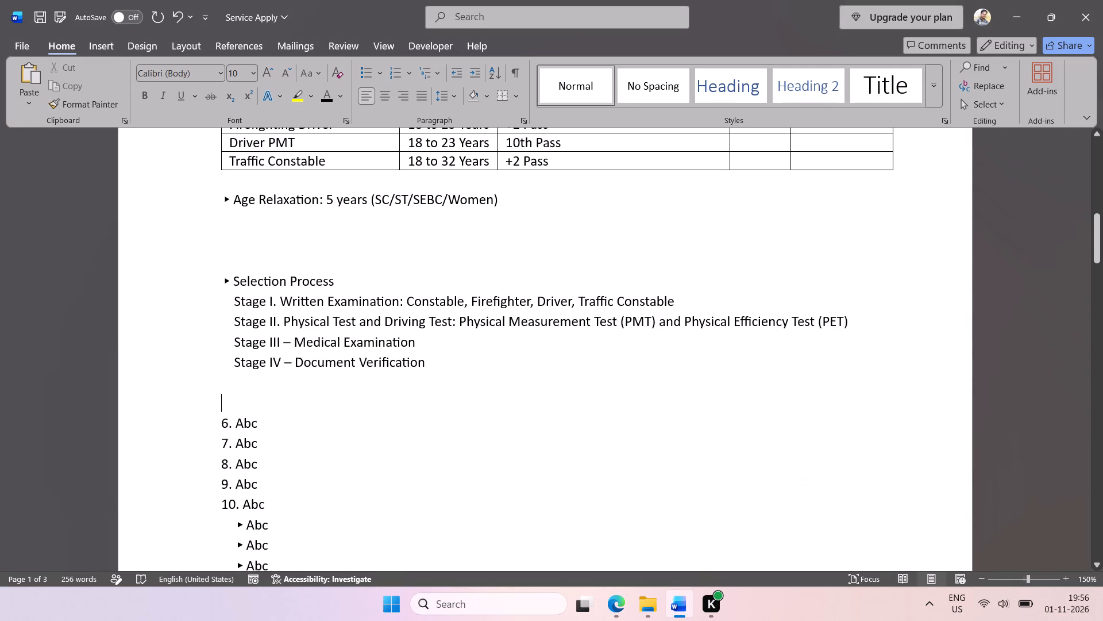
key("Return")
key("Return")
key("Return")
left_click(222, 399)
right_click(232, 412)
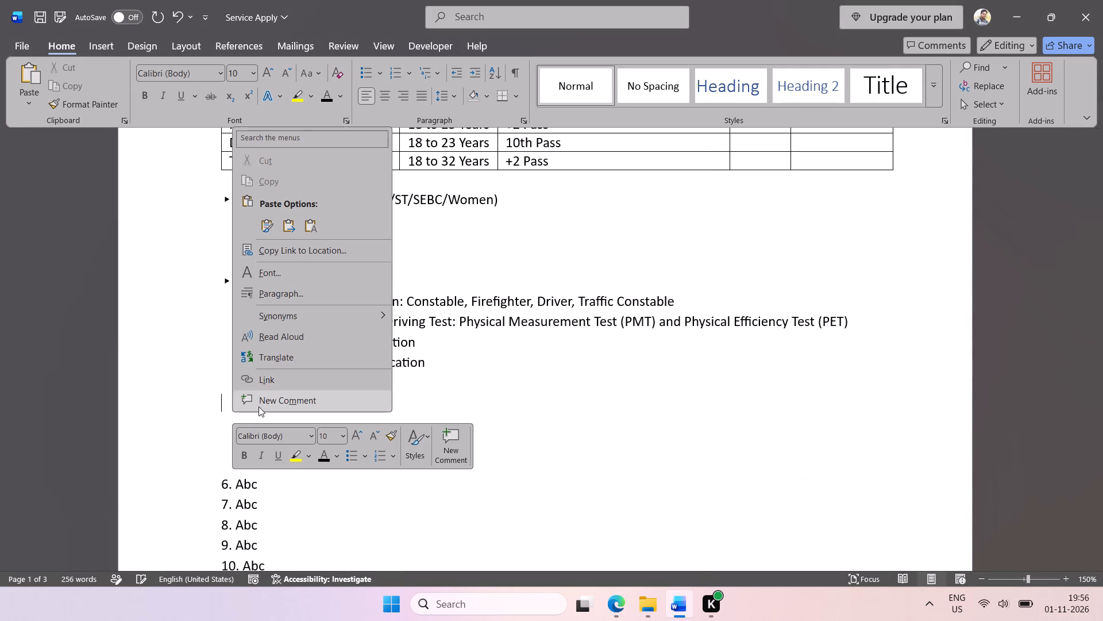
left_click(310, 225)
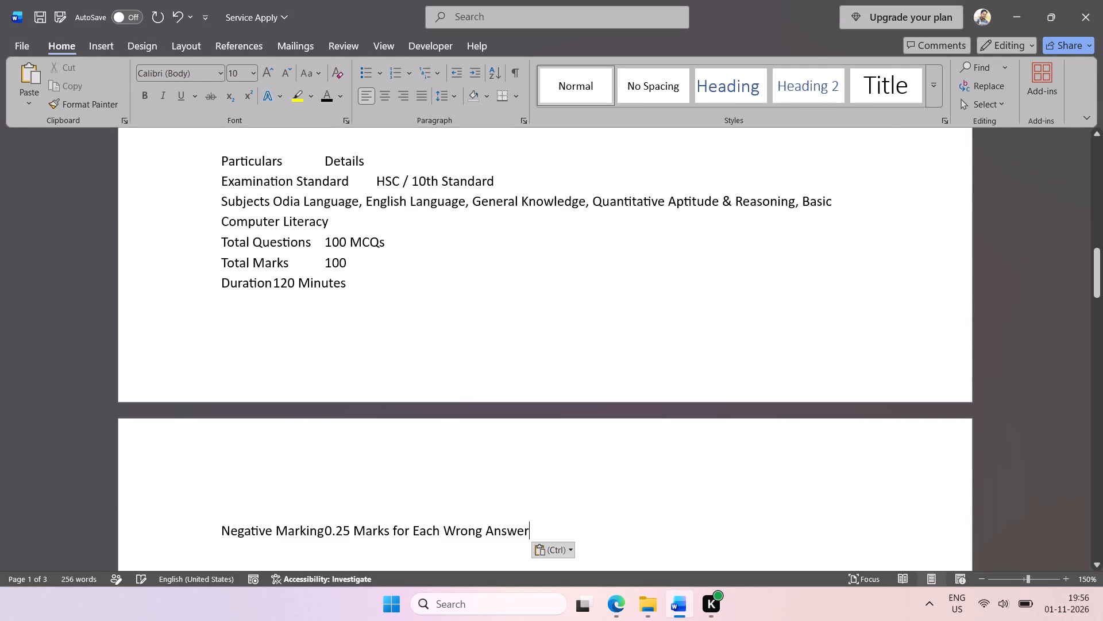
Replace ". Common" in the pasted Written Examination heading with the arrow bullet copied from the Age Relaxation line.
scroll(365, 413, "up", 2)
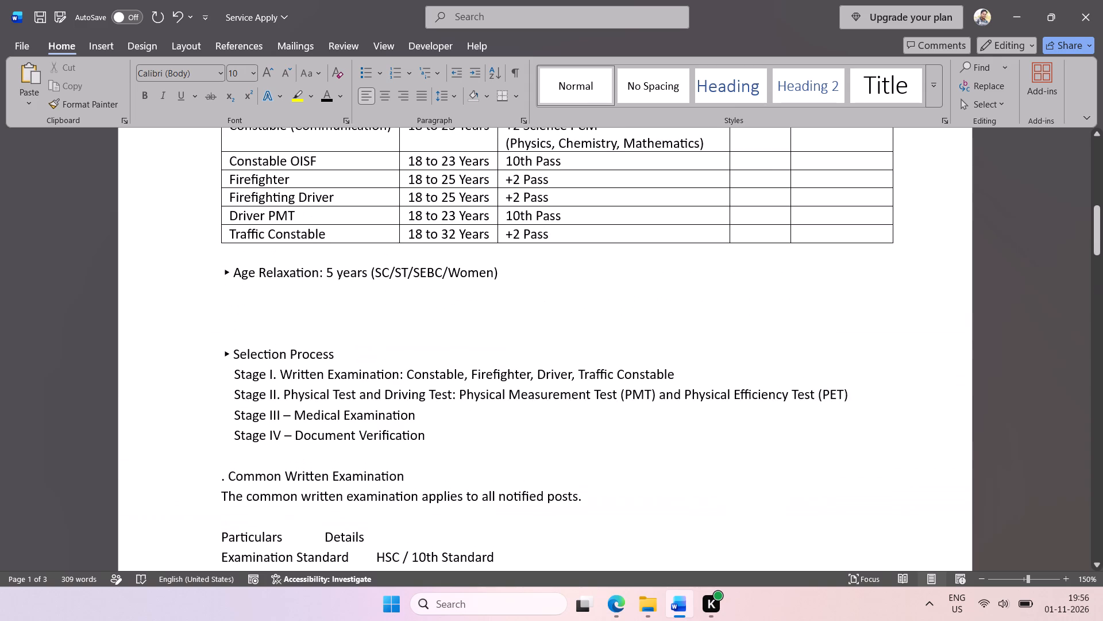
scroll(313, 356, "up", 1)
left_click_drag(232, 274, 188, 281)
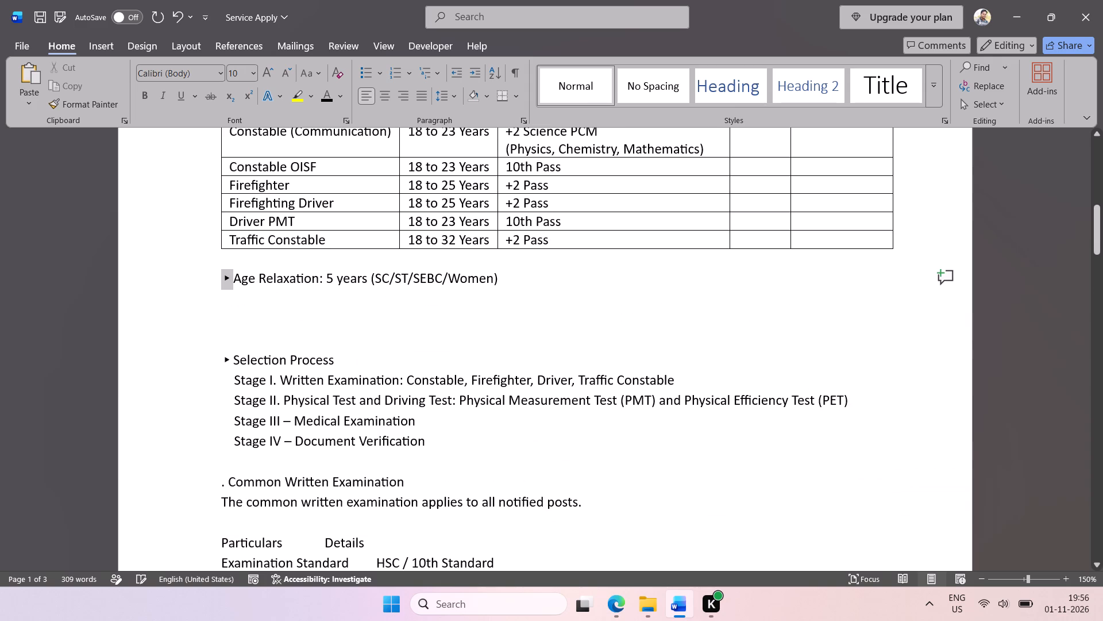
key("ctrl+c")
left_click(229, 485)
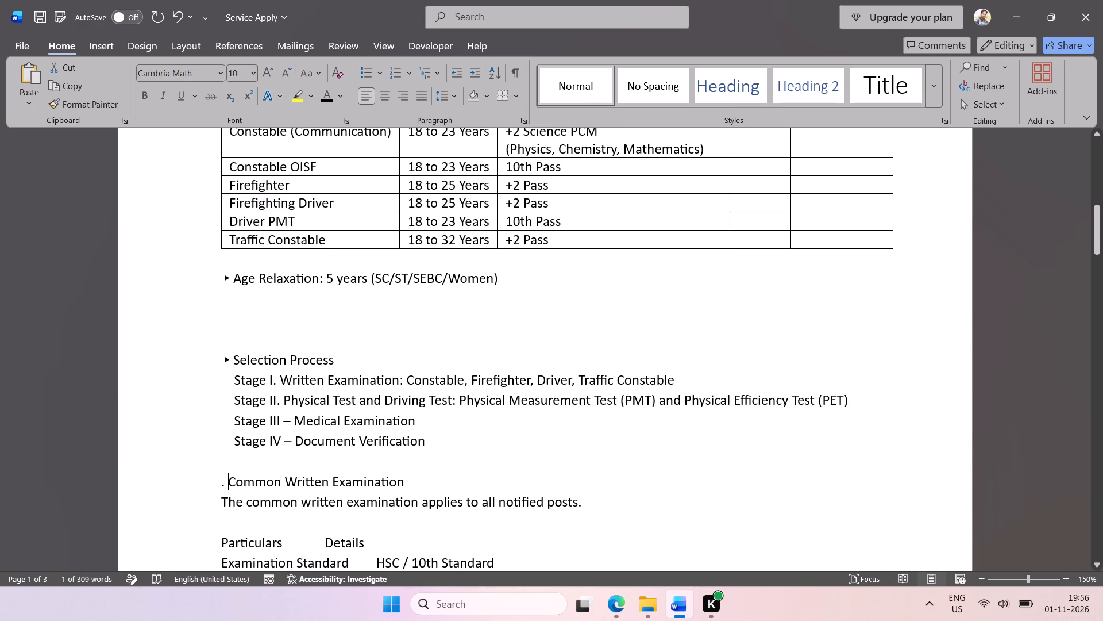
left_click_drag(282, 481, 179, 480)
key("ctrl+v")
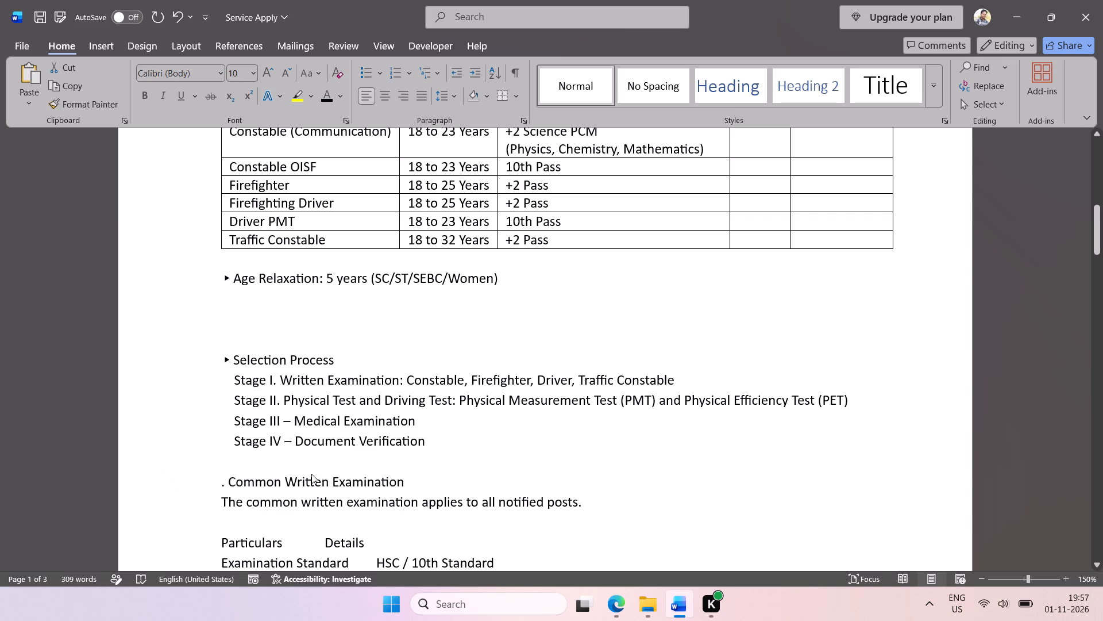
Check the exam table on the recruitment page, and delete the introductory sentence and "Particulars Details" header below the Written Examination heading in Word.
scroll(379, 447, "down", 1)
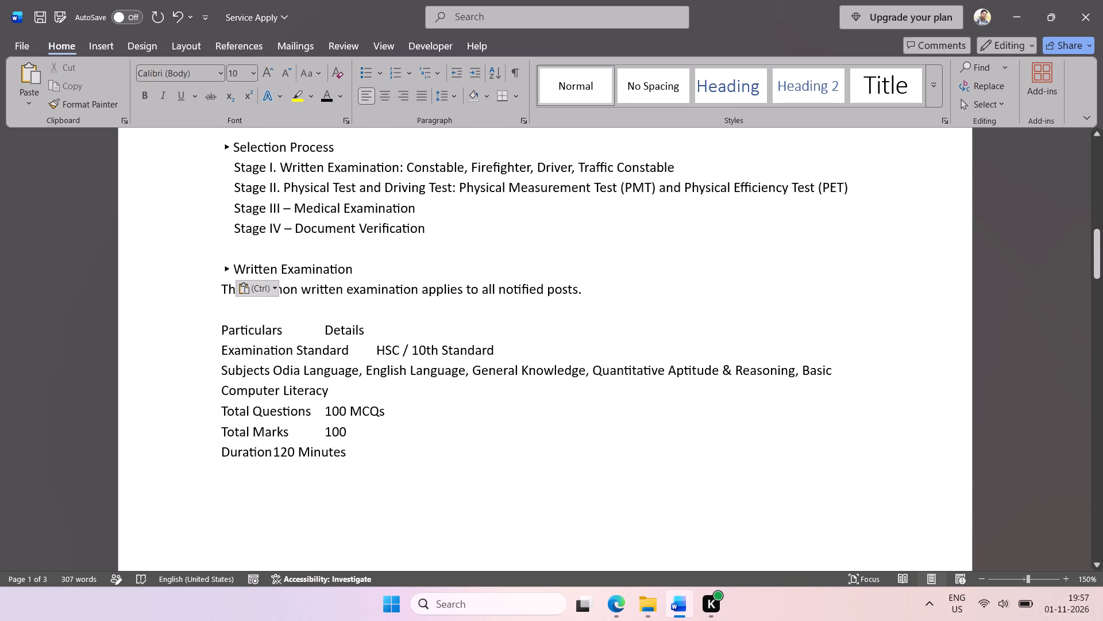
left_click(619, 604)
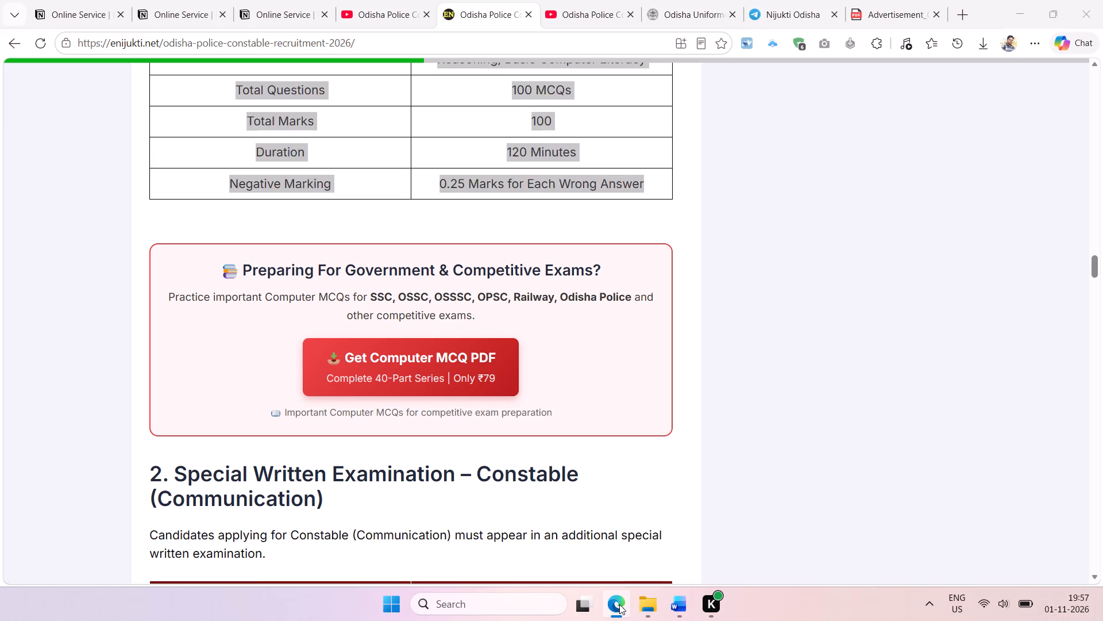
scroll(641, 252, "up", 2)
left_click(641, 239)
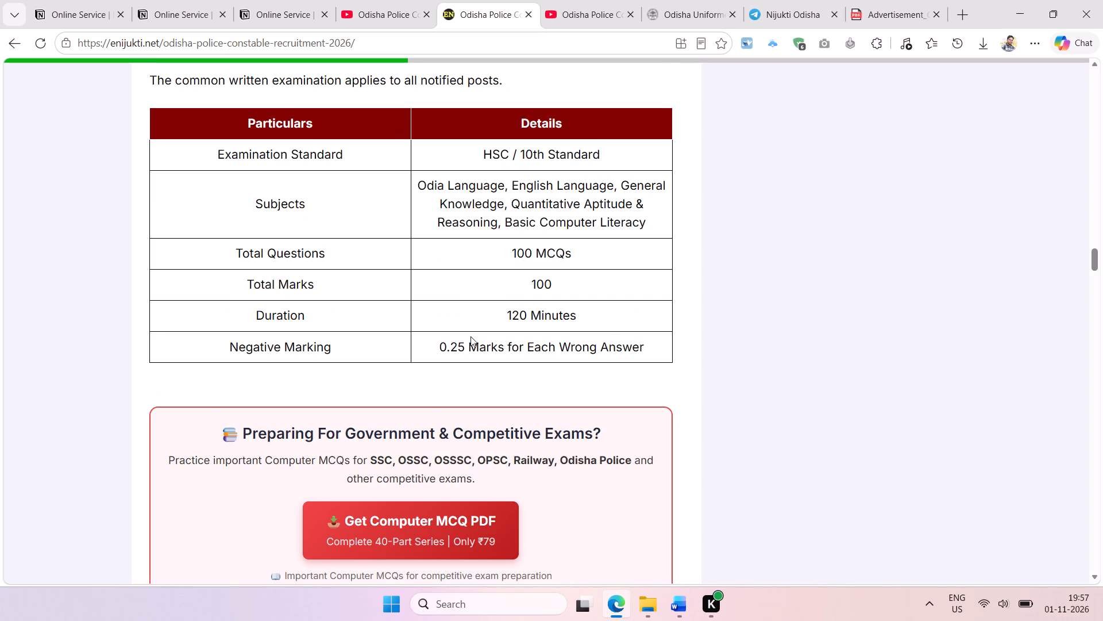
left_click(679, 612)
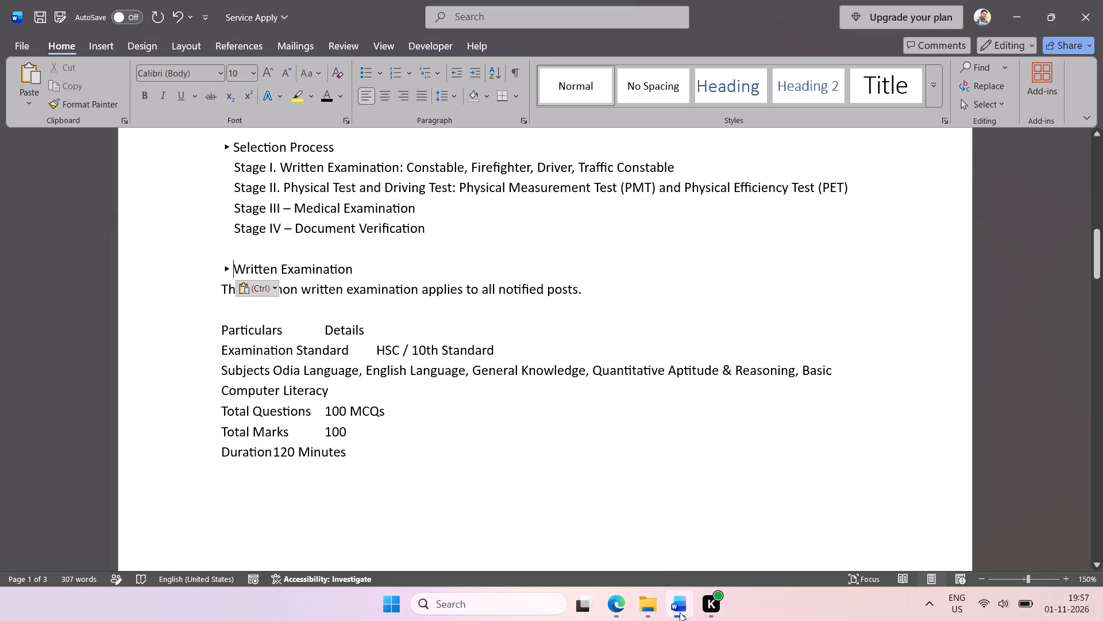
left_click(366, 316)
left_click_drag(371, 329, 221, 289)
key("BackSpace")
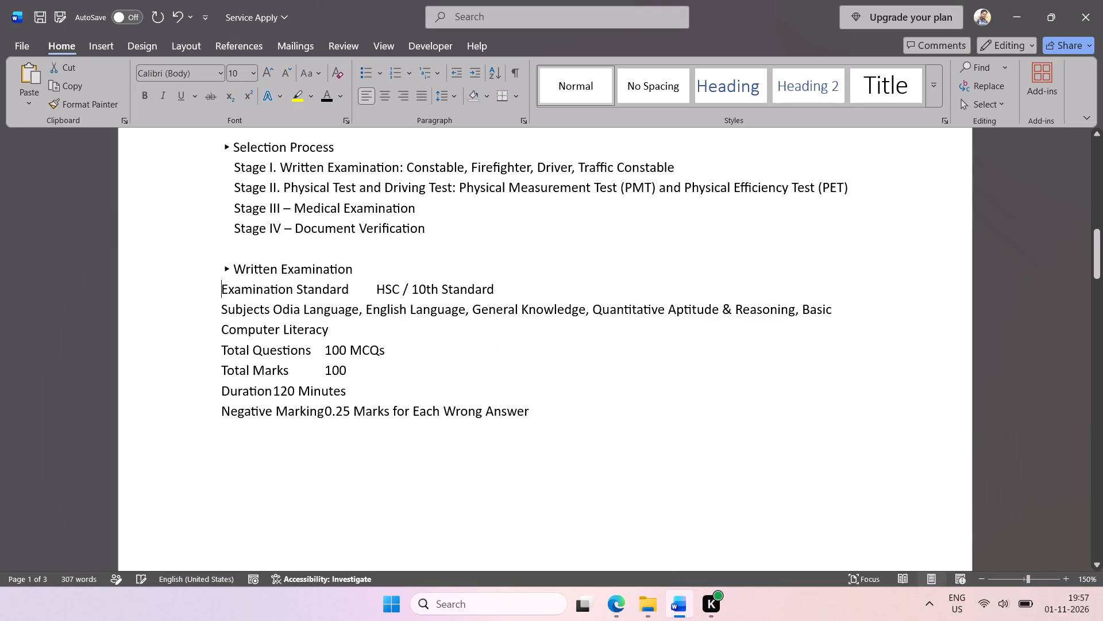
Indent the Examination Standard line by three spaces and reword it as "Examination Standard: 10th HSC".
key("space")
key("space")
key("space")
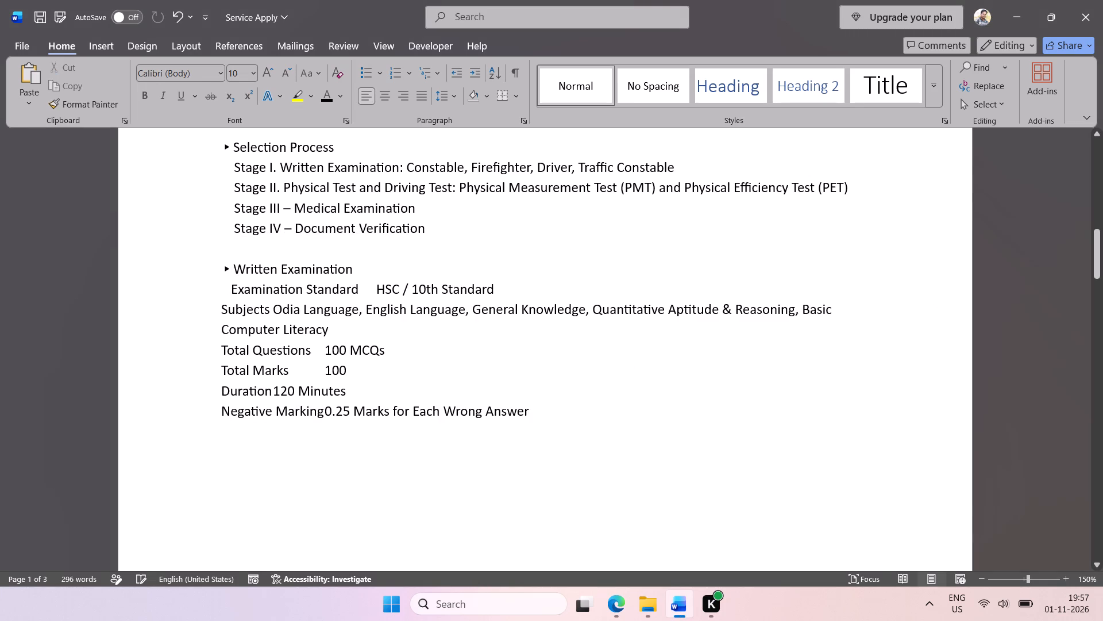
left_click_drag(411, 287, 383, 287)
key("BackSpace")
key("BackSpace")
type(":")
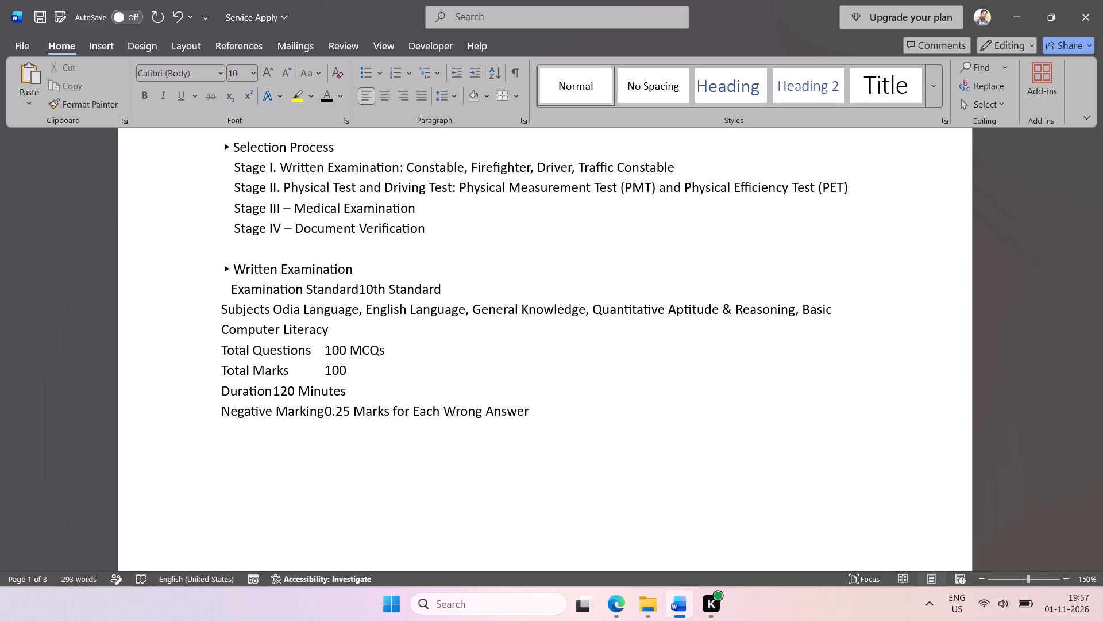
key("space")
double_click(431, 285)
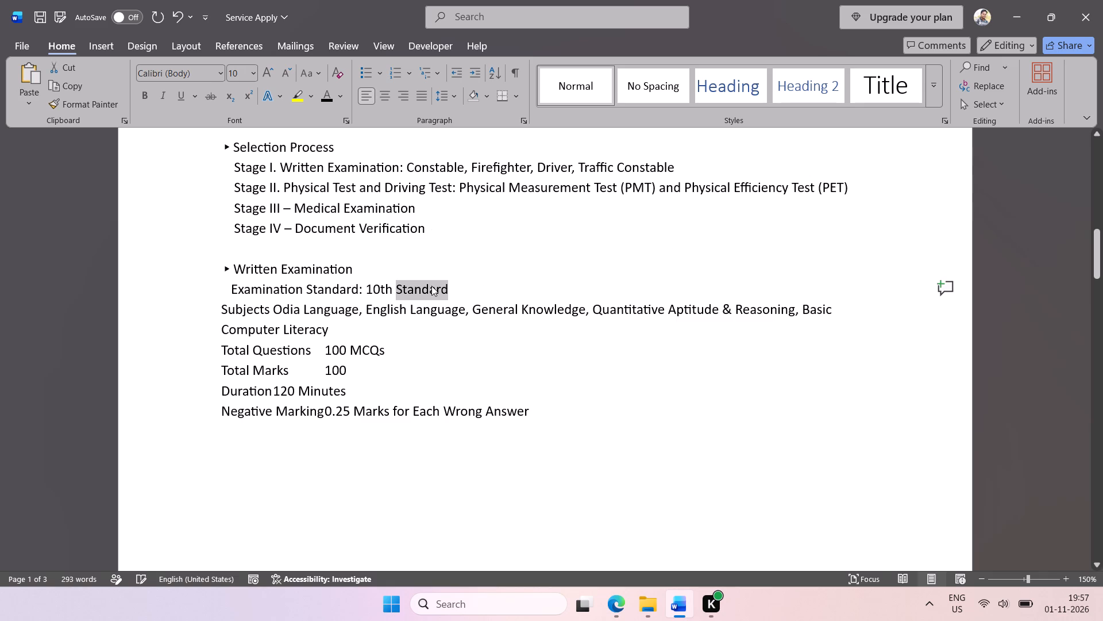
type("HSC")
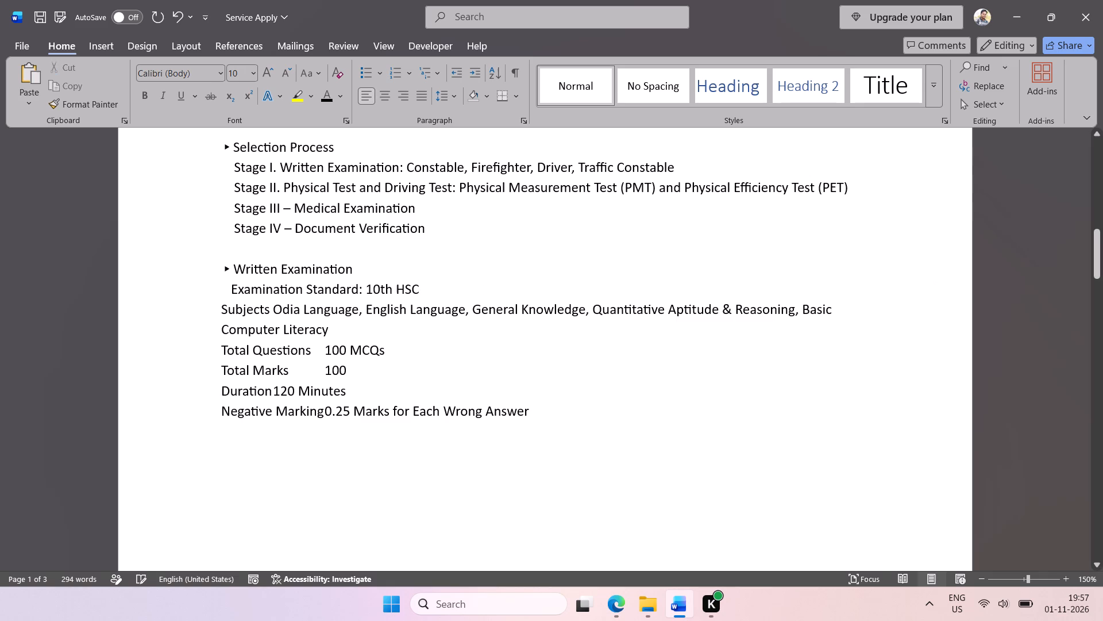
Indent the Subjects line by three spaces, delete "Language" after Odia, and replace the tab after "Subjects" with a colon and space.
left_click(220, 310)
key("space")
key("space")
key("space")
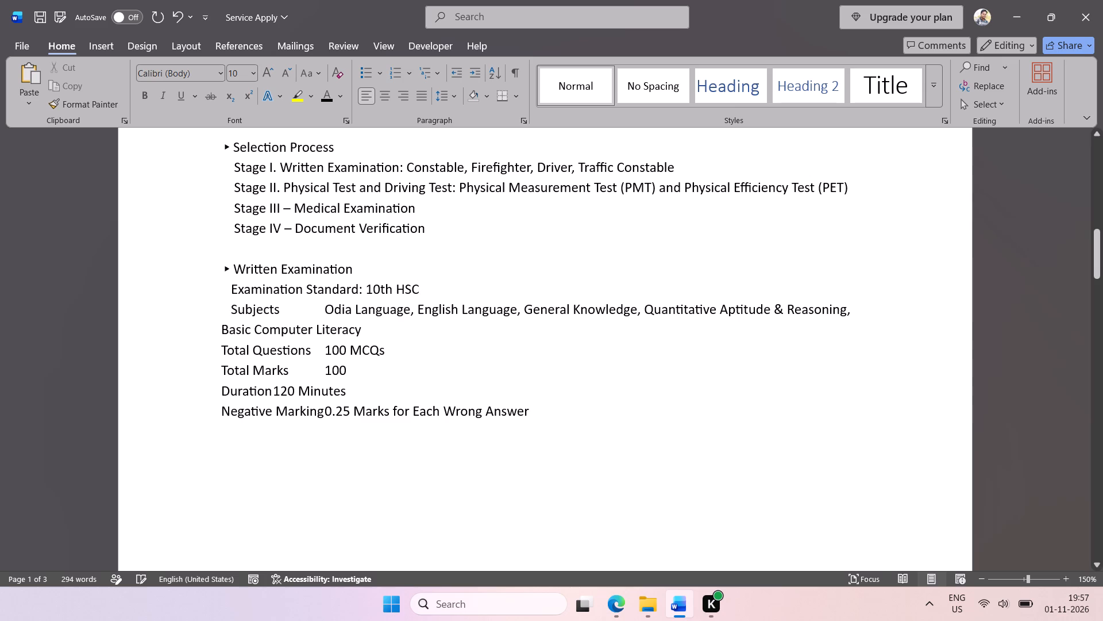
double_click(392, 309)
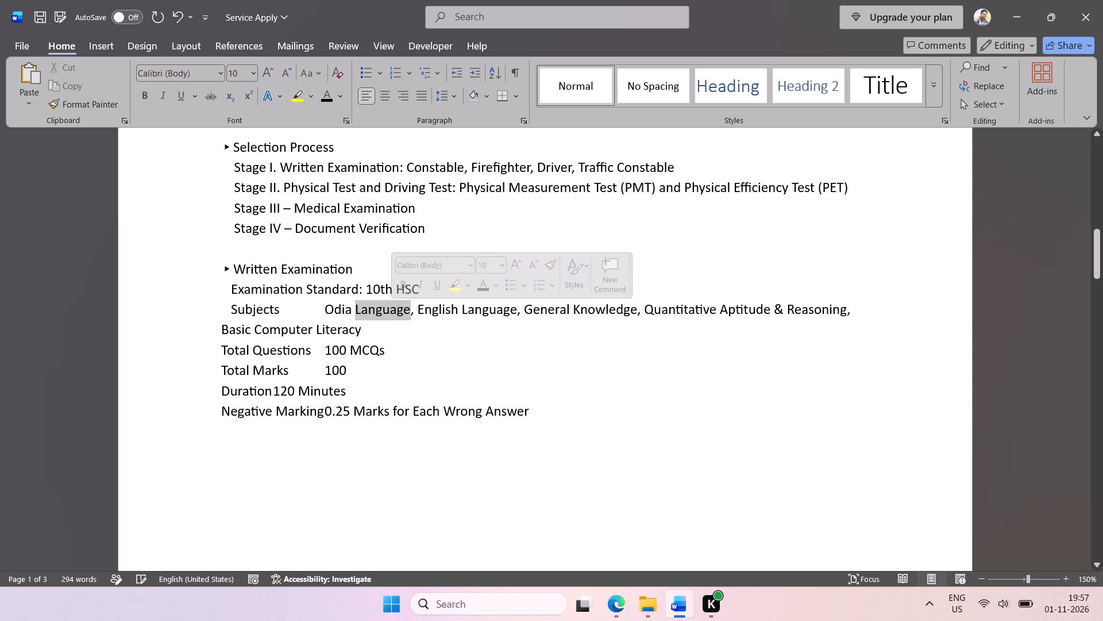
key("BackSpace")
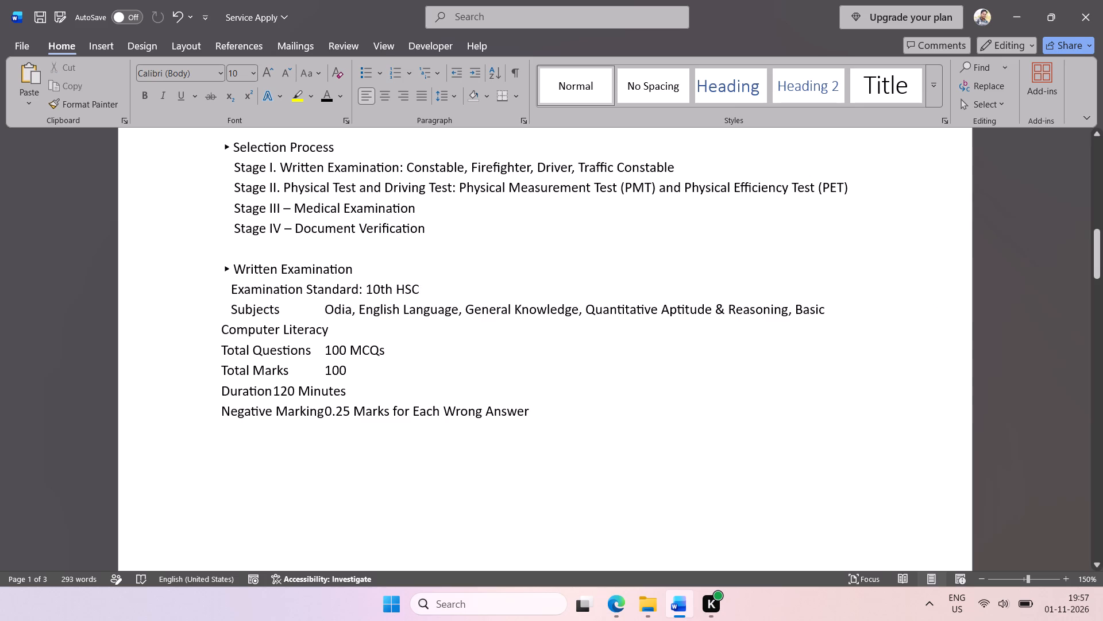
left_click(328, 309)
key("BackSpace")
key("BackSpace")
key("ctrl+z")
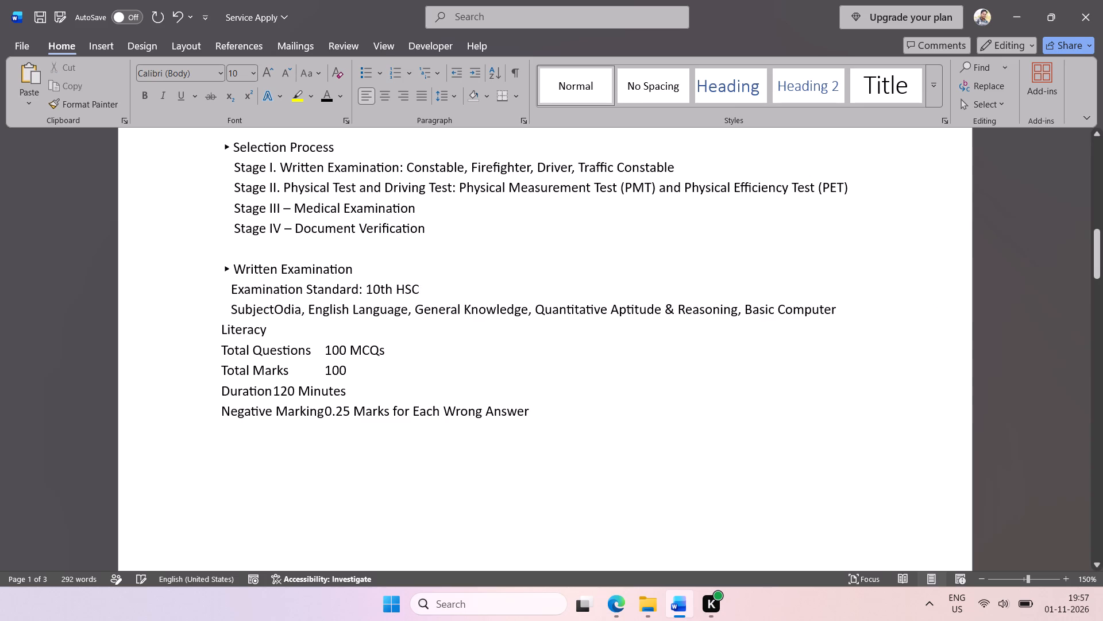
key("ctrl+z")
key("BackSpace")
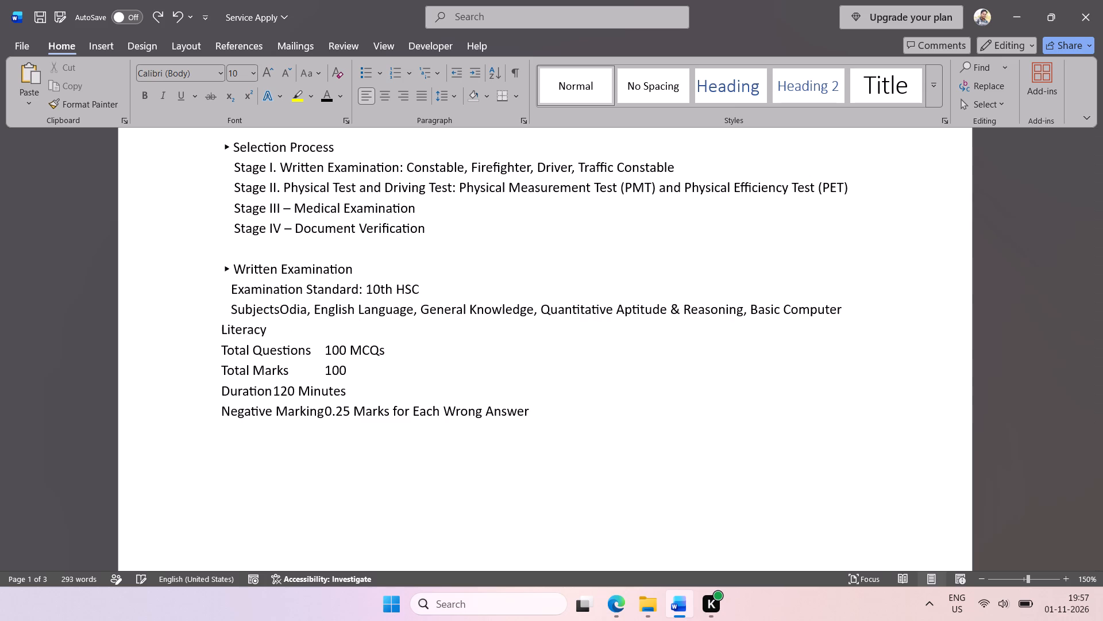
type(":")
key("space")
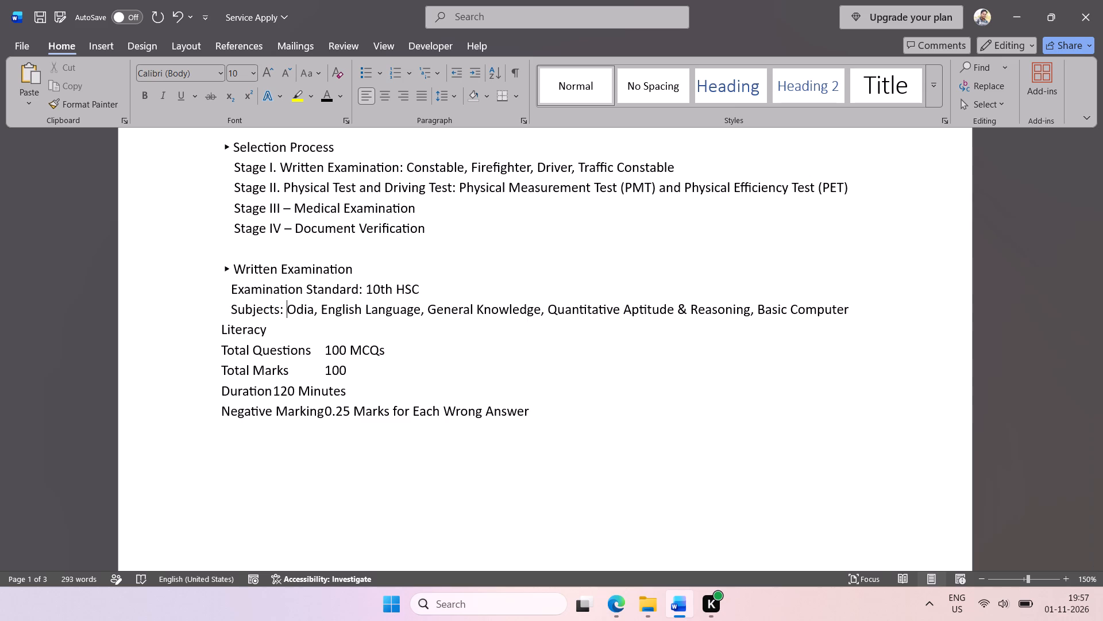
Delete "Literacy" and the trailing space so the Subjects line ends with "Basic Computer".
double_click(259, 334)
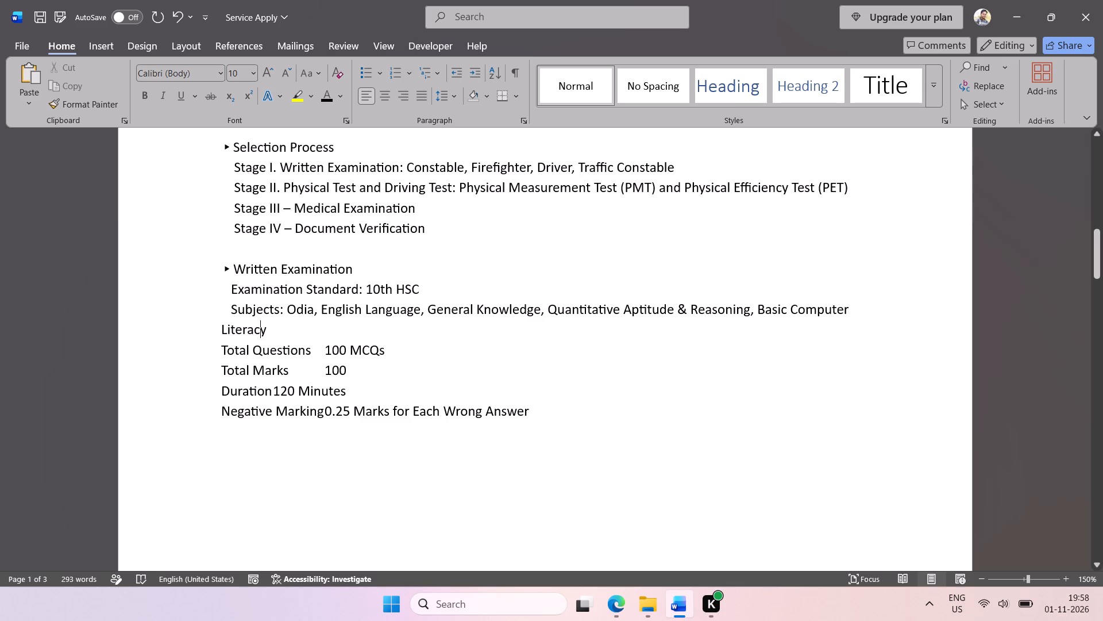
key("BackSpace")
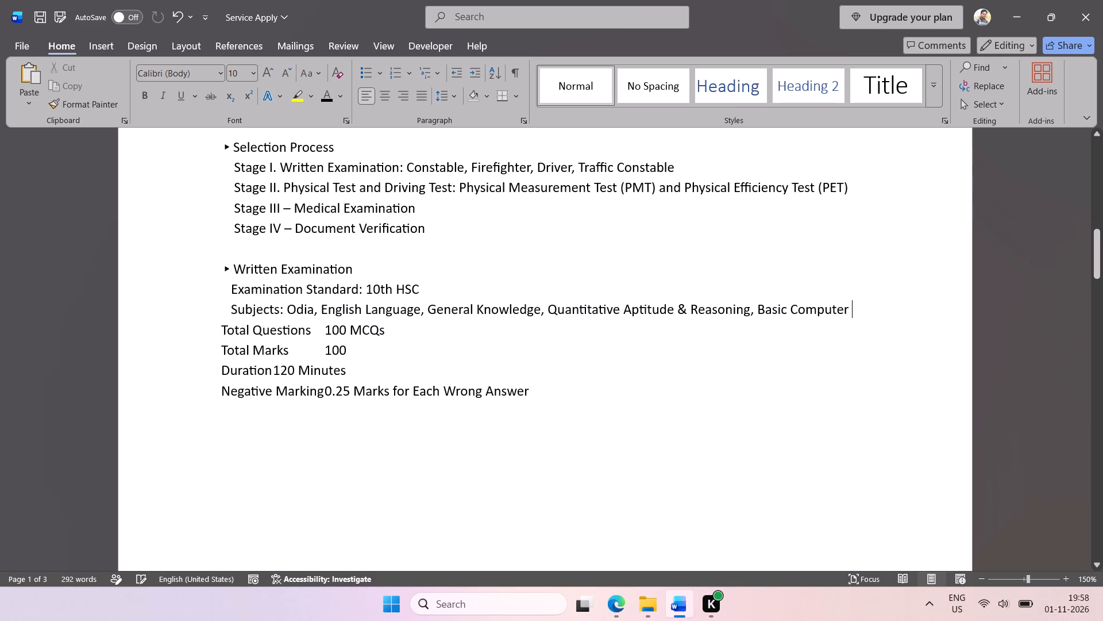
key("BackSpace")
Indent the Total Questions line by three spaces and format it as "Total Questions: 100 MCQs".
left_click(222, 332)
key("space")
key("space")
key("space")
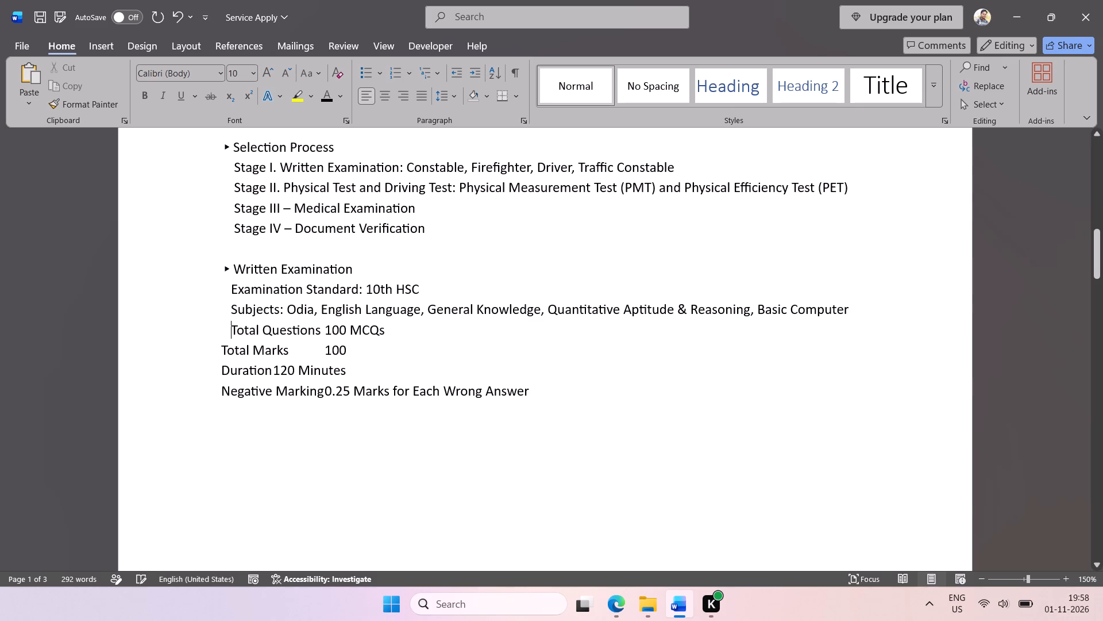
left_click(323, 328)
key("BackSpace")
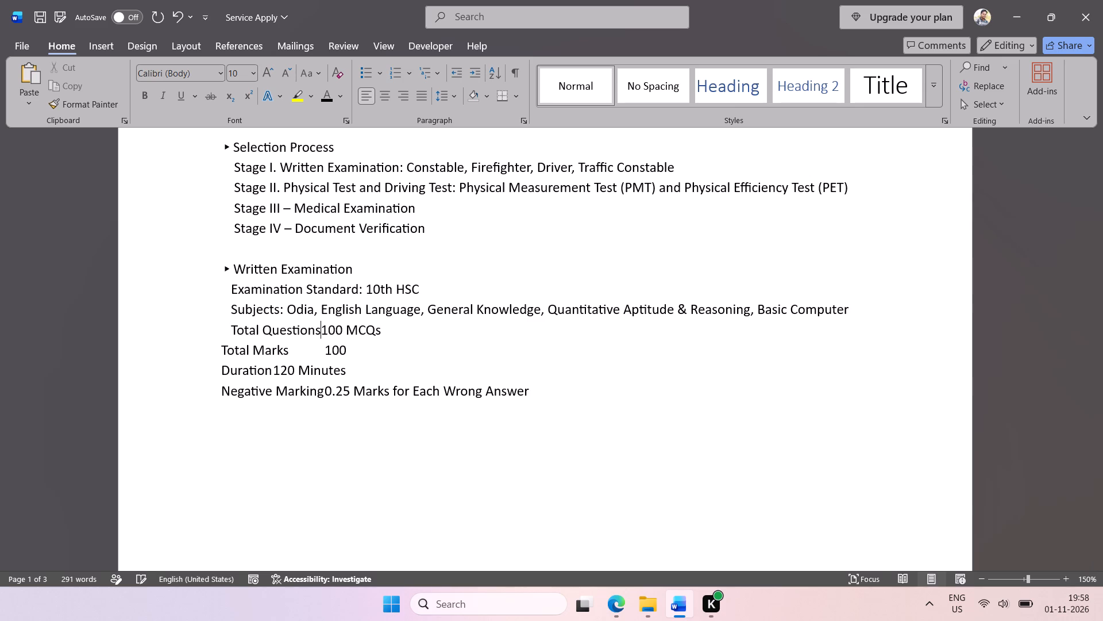
type(":")
key("space")
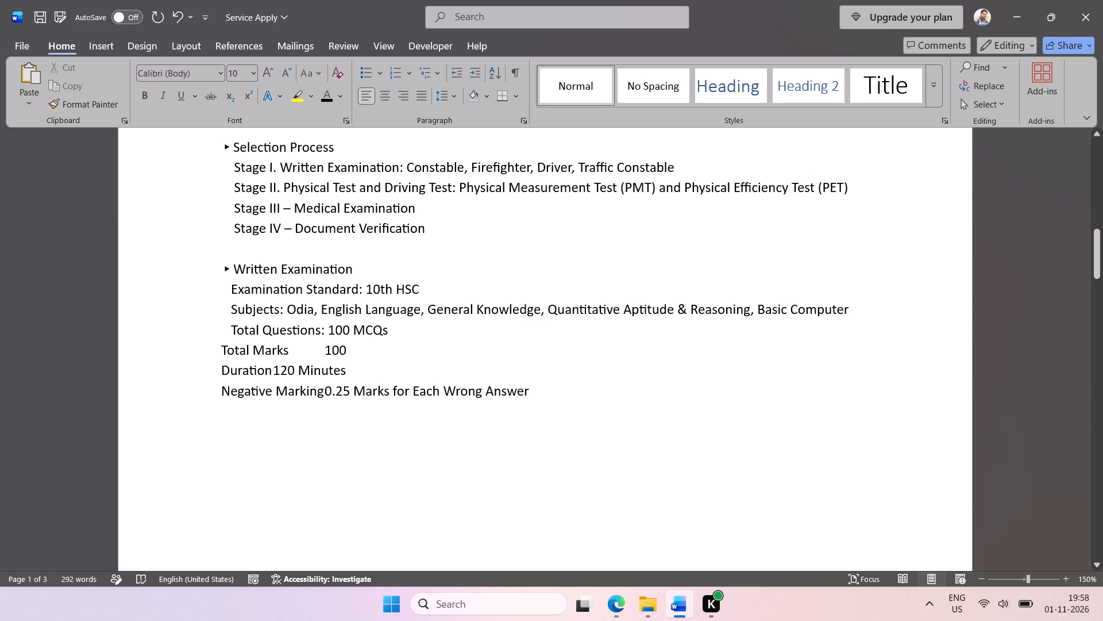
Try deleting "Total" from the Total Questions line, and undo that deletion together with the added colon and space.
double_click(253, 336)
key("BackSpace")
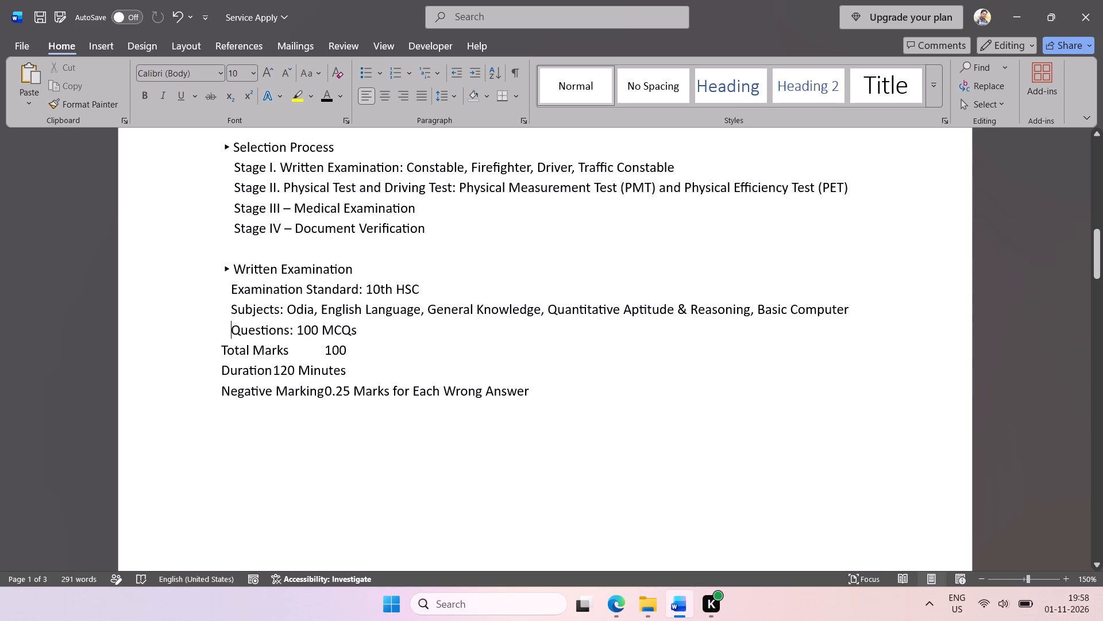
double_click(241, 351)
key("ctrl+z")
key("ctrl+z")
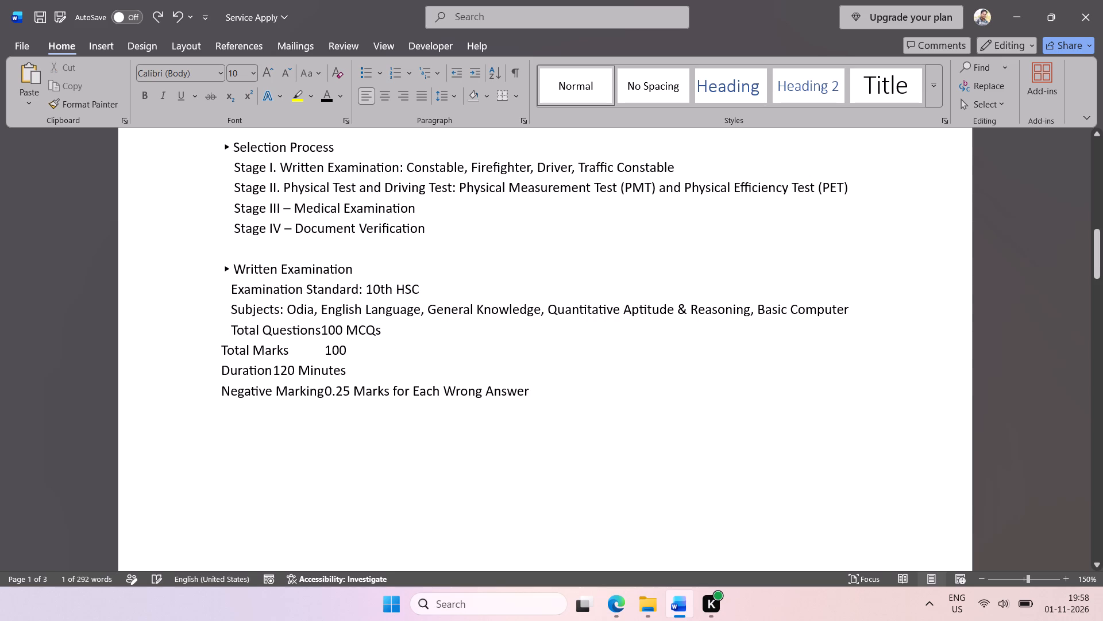
Indent the Total Marks line by three spaces and format it as "Total Marks: 100".
left_click(223, 353)
key("space")
key("space")
key("space")
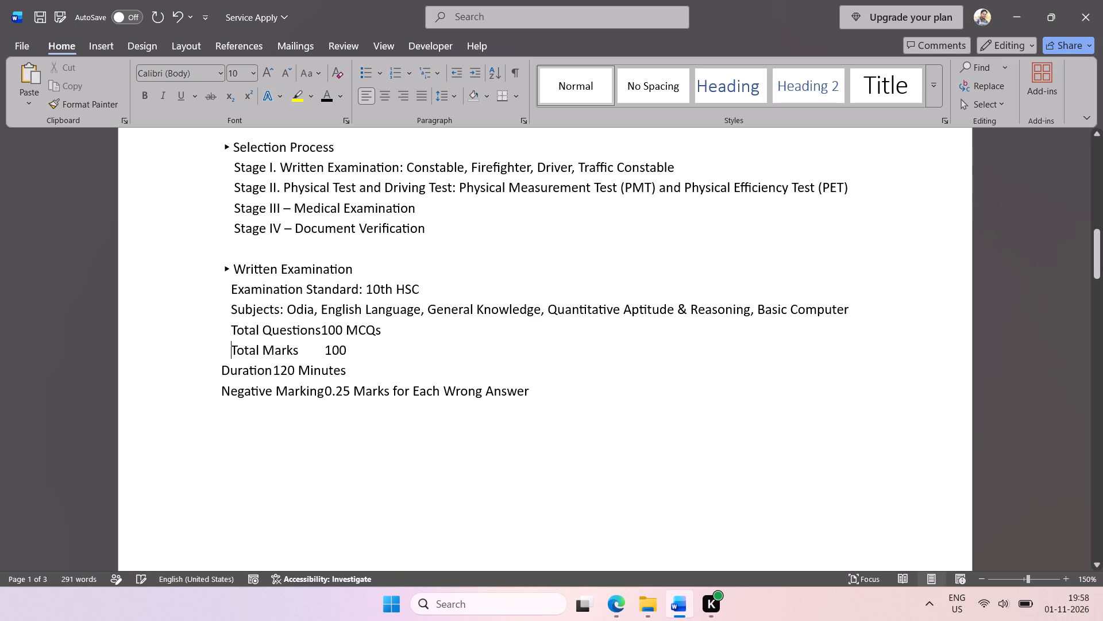
left_click(325, 351)
key("BackSpace")
key("shift+colon")
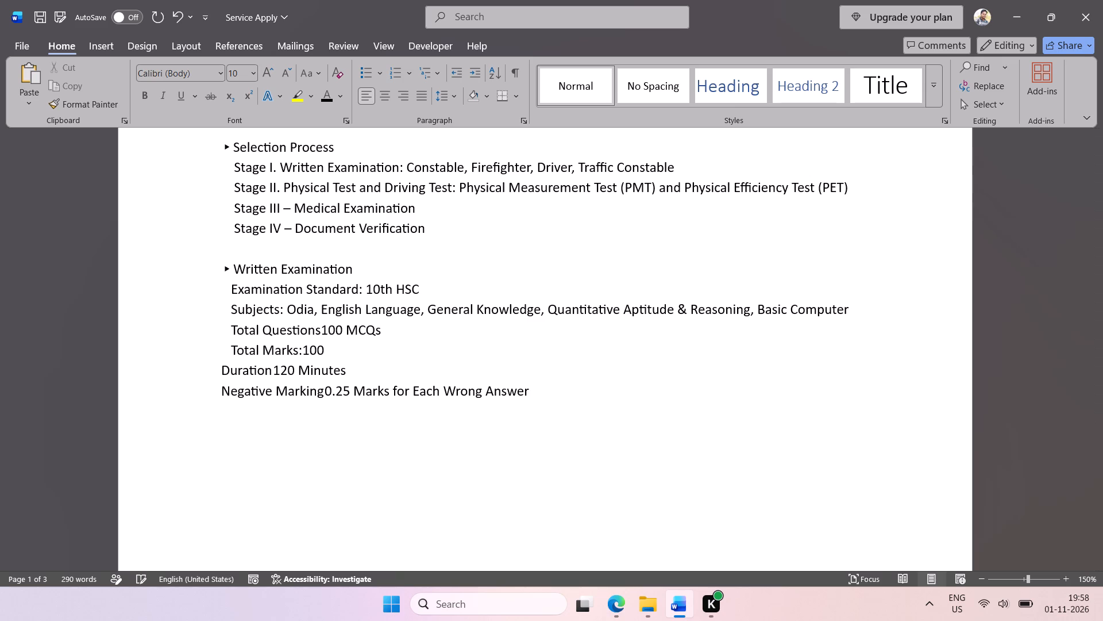
key("space")
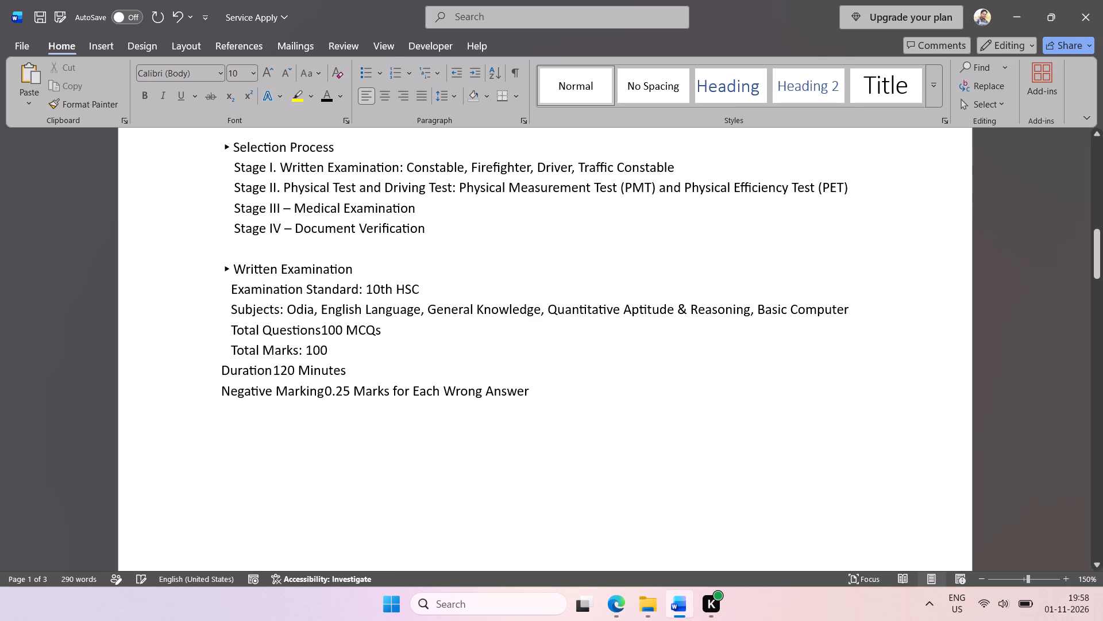
Insert a colon and space after "Total Questions", before "100 MCQs".
left_click(325, 329)
key("Left")
type(":")
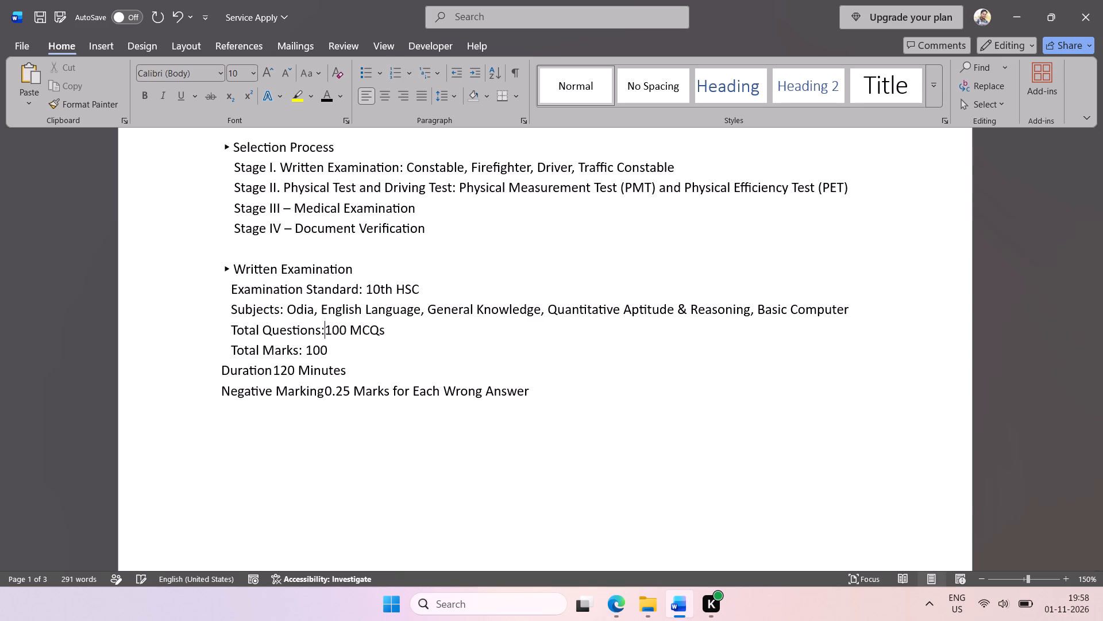
key("space")
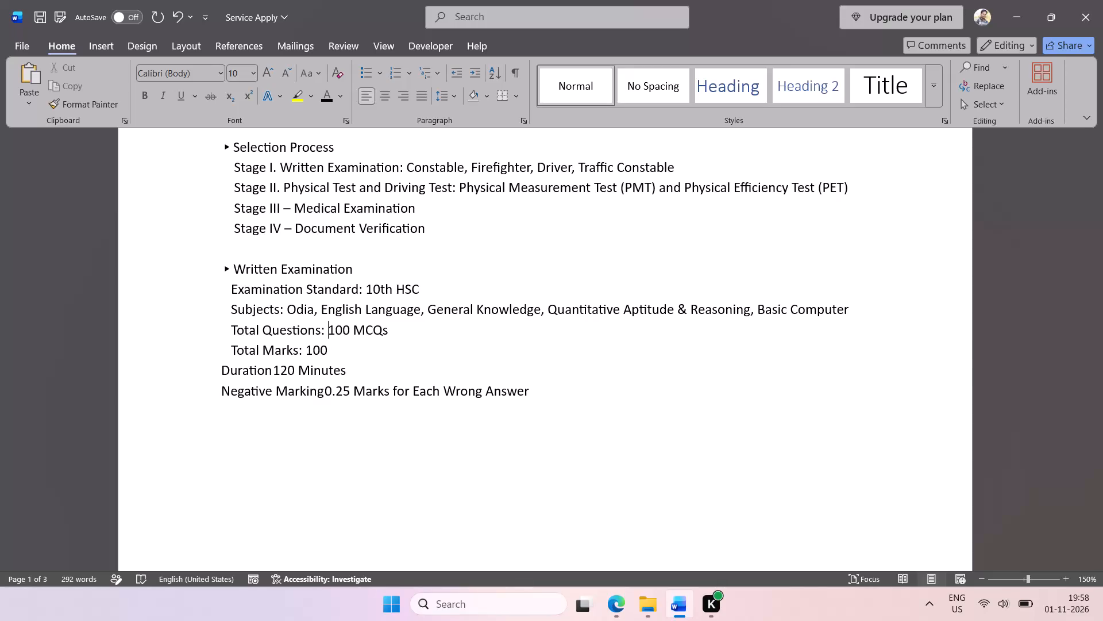
Indent the Duration line by three spaces and format it as "Duration: 120 Minutes".
left_click(221, 370)
key("space")
key("space")
key("space")
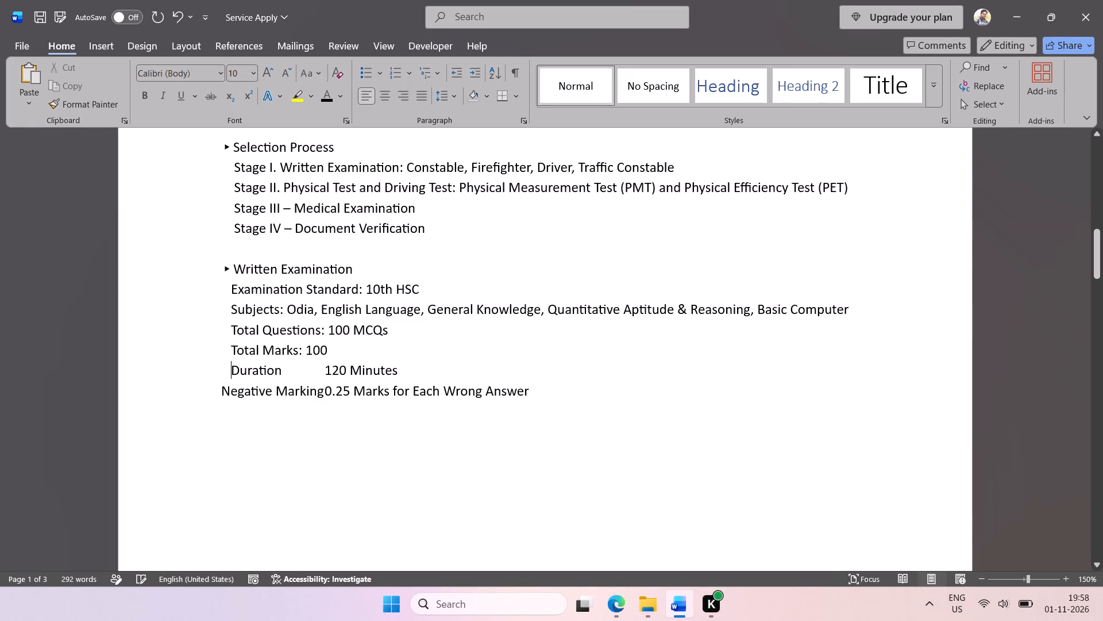
left_click(322, 367)
key("BackSpace")
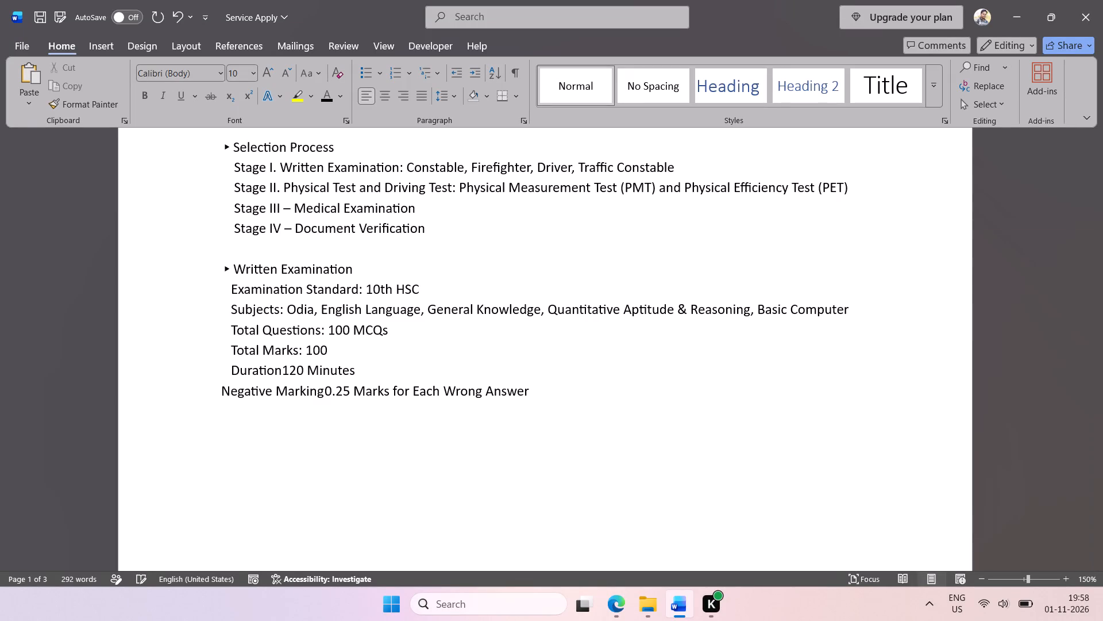
type(":")
key("space")
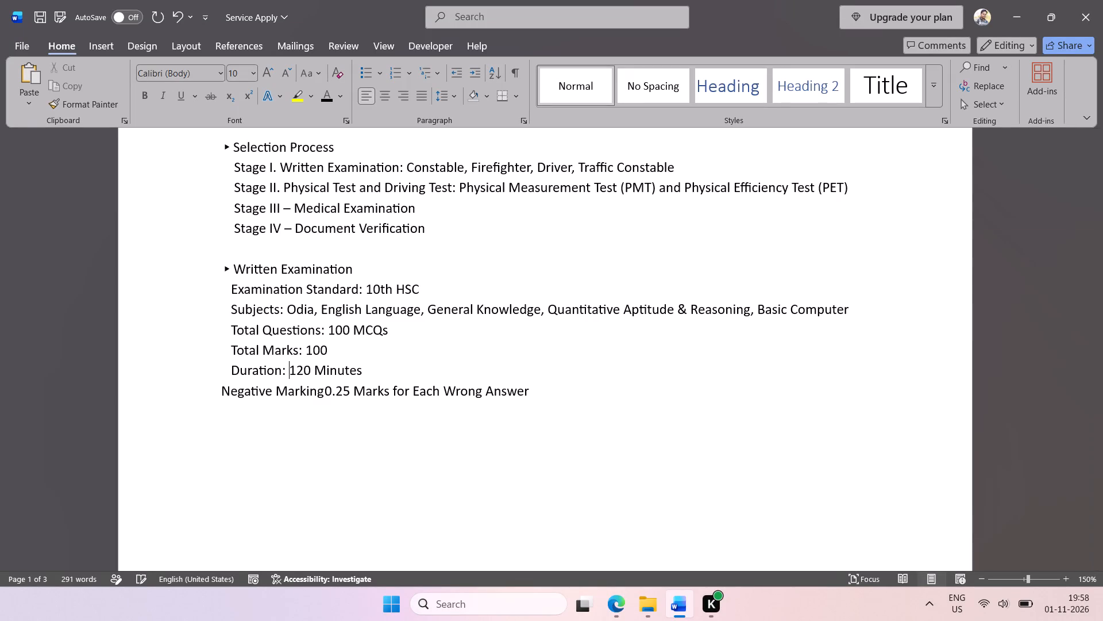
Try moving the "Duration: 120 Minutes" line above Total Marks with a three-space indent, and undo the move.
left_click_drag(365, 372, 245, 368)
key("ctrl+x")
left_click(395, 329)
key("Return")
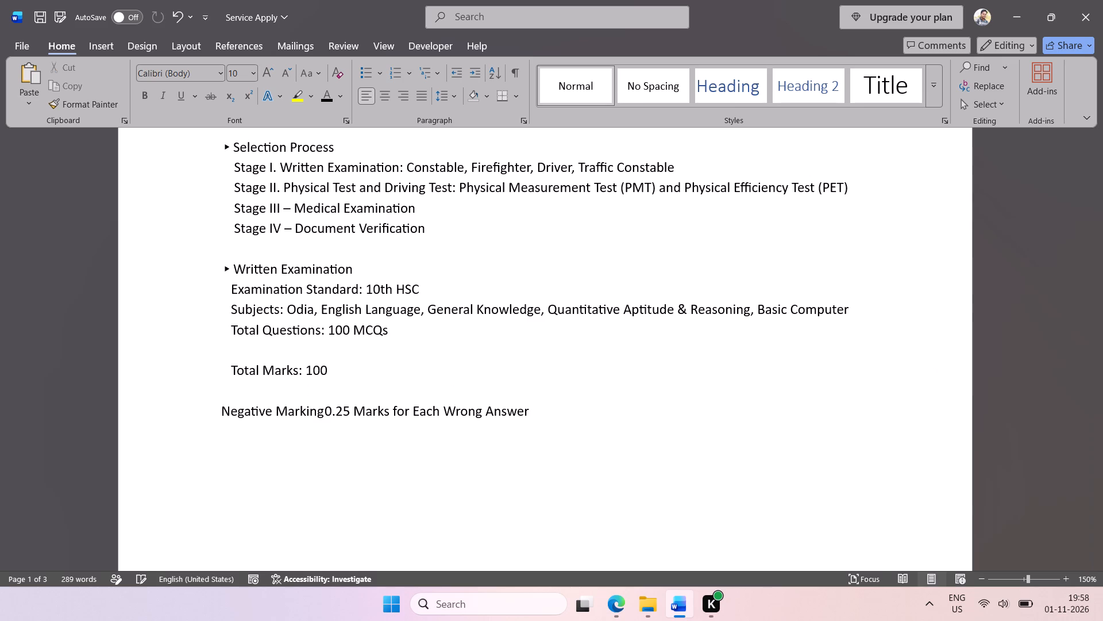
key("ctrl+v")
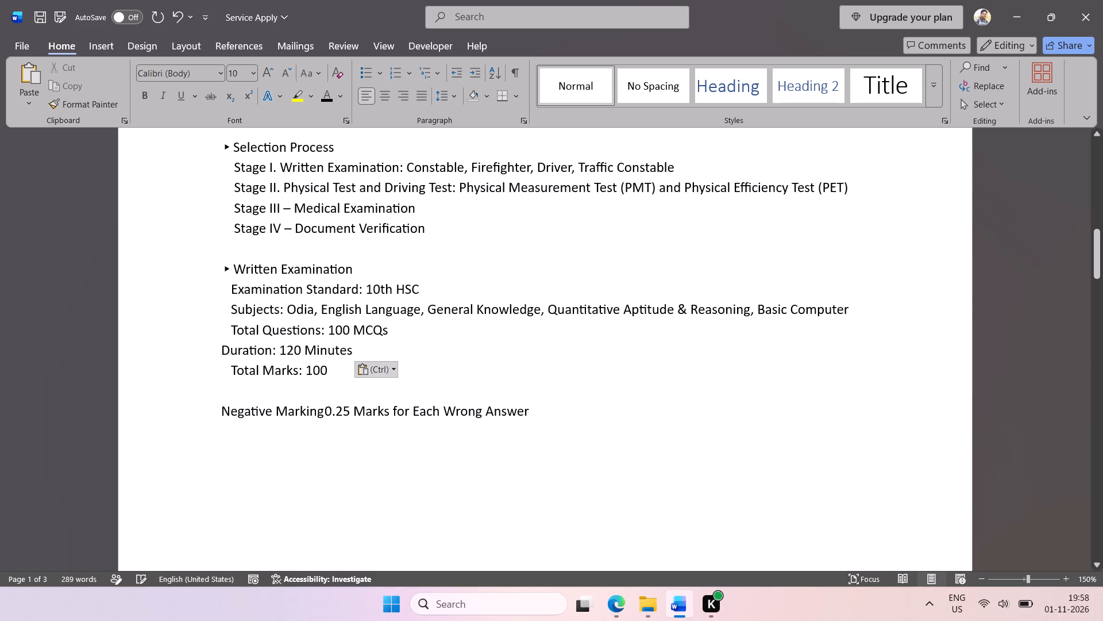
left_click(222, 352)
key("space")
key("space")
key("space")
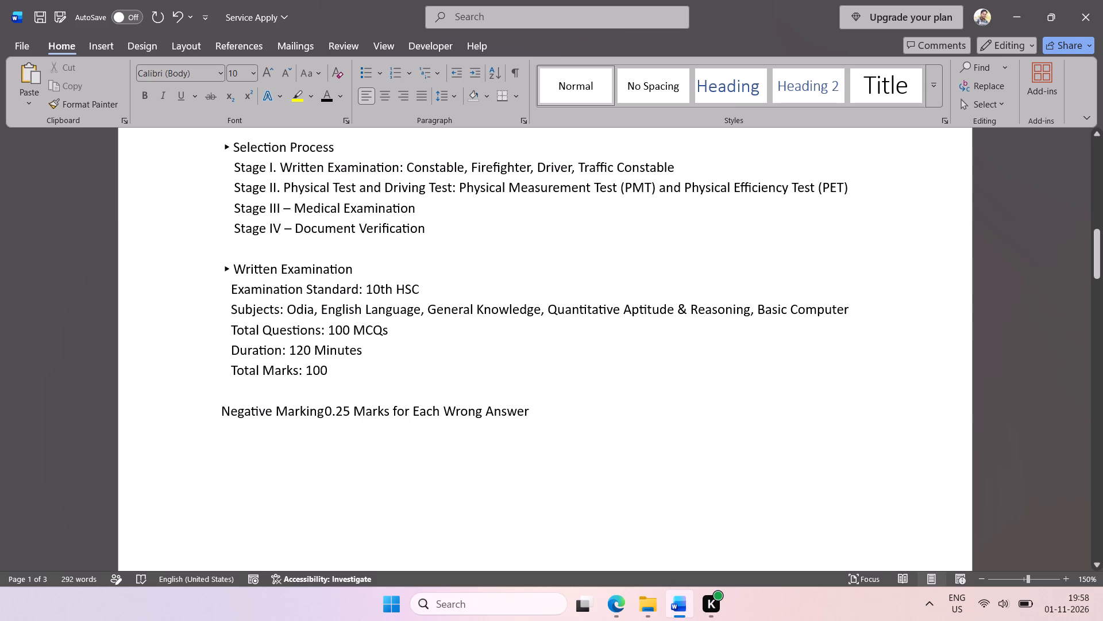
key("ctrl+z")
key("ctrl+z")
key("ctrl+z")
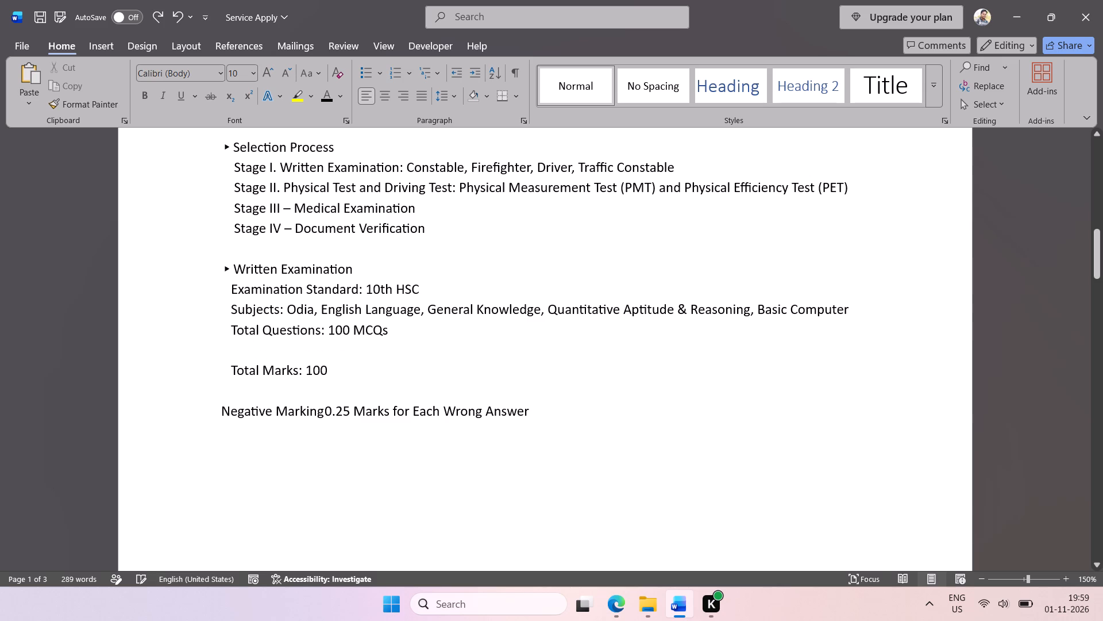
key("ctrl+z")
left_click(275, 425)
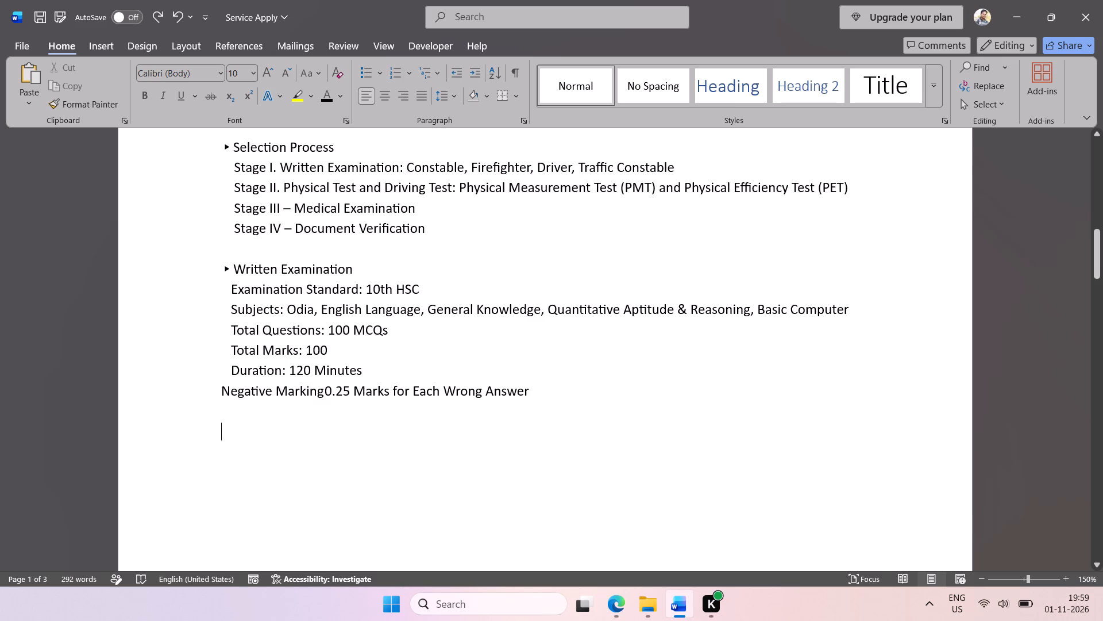
Insert a space between "Negative Marking" and "0.25 Marks" in the last line of the Written Examination section.
left_click(324, 393)
key("space")
key("ctrl+z")
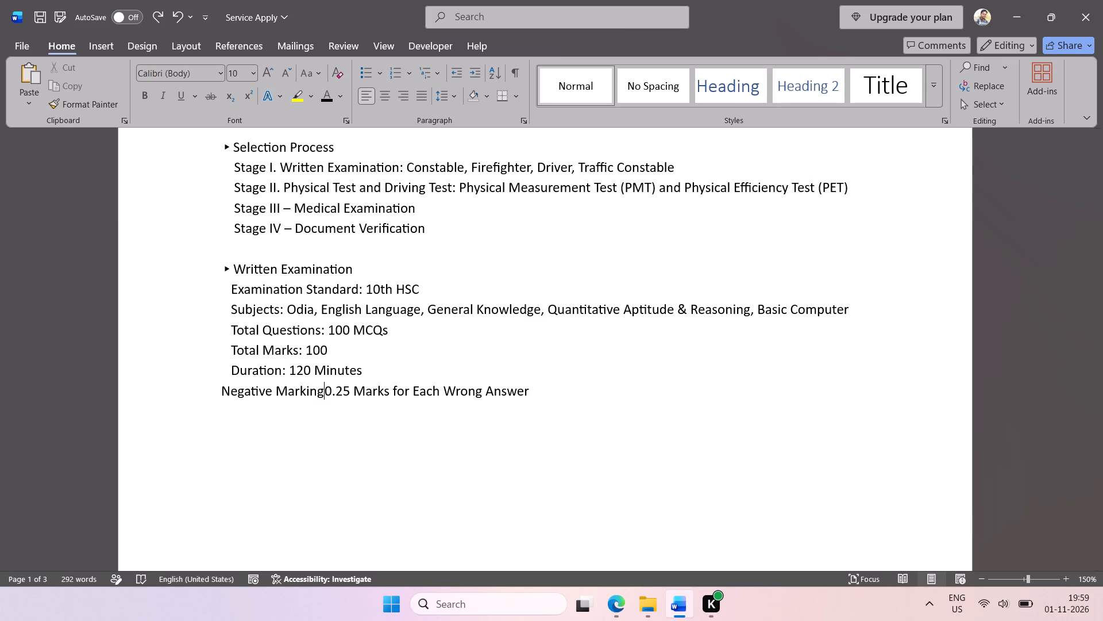
key("space")
left_click(377, 389)
key("BackSpace")
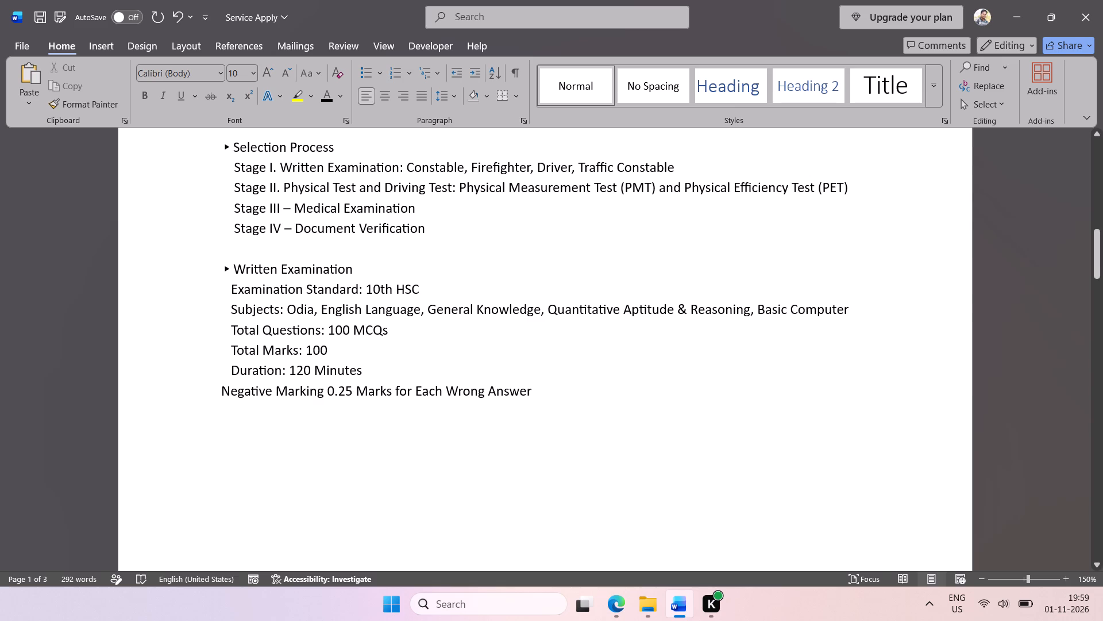
Copy "Negative Marking 0.25 Marks" onto a new line between Total Marks and Duration.
left_click_drag(392, 389, 236, 389)
key("ctrl+c")
left_click(342, 350)
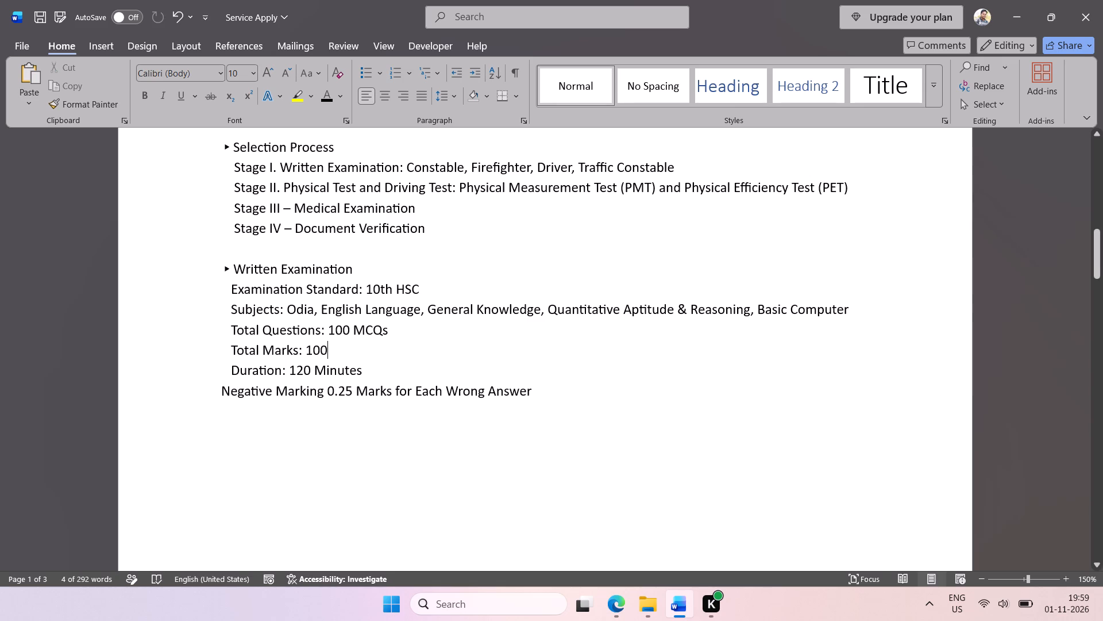
key("space")
key("BackSpace")
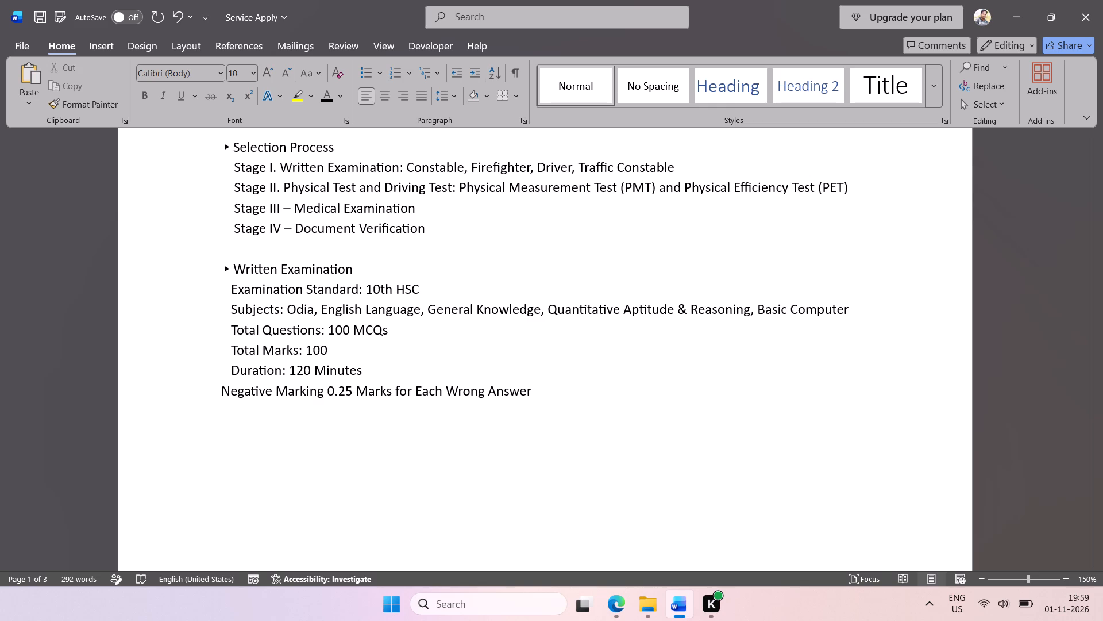
key("Return")
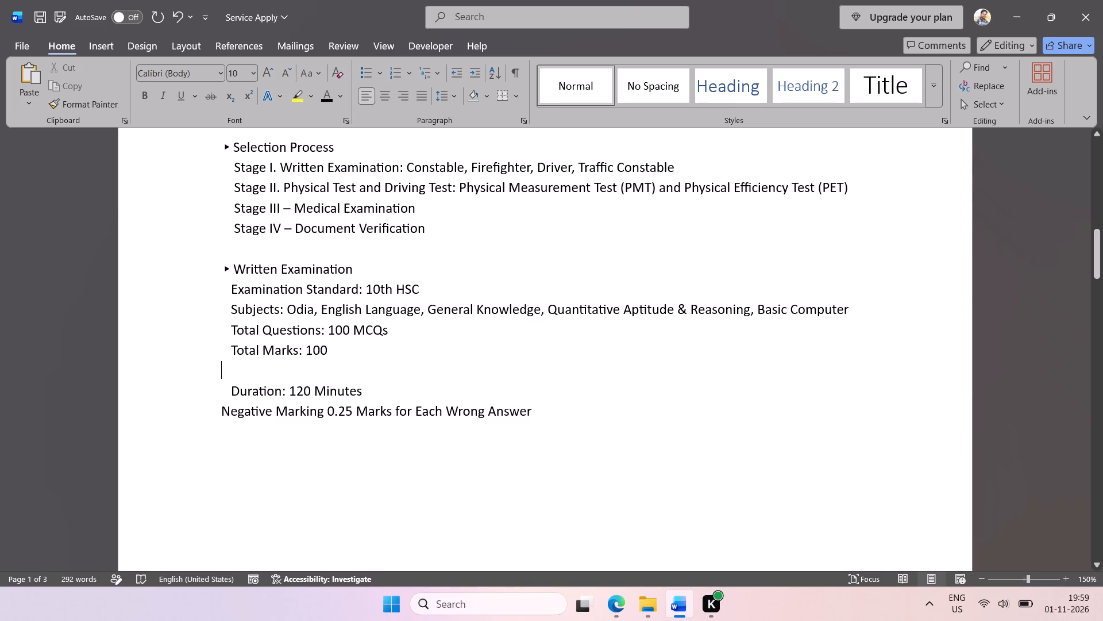
right_click(266, 371)
left_click(375, 183)
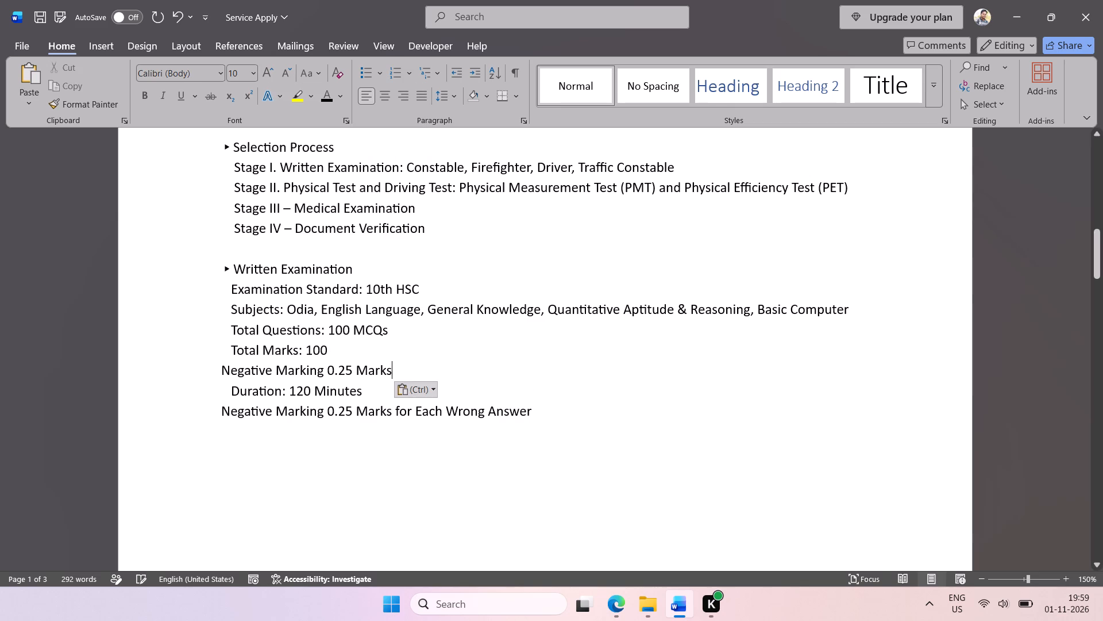
Indent the copied Negative Marking line by four spaces and format it as "Negative Marking: 0.25 Marks".
left_click(219, 372)
key("space")
key("space")
key("space")
key("space")
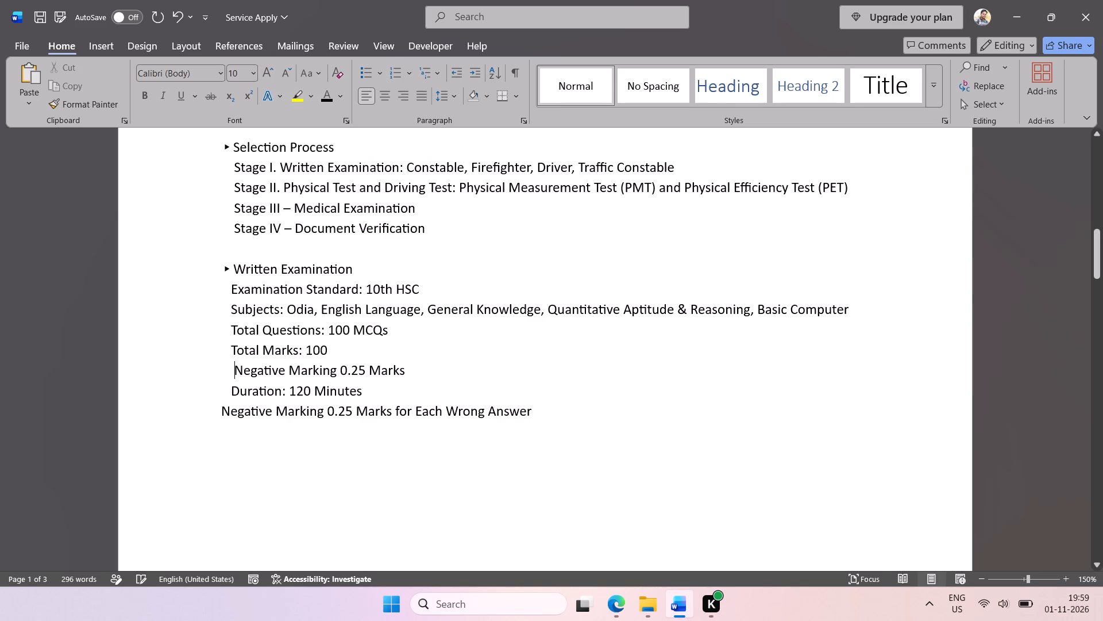
left_click(343, 372)
key("BackSpace")
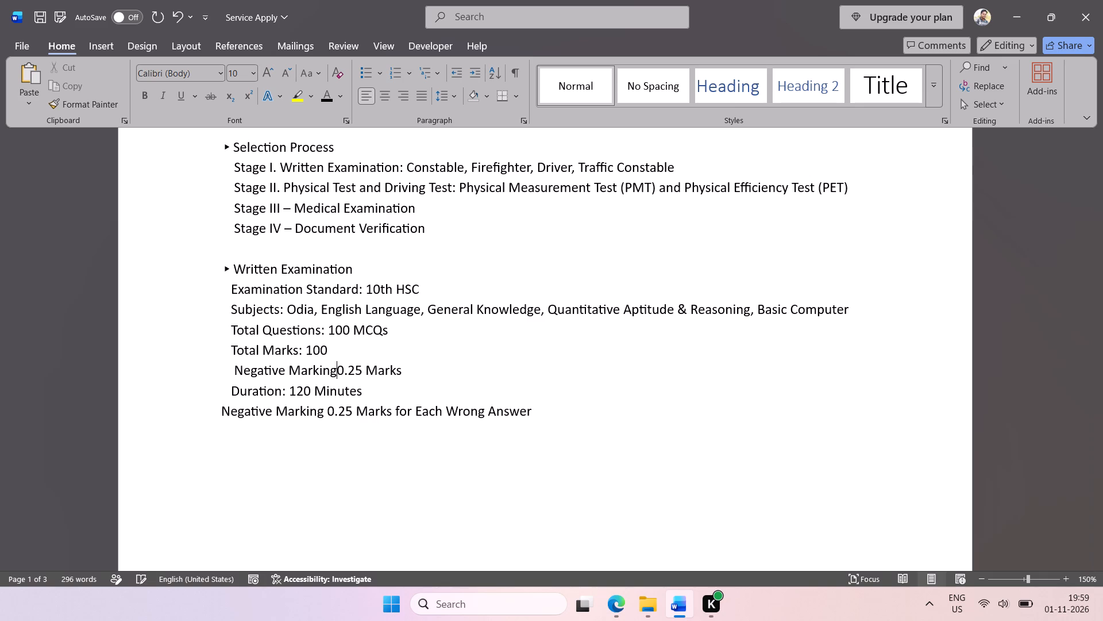
type(":")
key("space")
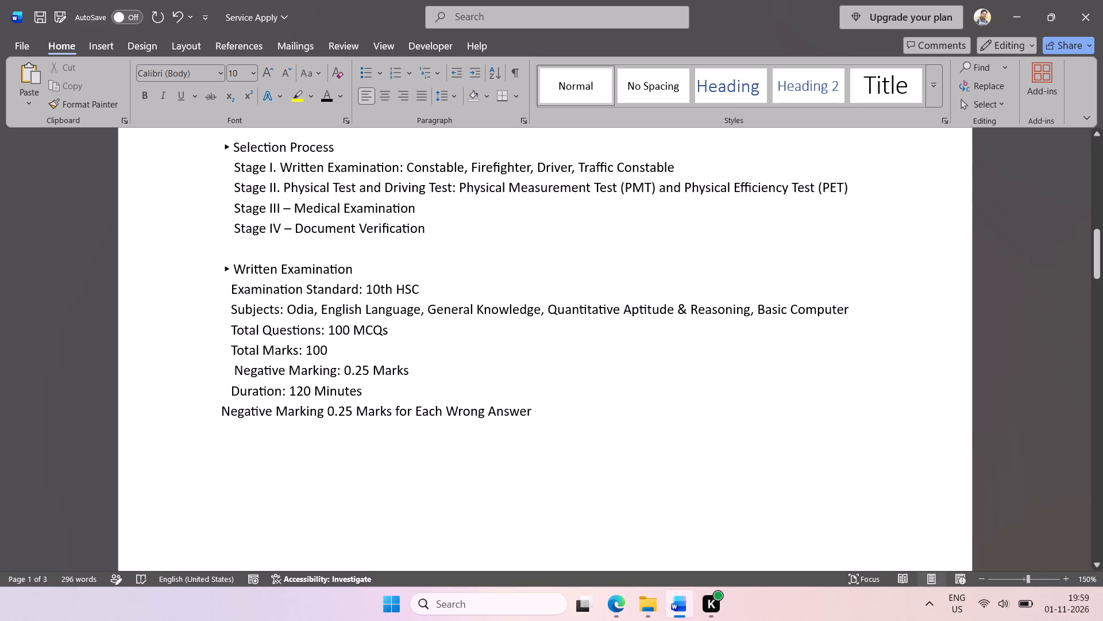
Delete the original "Negative Marking 0.25 Marks for Each Wrong Answer" line below Duration.
left_click_drag(537, 409, 191, 419)
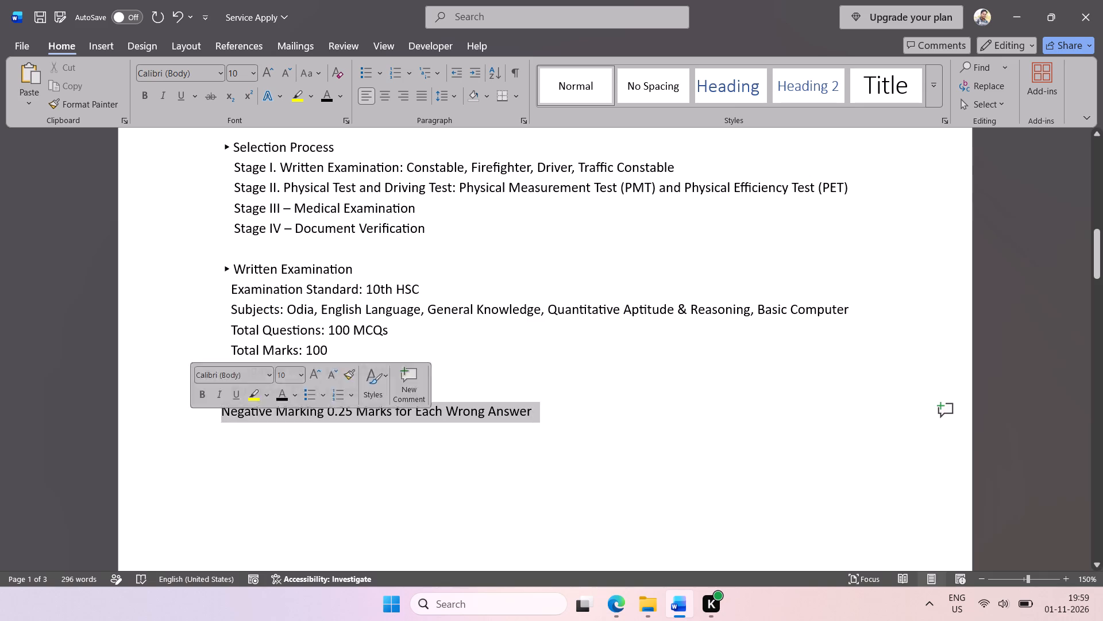
key("BackSpace")
Set the entire document's text to Calibri (Body) at size 10 and save the document.
key("ctrl+a")
left_click(217, 72)
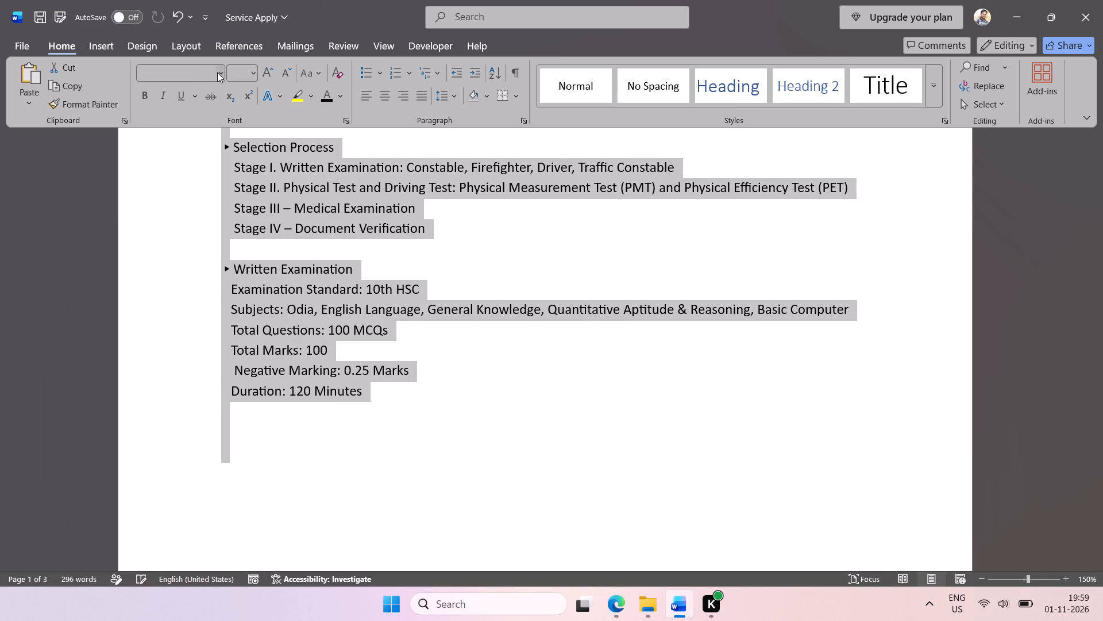
left_click(199, 134)
left_click(251, 70)
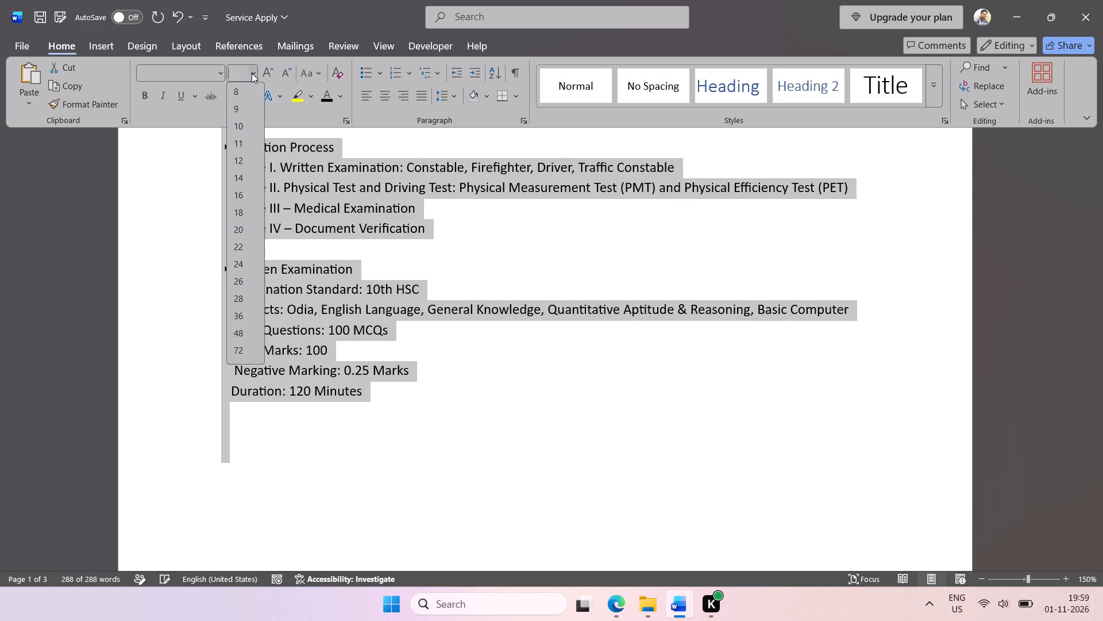
left_click(246, 125)
left_click(402, 346)
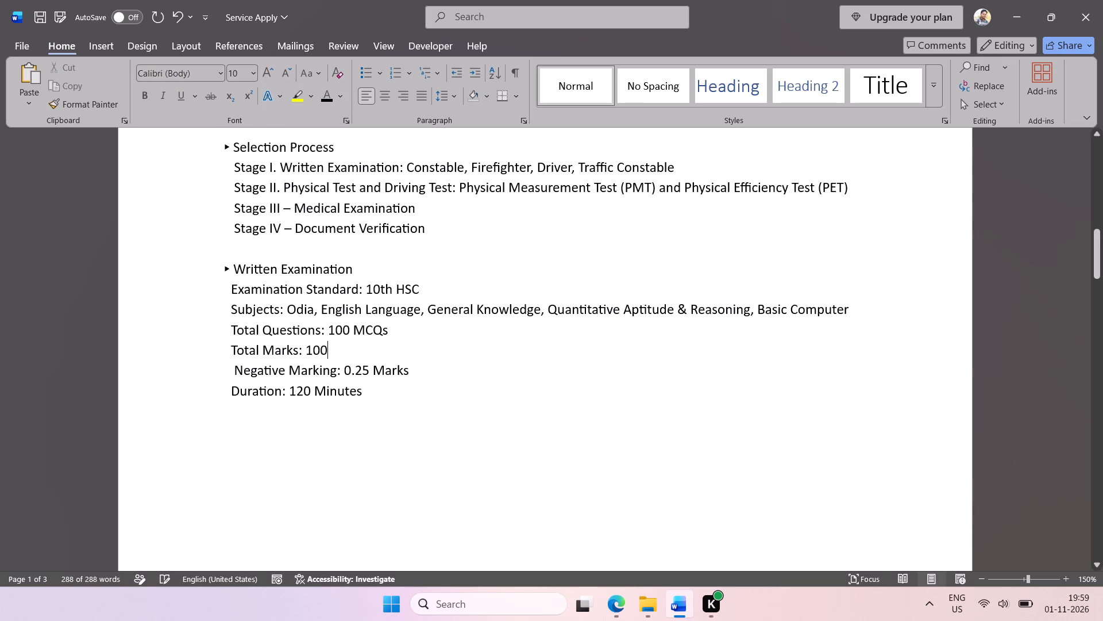
key("ctrl+s")
Switch to the recruitment page in Edge and review the common and special written examination tables.
left_click(622, 602)
left_click(574, 373)
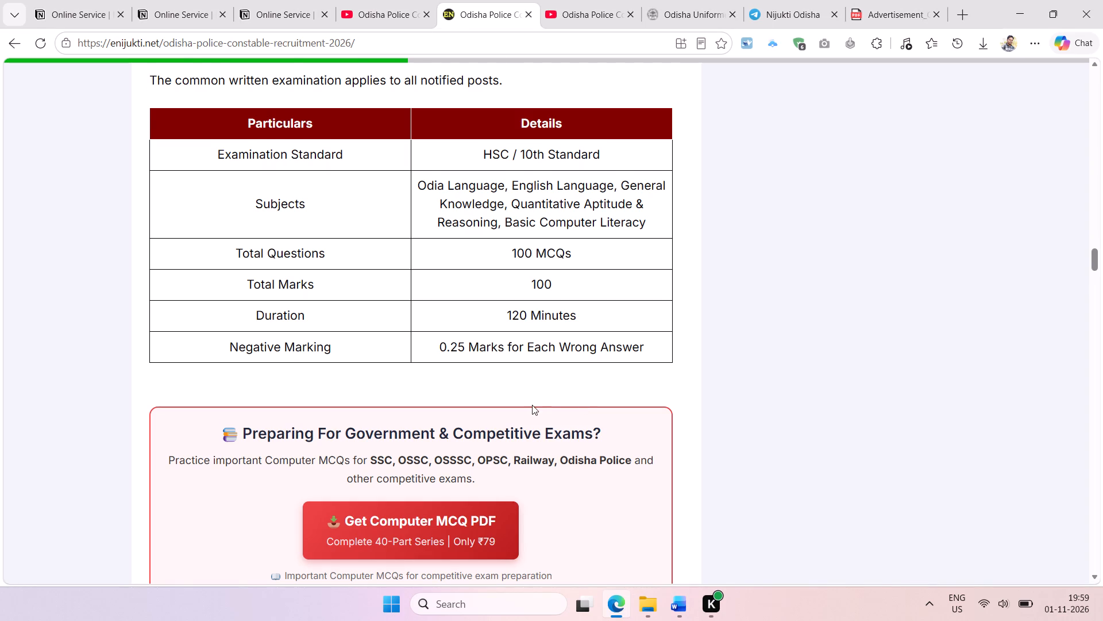
scroll(532, 405, "down", 8)
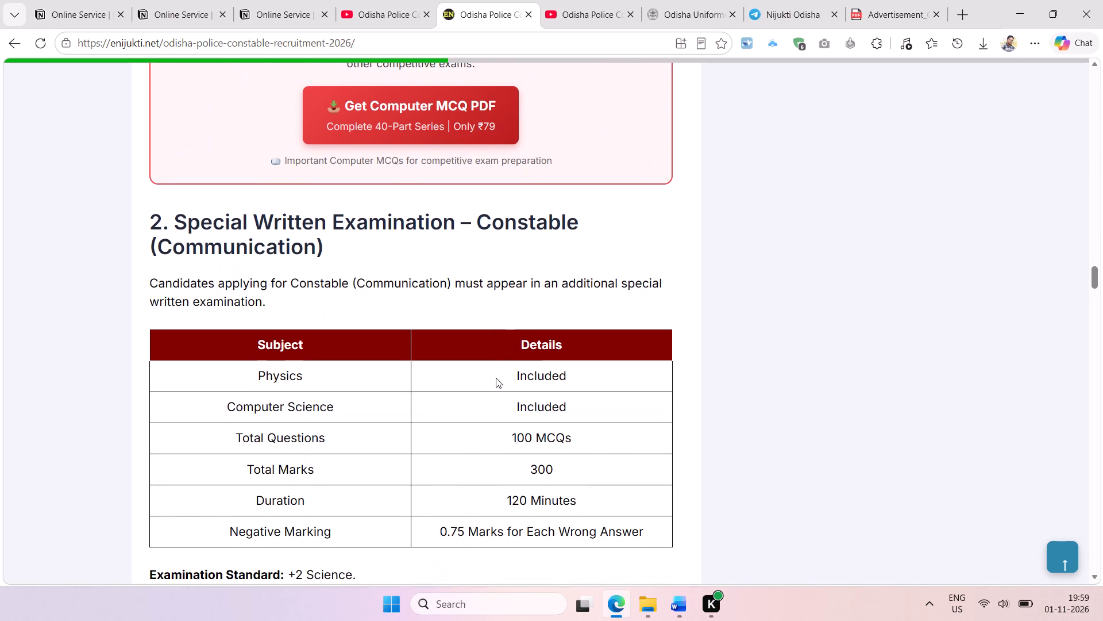
scroll(496, 378, "down", 1)
scroll(496, 378, "up", 1)
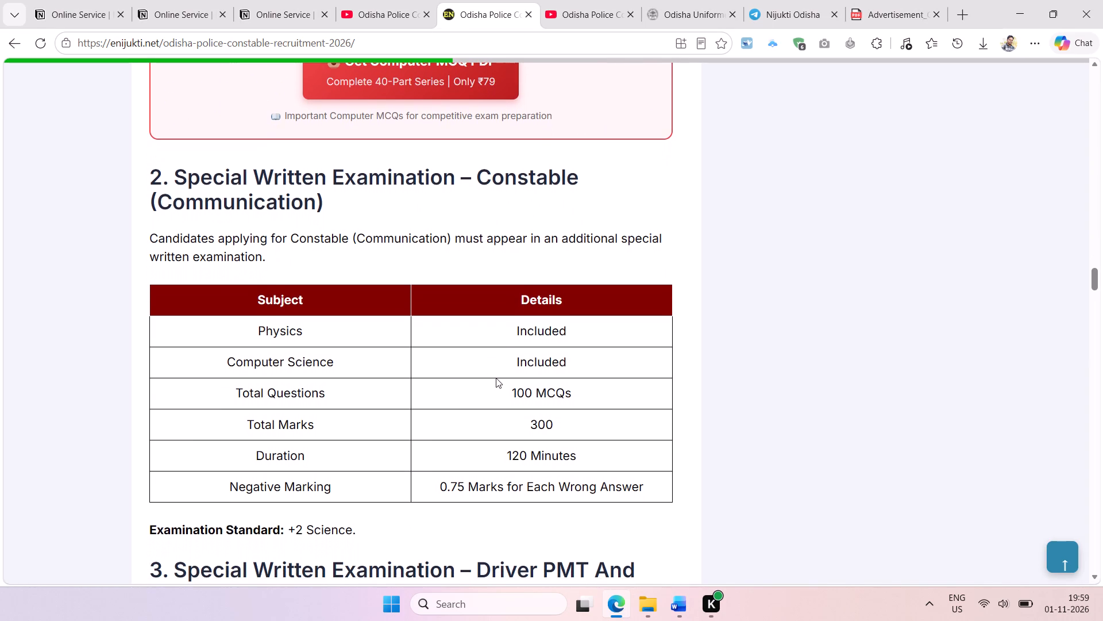
scroll(496, 378, "up", 2)
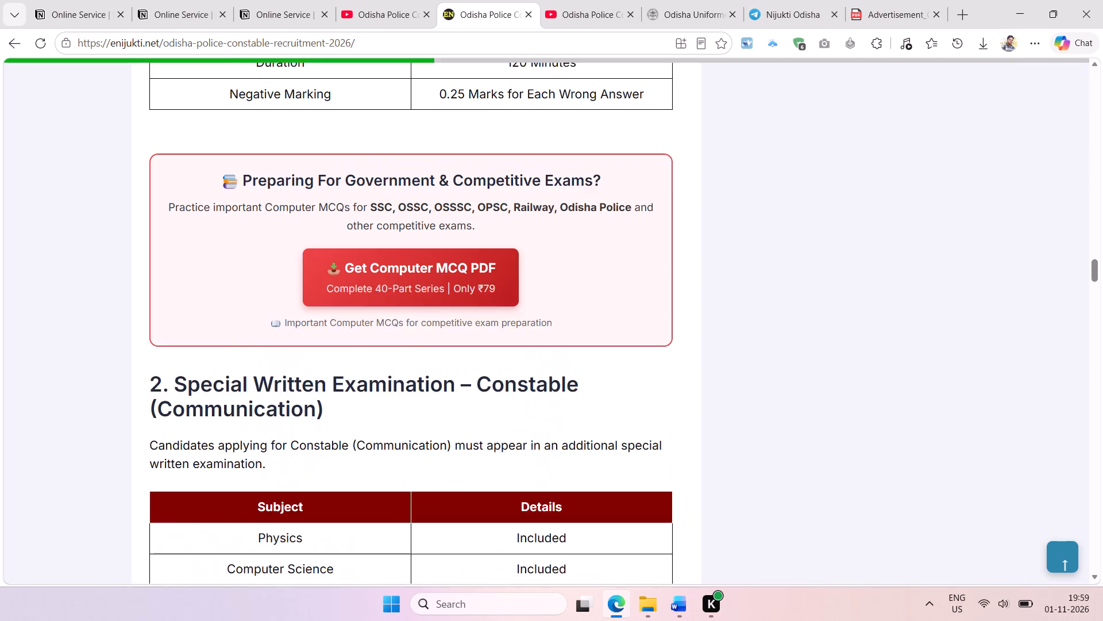
scroll(496, 378, "up", 4)
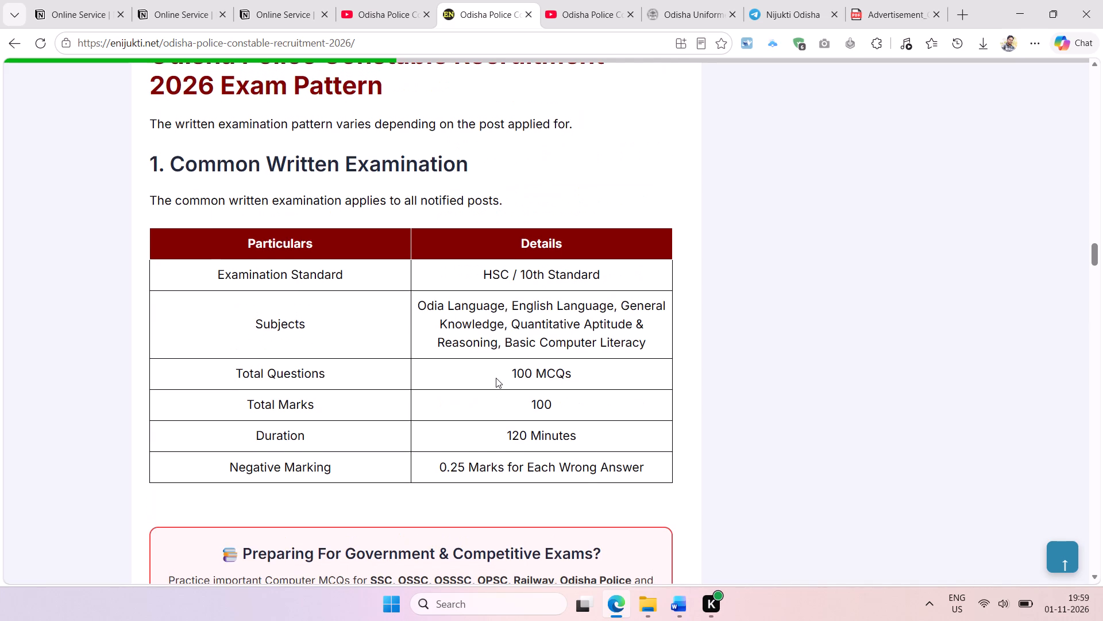
scroll(496, 378, "down", 8)
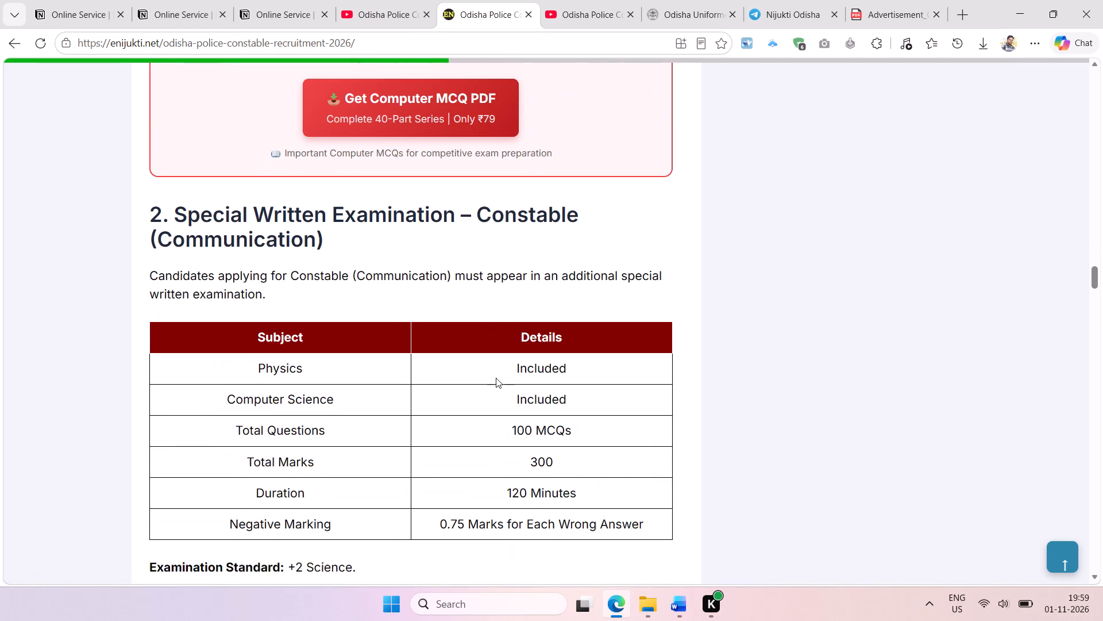
scroll(496, 378, "down", 4)
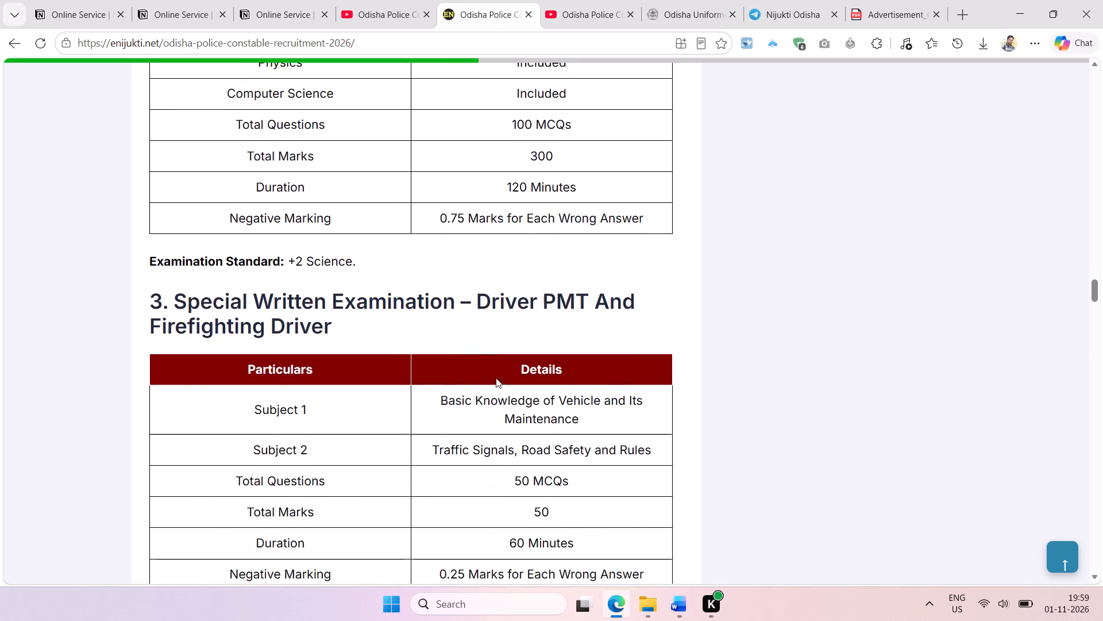
scroll(496, 378, "down", 2)
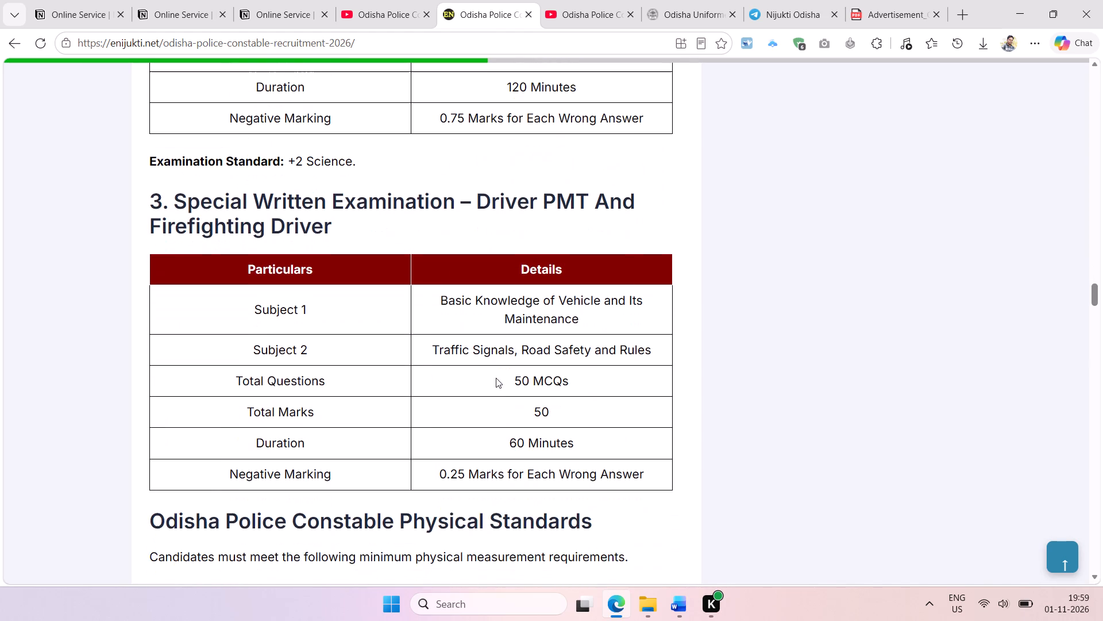
scroll(496, 378, "down", 3)
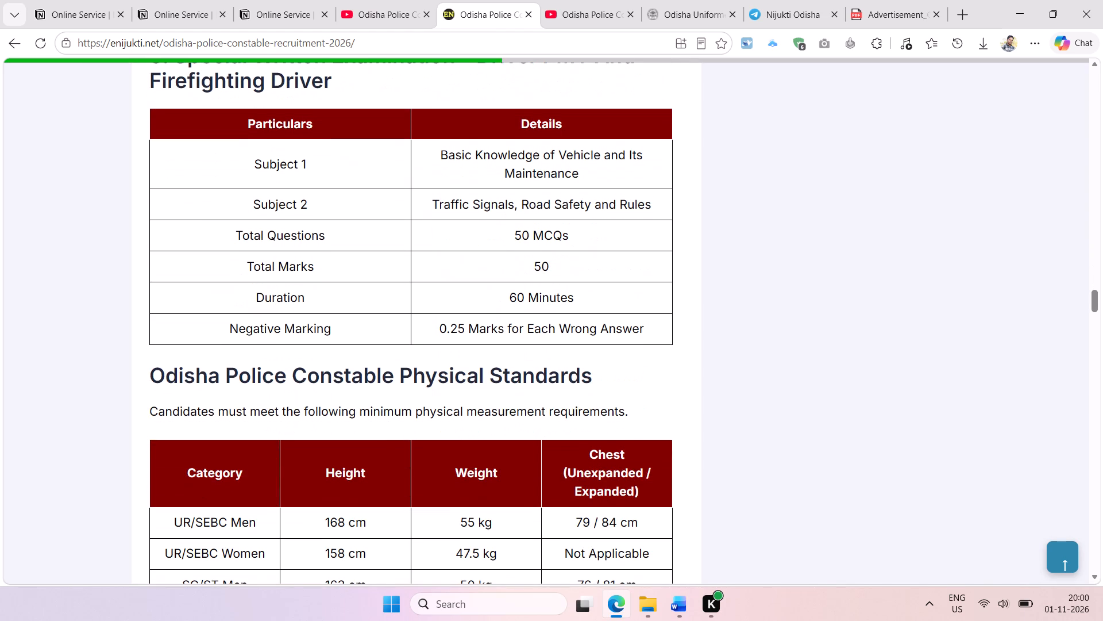
Examine the Physical Standards and Physical Efficiency Test (PET) tables on the recruitment page.
scroll(496, 378, "down", 4)
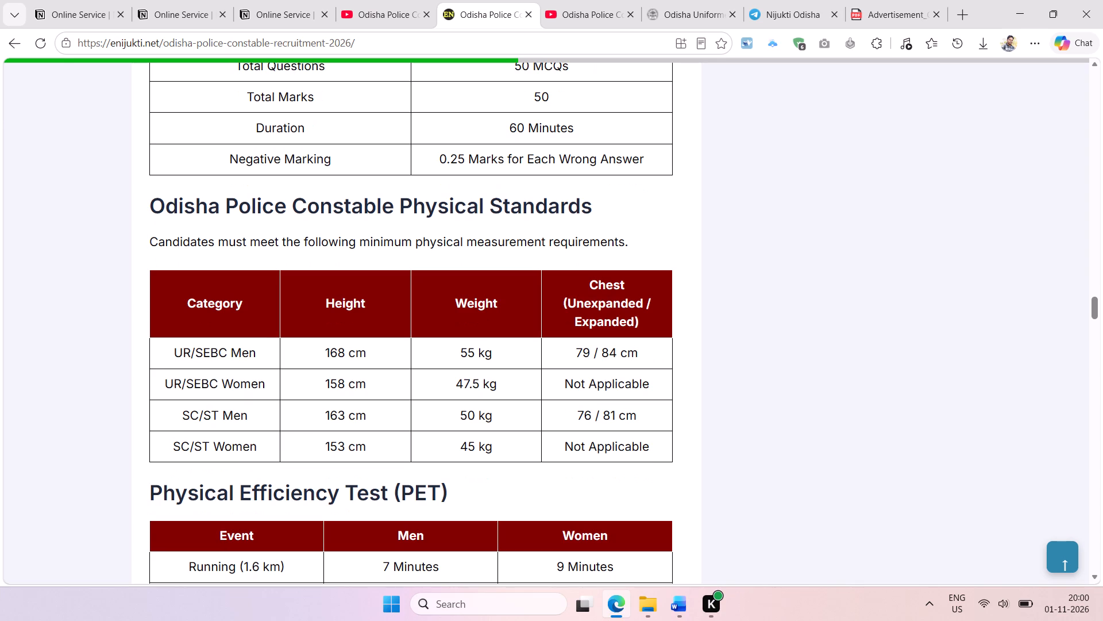
scroll(496, 378, "down", 4)
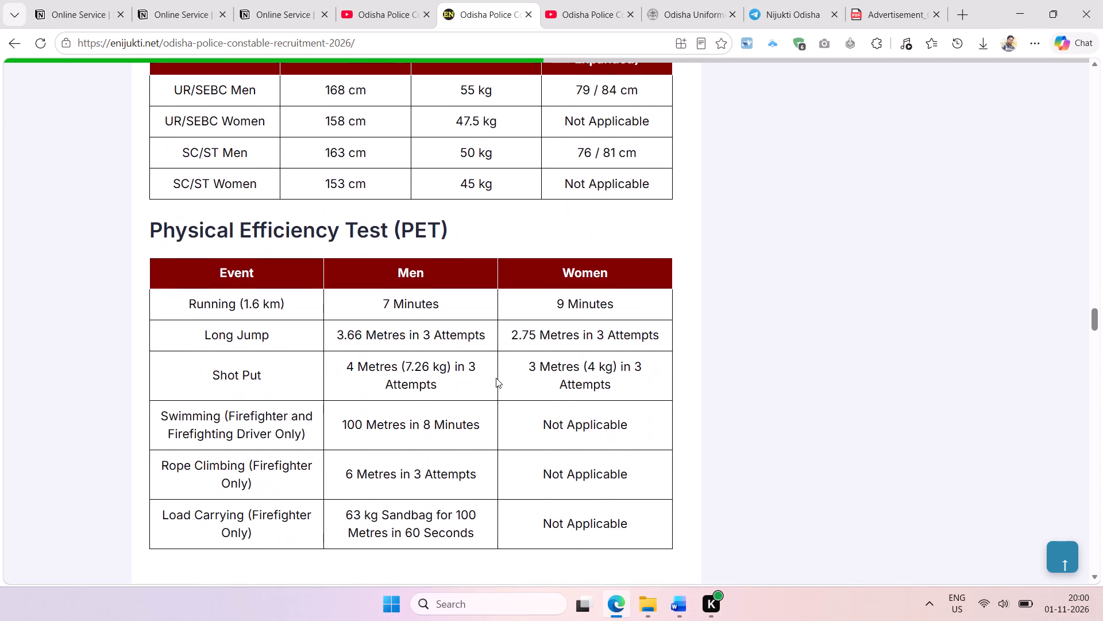
scroll(496, 378, "up", 1)
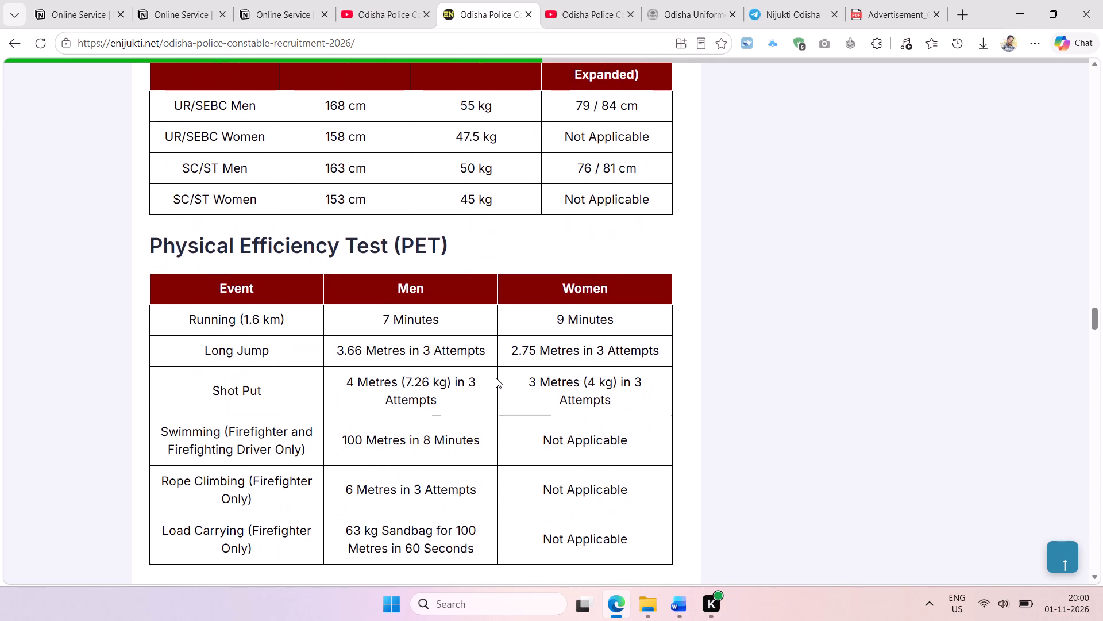
scroll(496, 378, "up", 2)
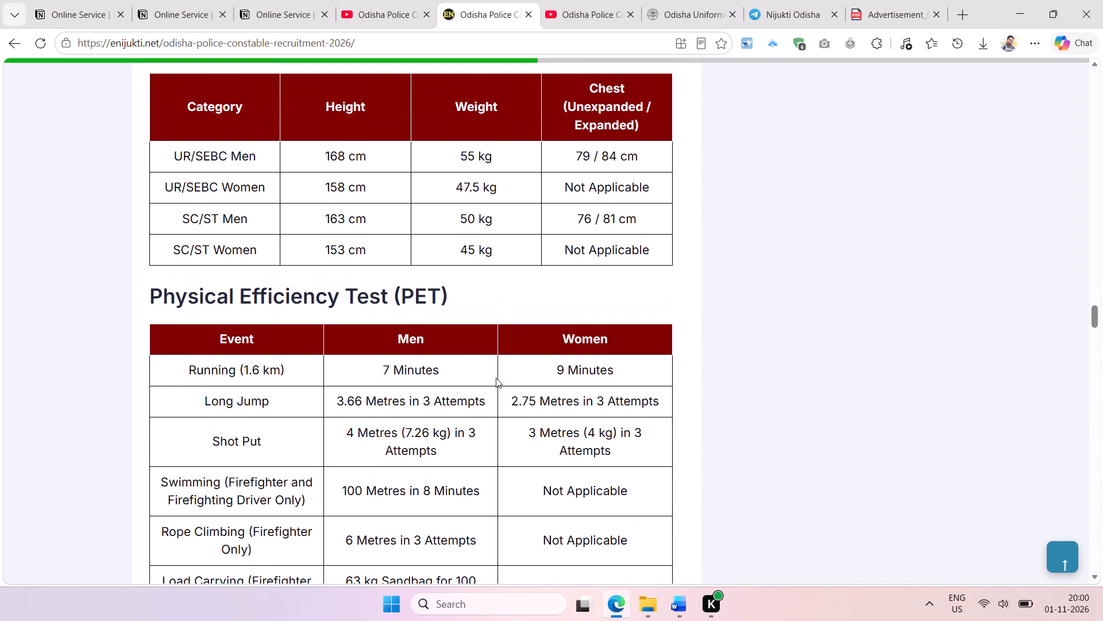
scroll(496, 378, "up", 1)
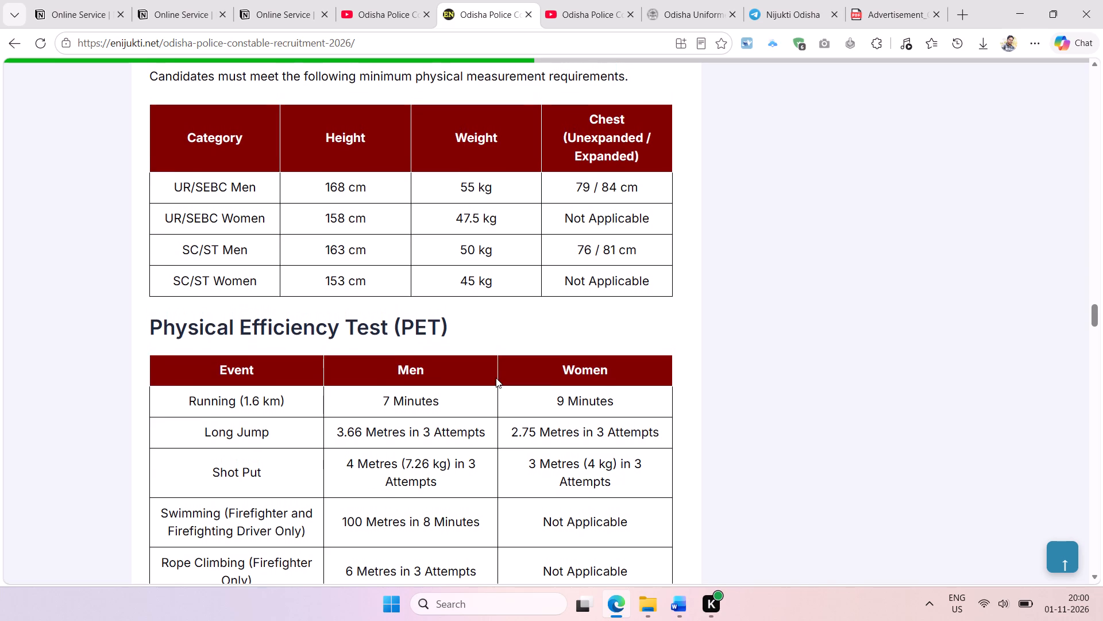
scroll(496, 378, "up", 1)
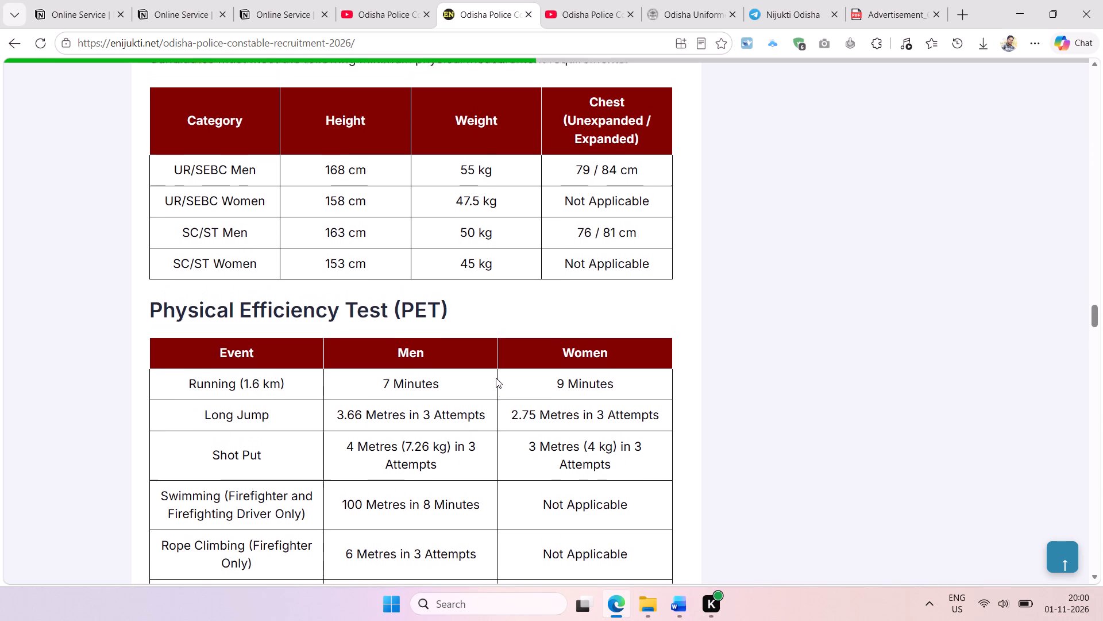
scroll(496, 378, "up", 4)
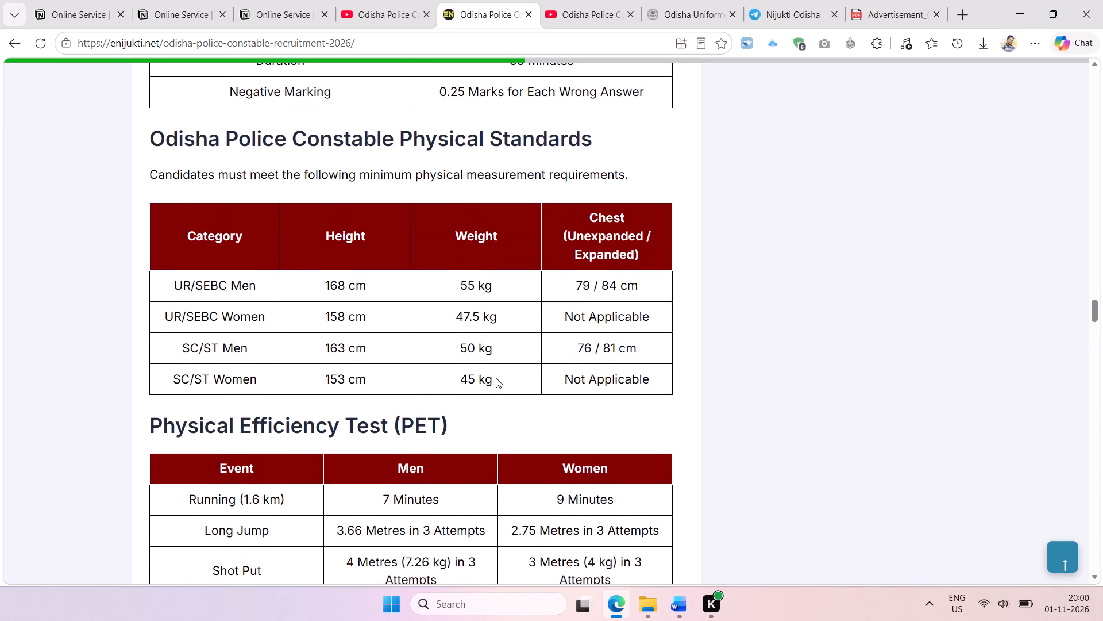
scroll(496, 378, "up", 4)
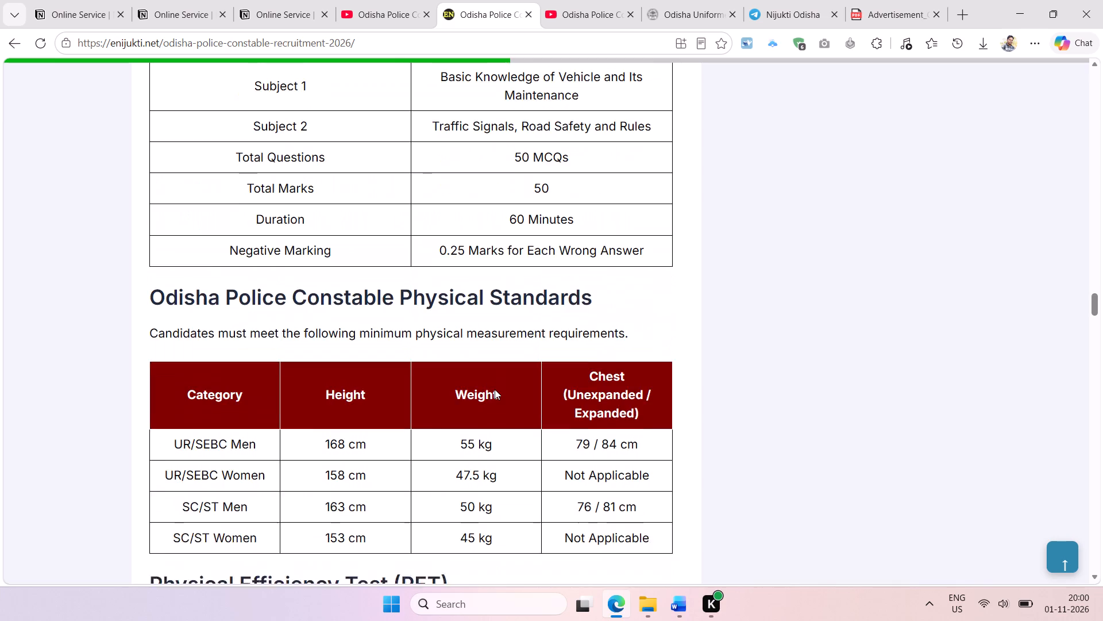
Review the common written examination table and both special written examination tables on the recruitment page.
scroll(495, 389, "up", 5)
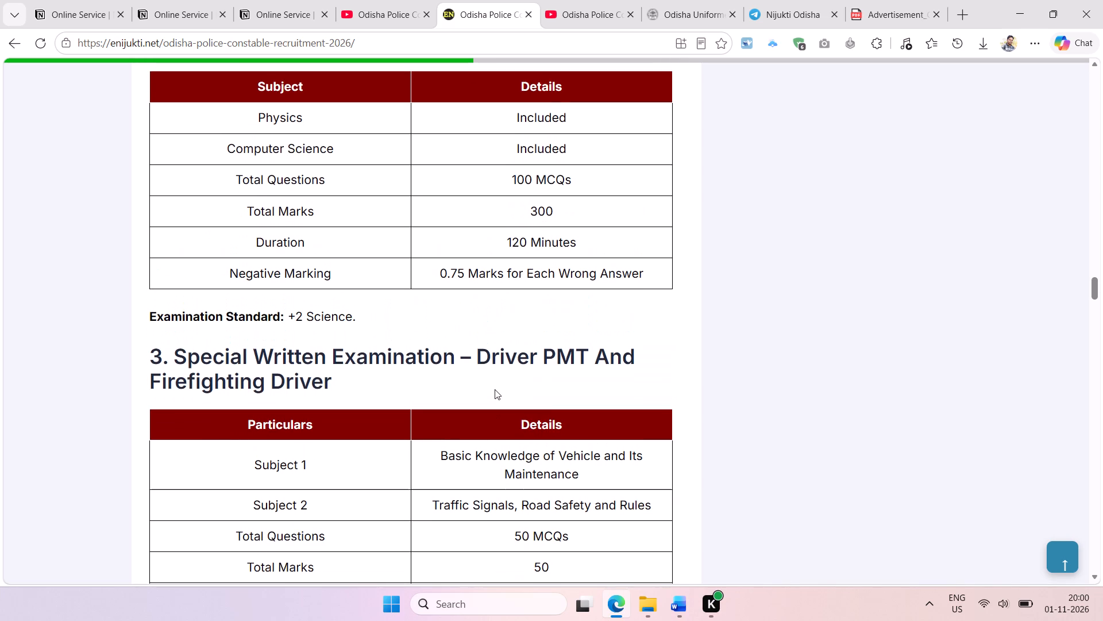
scroll(495, 389, "up", 4)
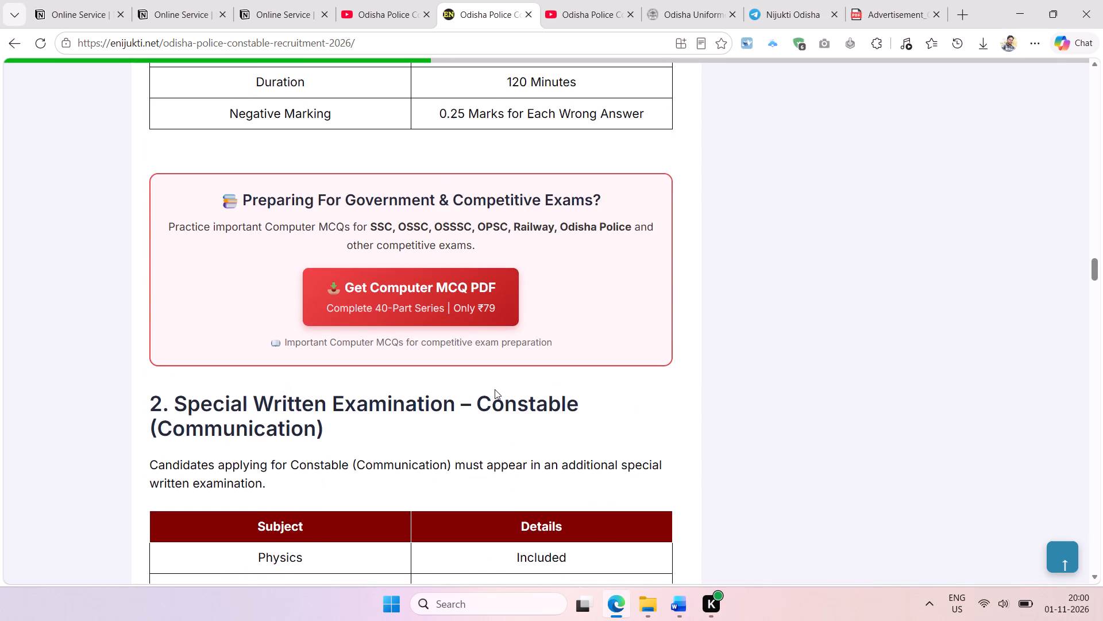
scroll(495, 389, "up", 6)
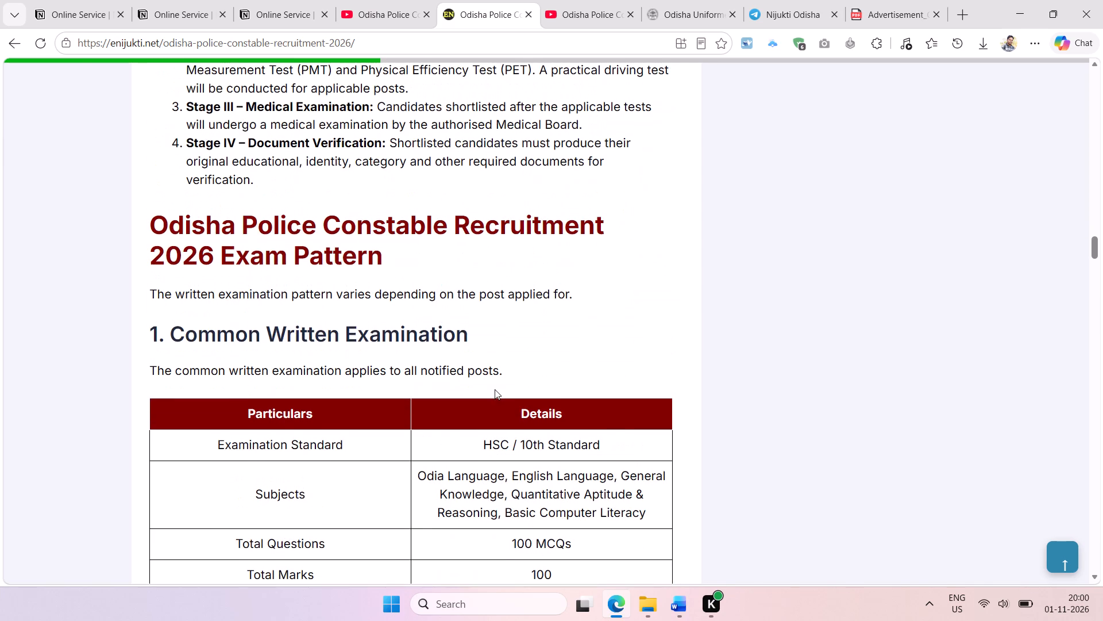
scroll(495, 389, "down", 4)
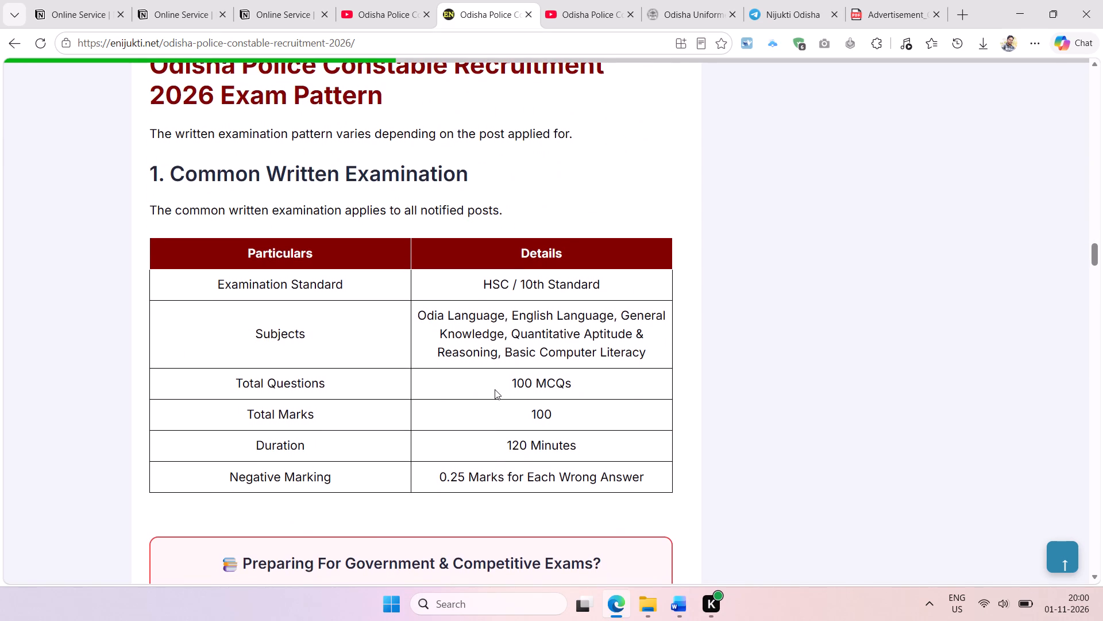
scroll(495, 389, "down", 1)
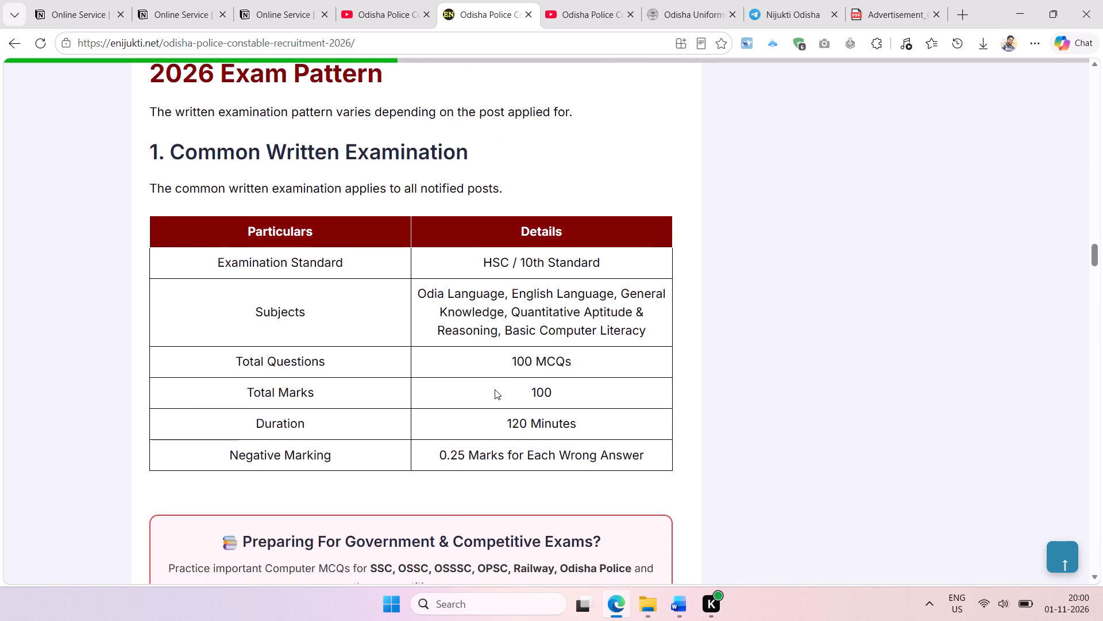
scroll(495, 389, "down", 6)
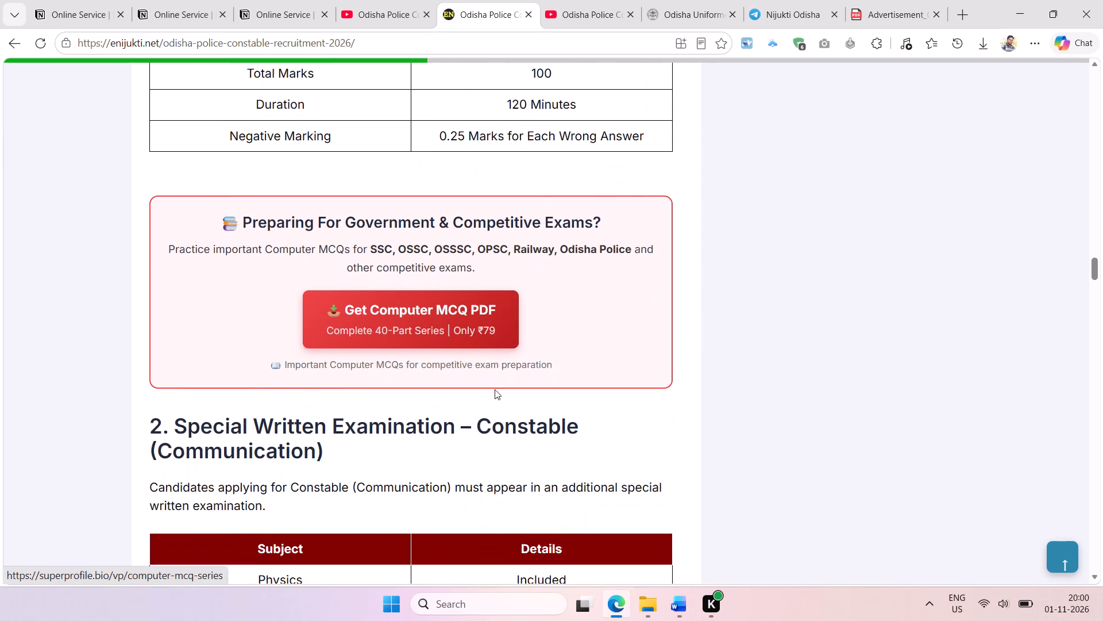
scroll(495, 389, "down", 1)
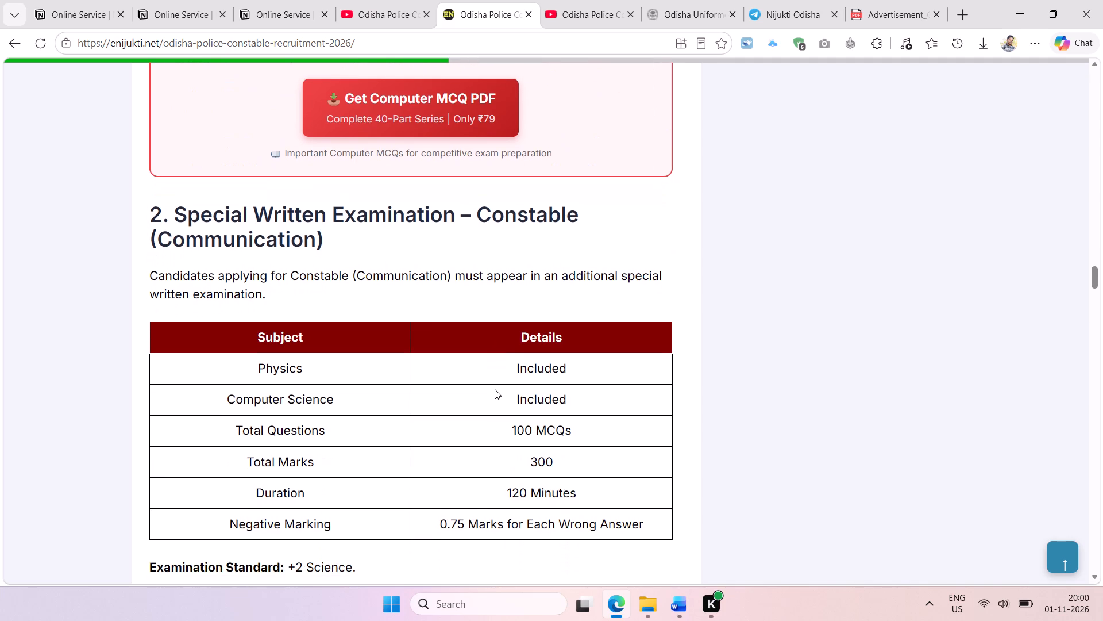
scroll(495, 389, "down", 1)
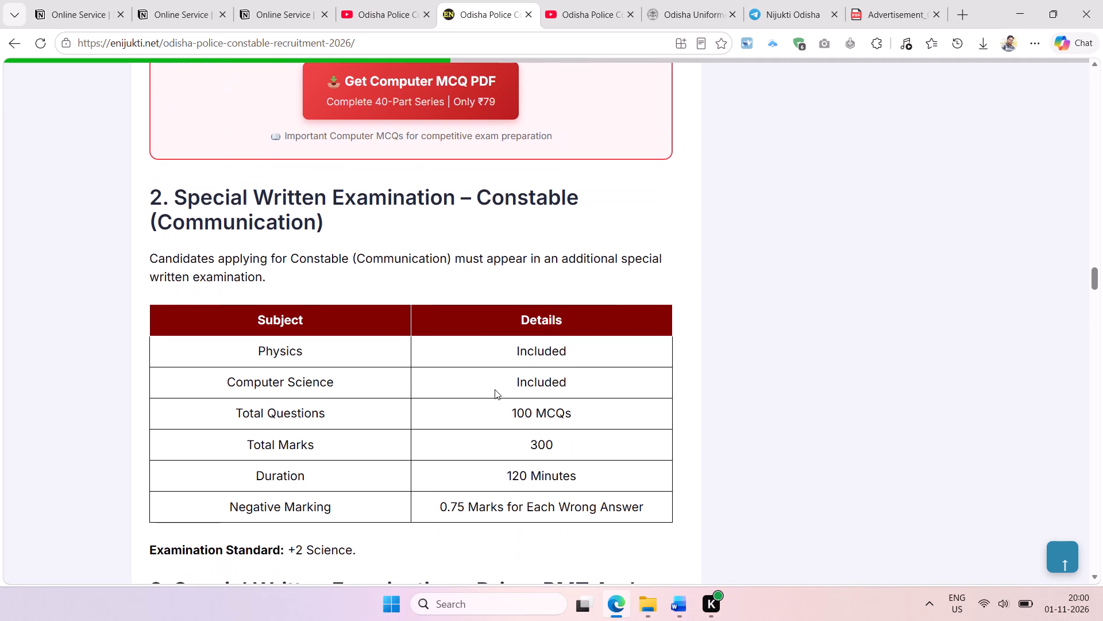
scroll(495, 389, "down", 1)
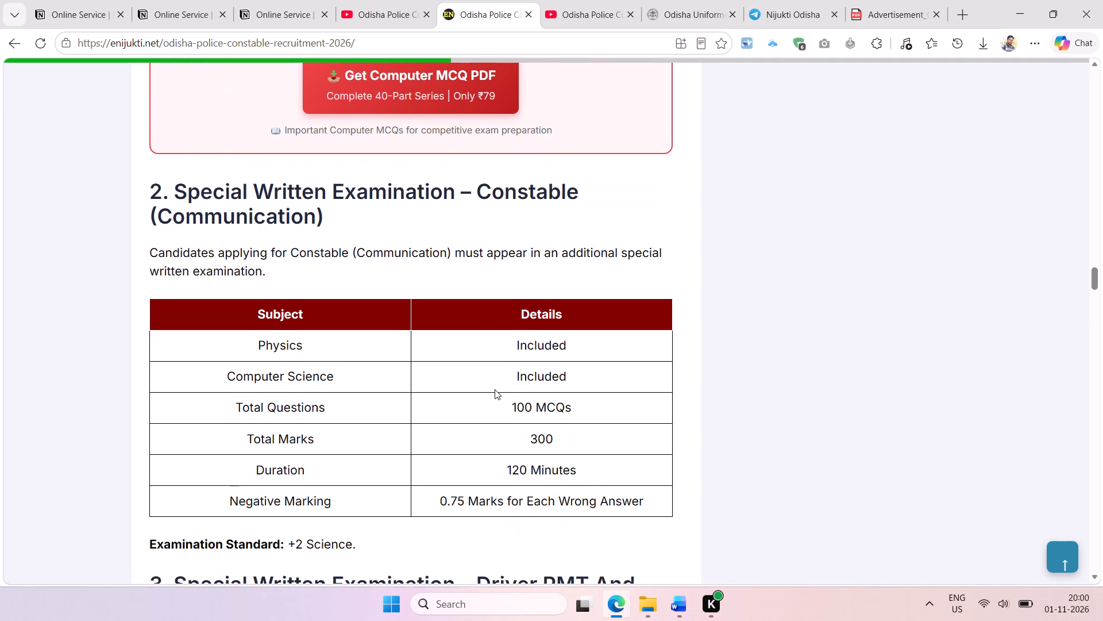
scroll(495, 389, "down", 1)
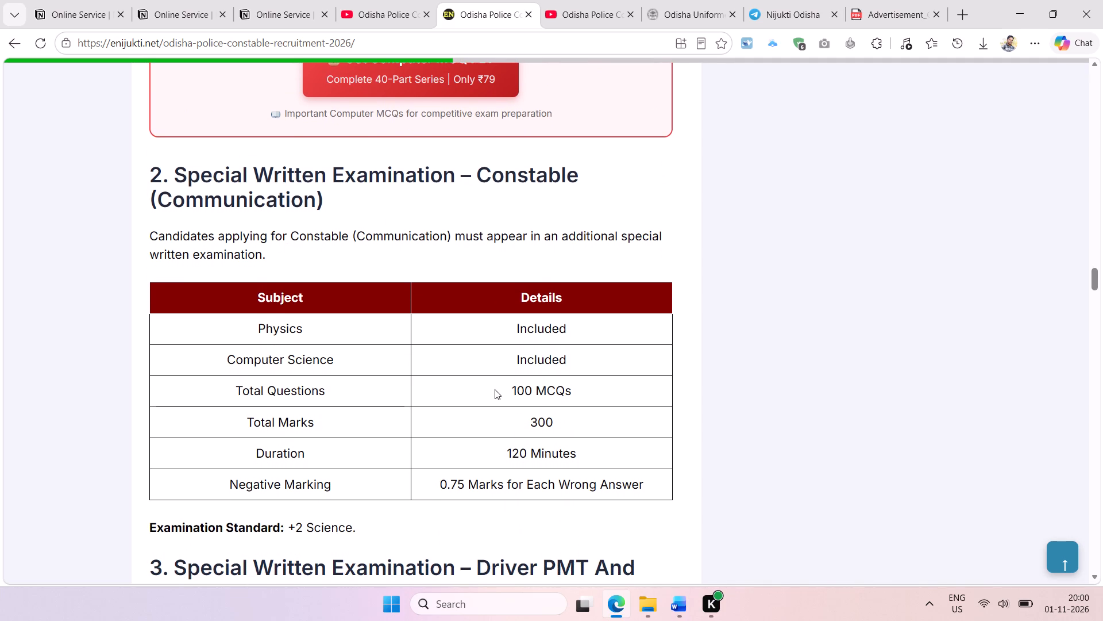
scroll(495, 389, "down", 1)
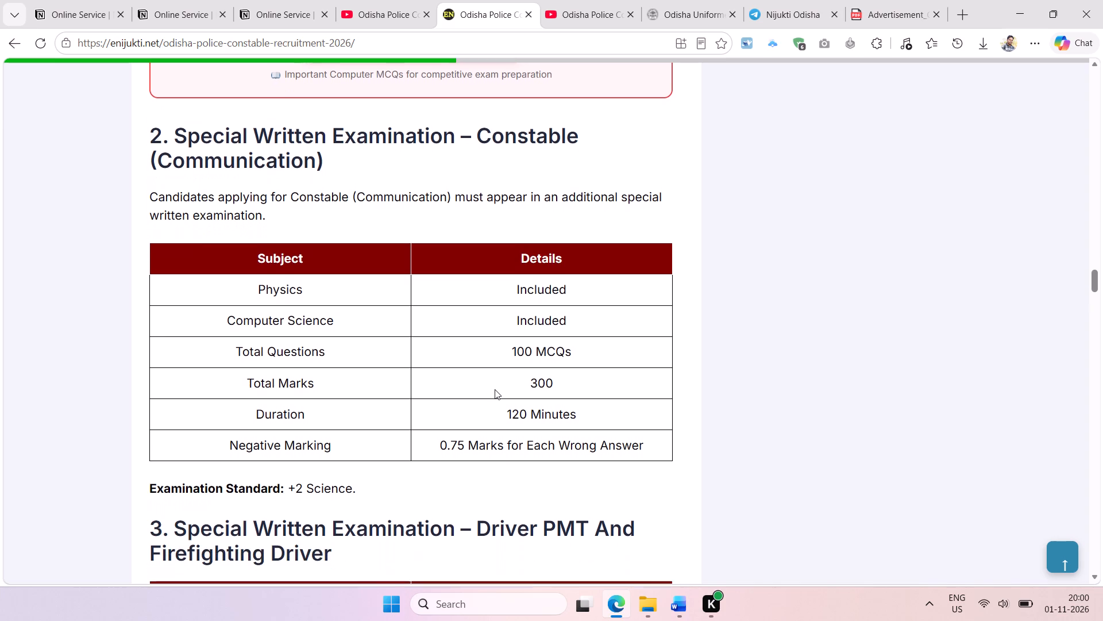
scroll(495, 389, "down", 1)
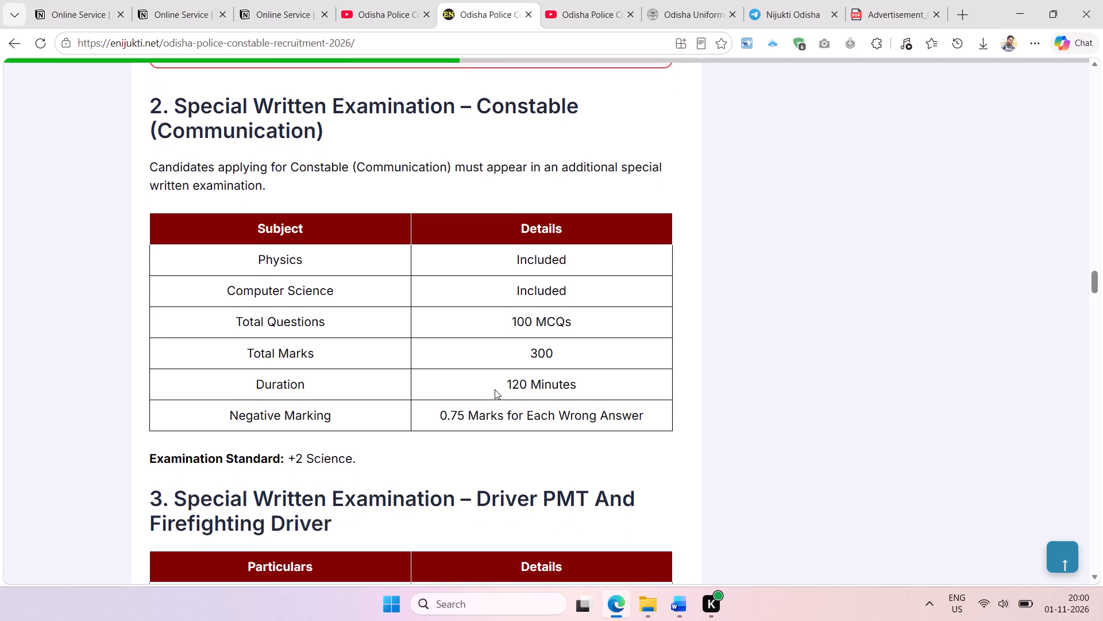
left_click(495, 389)
scroll(495, 389, "down", 3)
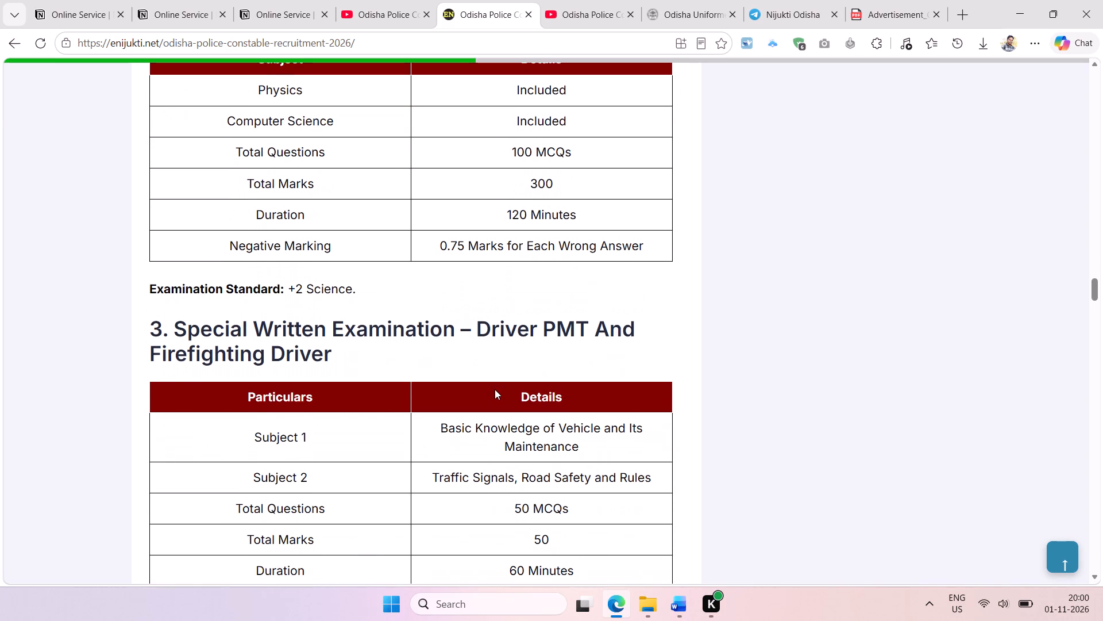
Copy both special written examination sections, Constable (Communication) and Driver PMT And Firefighting Driver, and paste them into the Word document below the Duration line.
scroll(495, 389, "up", 4)
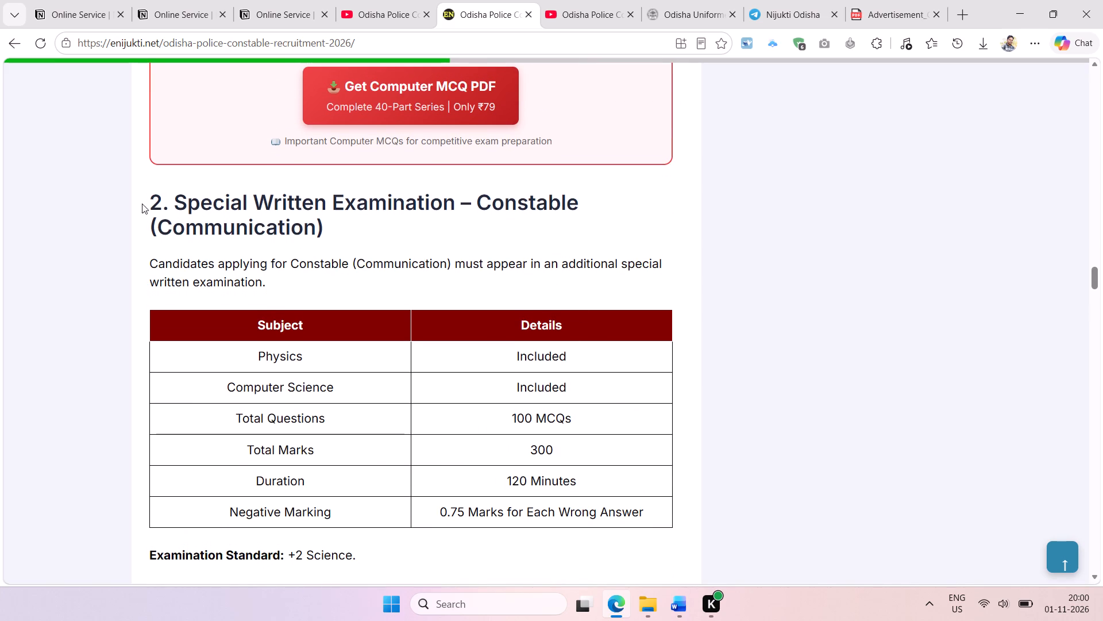
left_click_drag(151, 196, 168, 210)
scroll(268, 273, "down", 6)
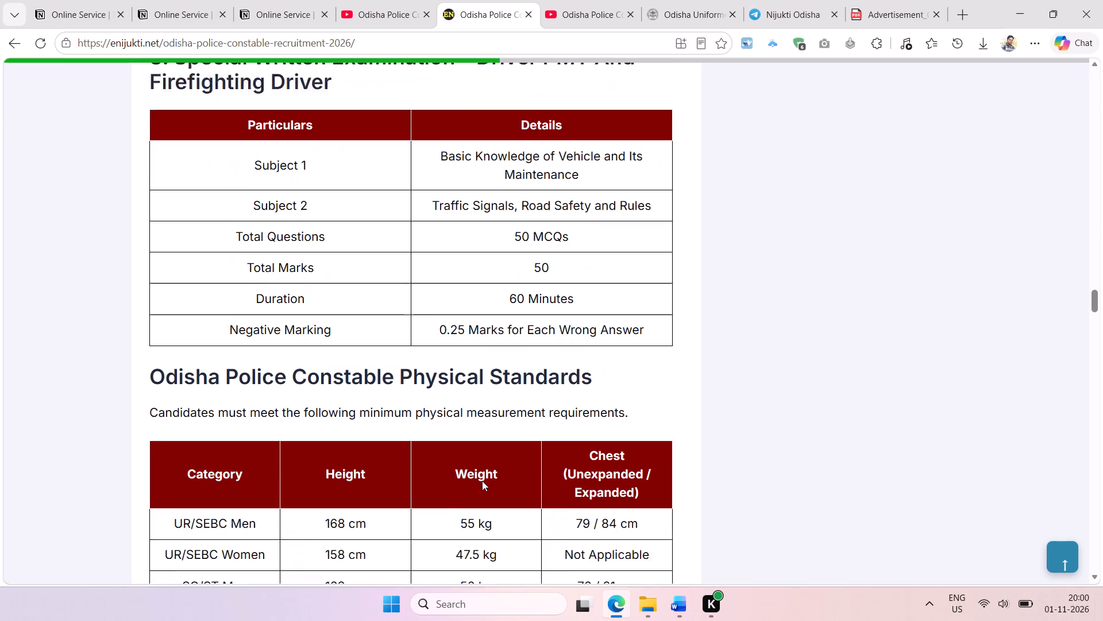
scroll(482, 481, "down", 2)
left_click(681, 273, "shift")
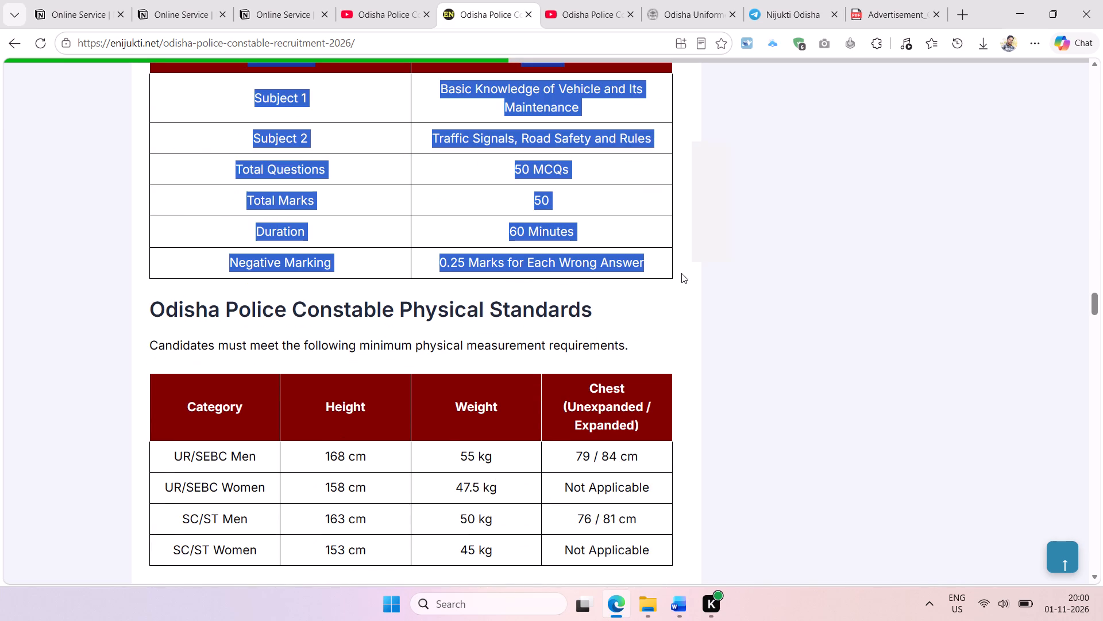
key("ctrl+c")
left_click(678, 609)
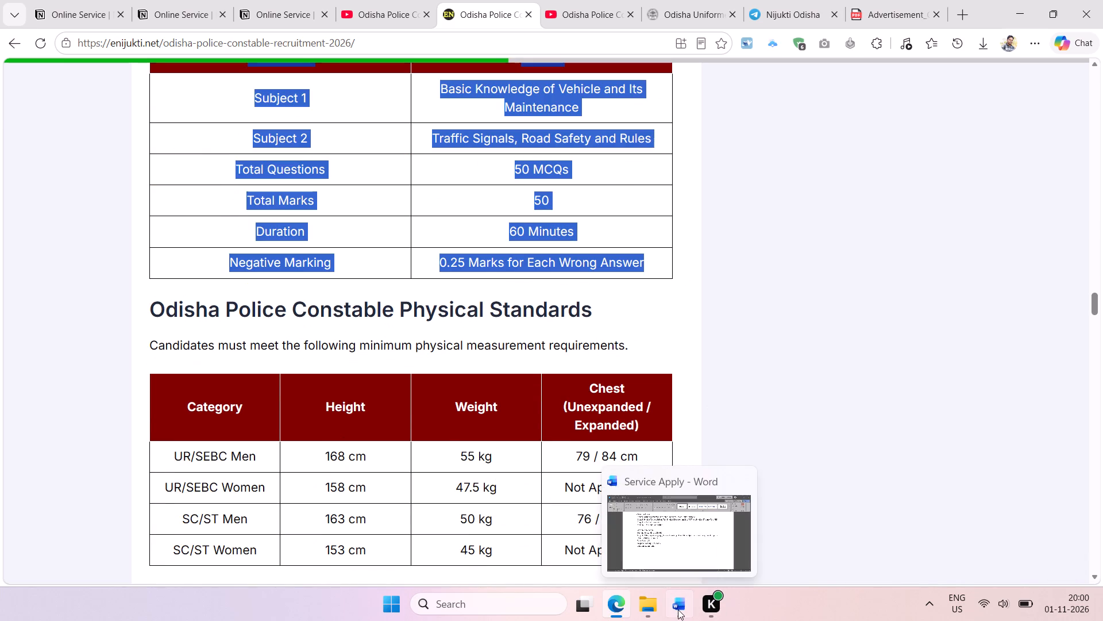
left_click(394, 392)
key("Return")
key("Return")
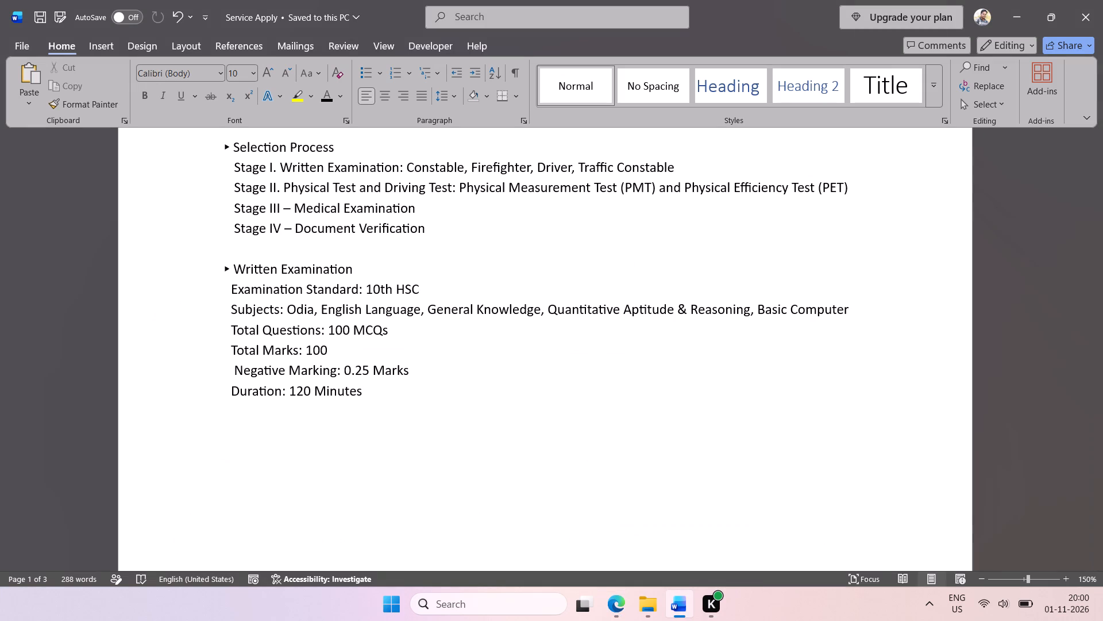
key("ctrl+v")
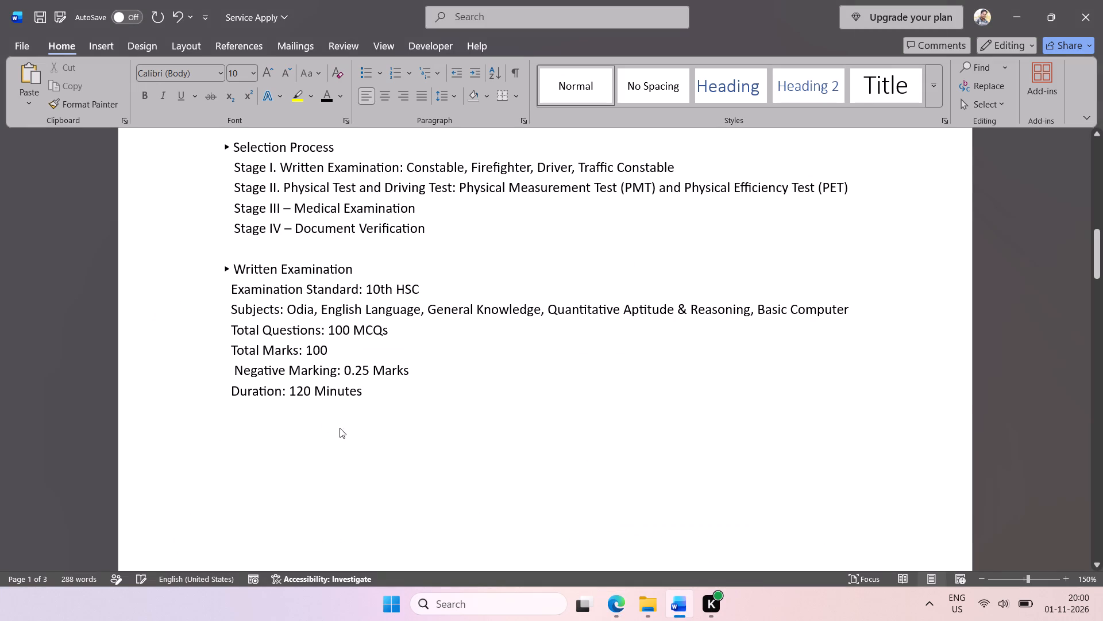
Append "(Comman)" to the "Written Examination" heading.
scroll(385, 349, "up", 4)
left_click(362, 328)
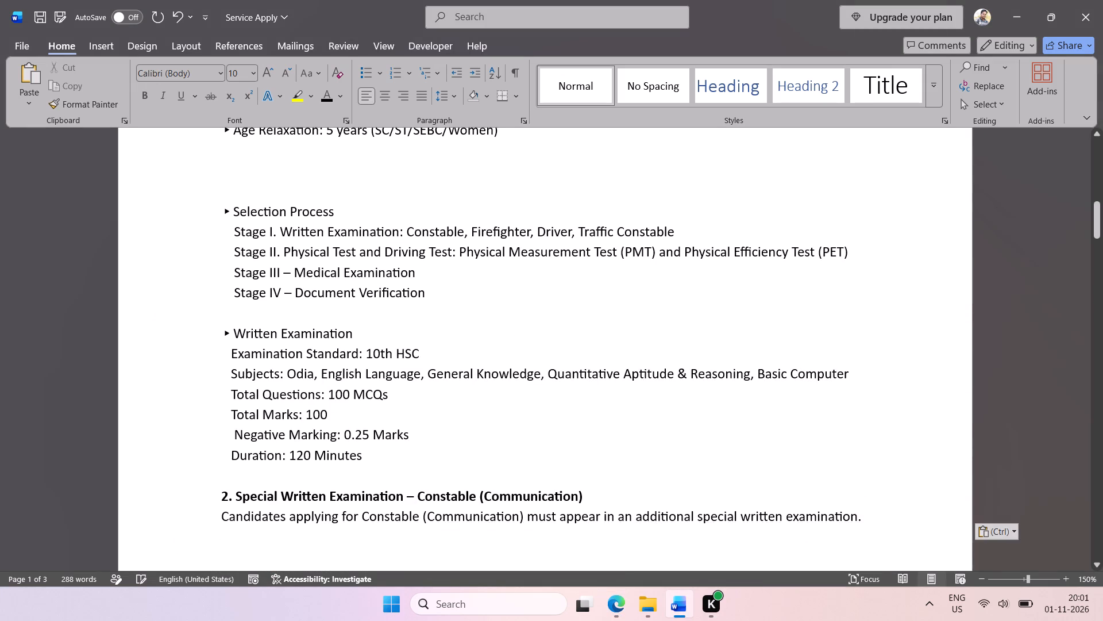
key("space")
type("(Comman)")
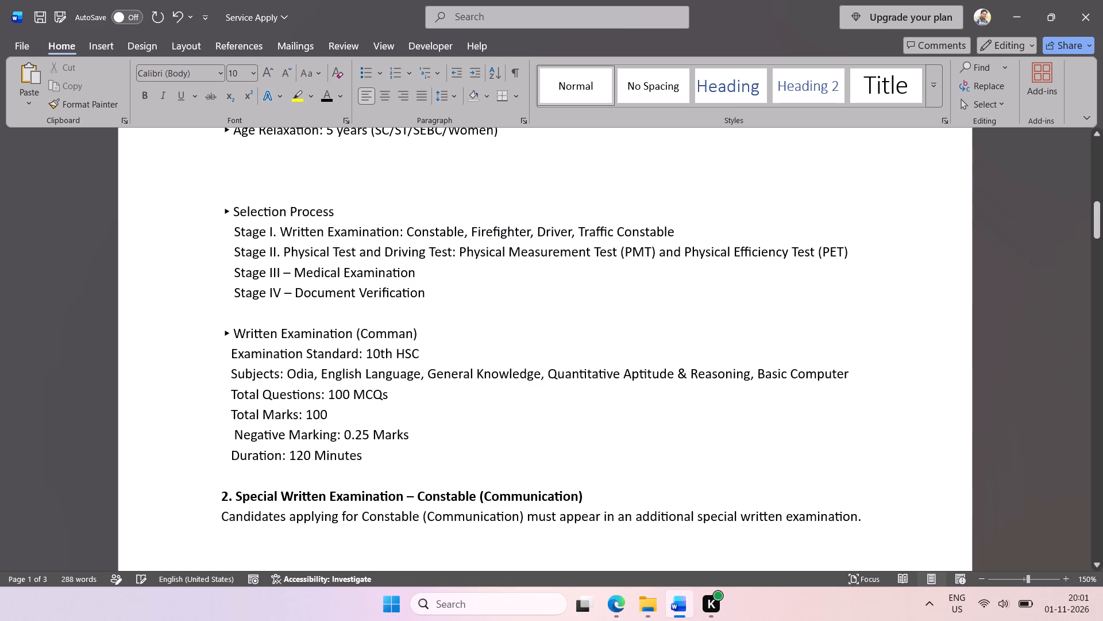
Add blank lines above the pasted section 2 title and paste a copy of the "Written Examination (Comman)" heading there.
scroll(383, 295, "down", 1)
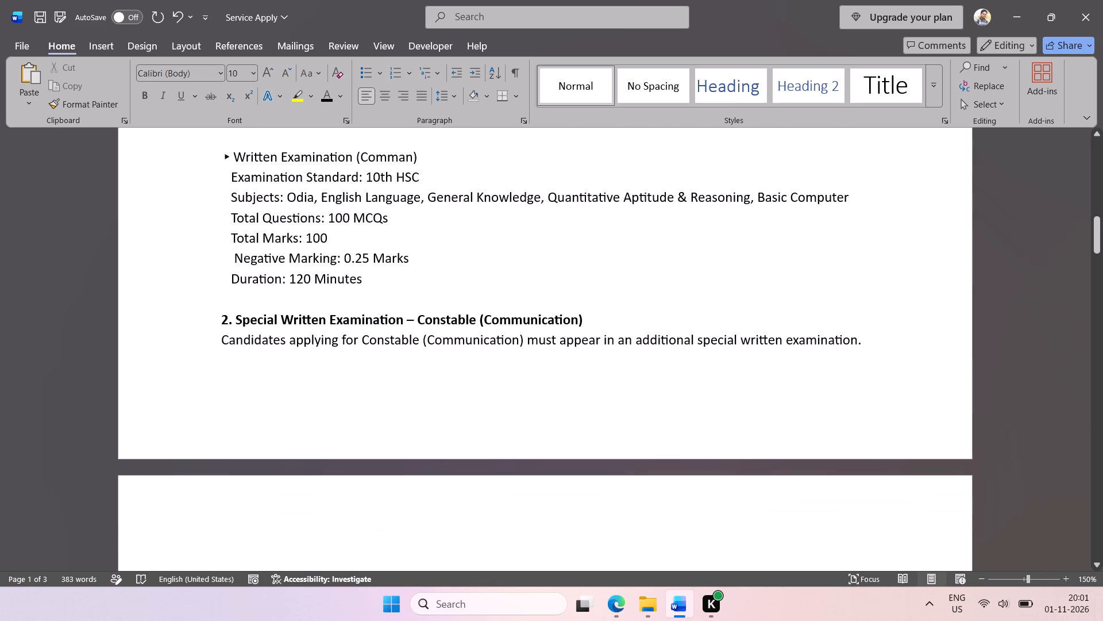
scroll(334, 251, "down", 1)
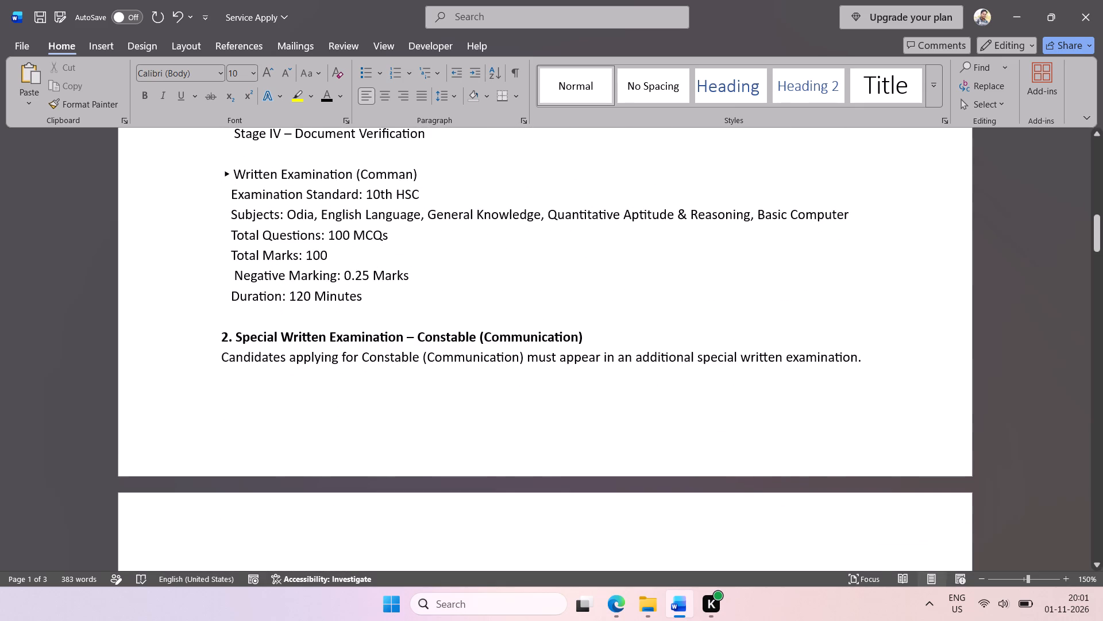
left_click_drag(426, 172, 222, 178)
key("ctrl+c")
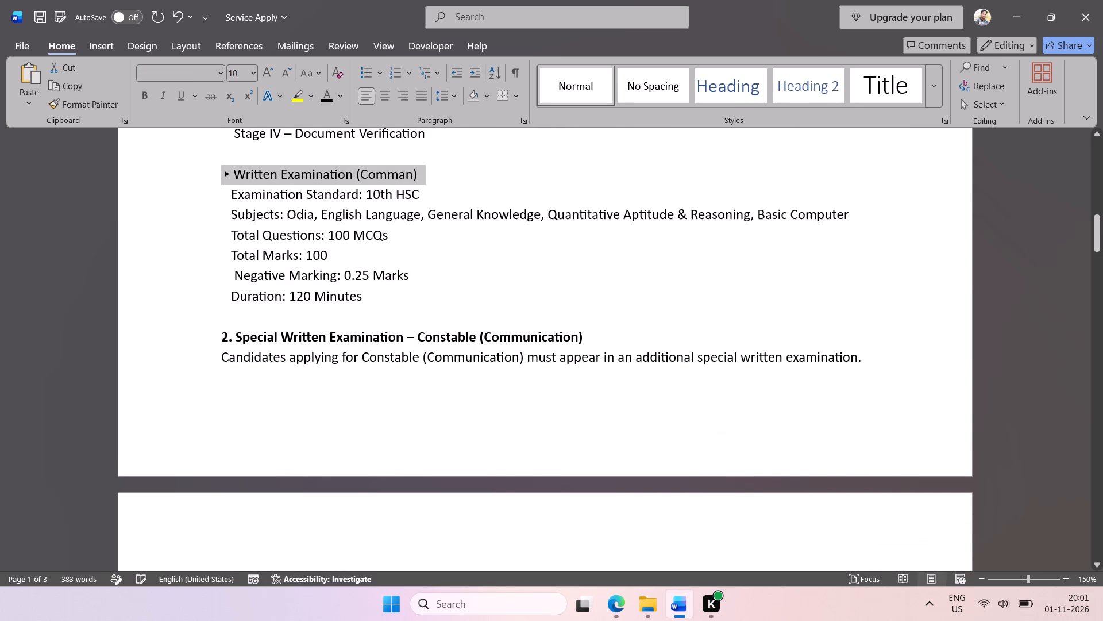
left_click(323, 318)
left_click(219, 337)
key("Return")
key("Return")
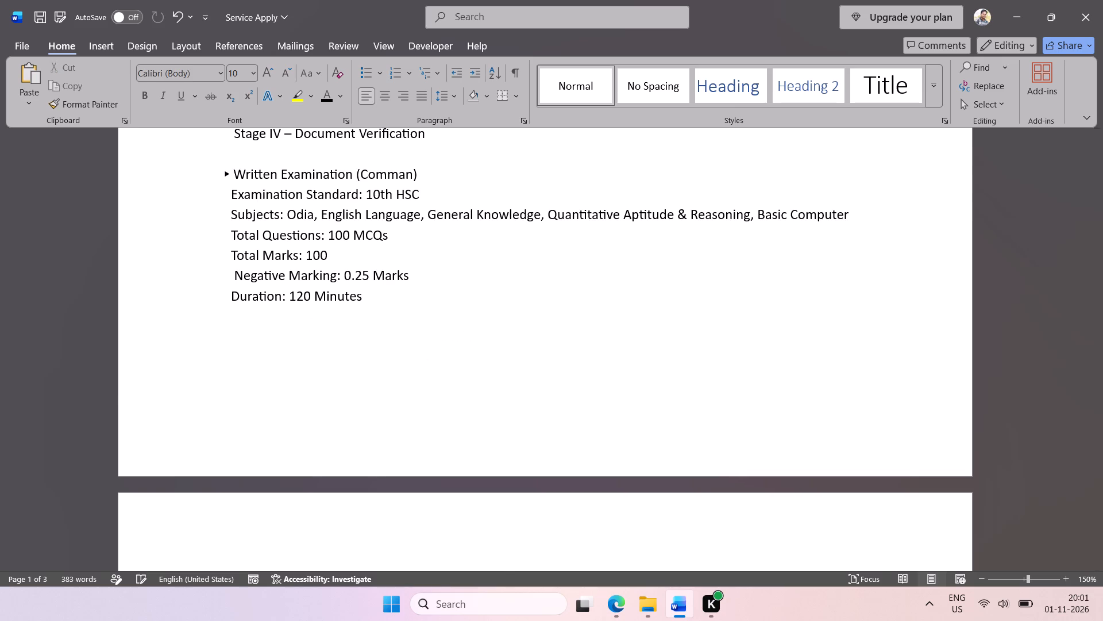
key("Return")
scroll(287, 434, "down", 1)
left_click(242, 298)
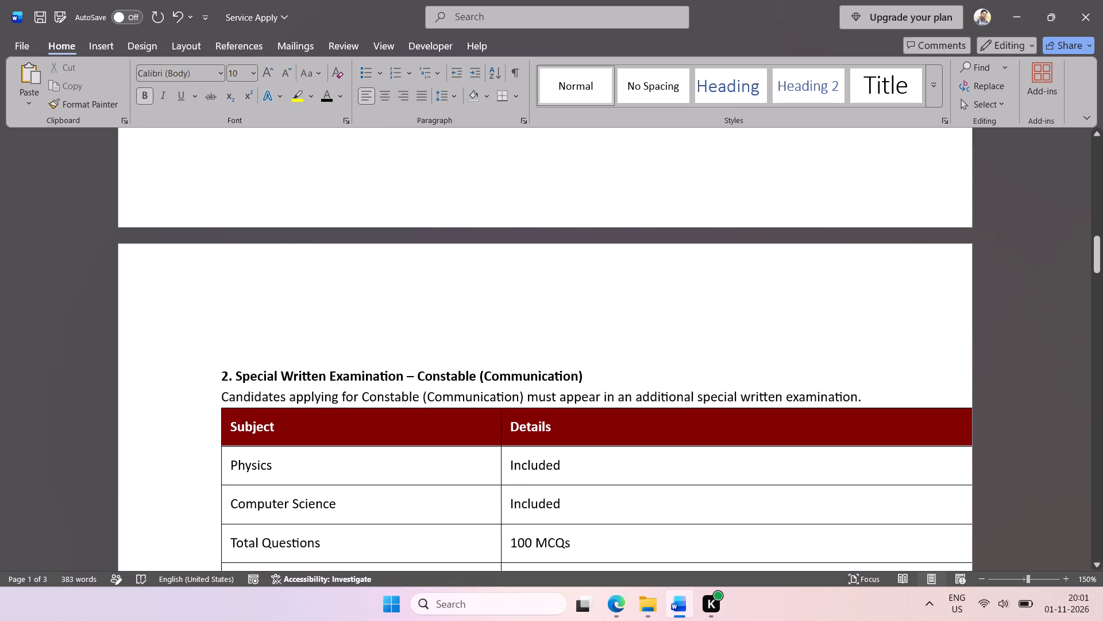
left_click(245, 314)
key("ctrl+v")
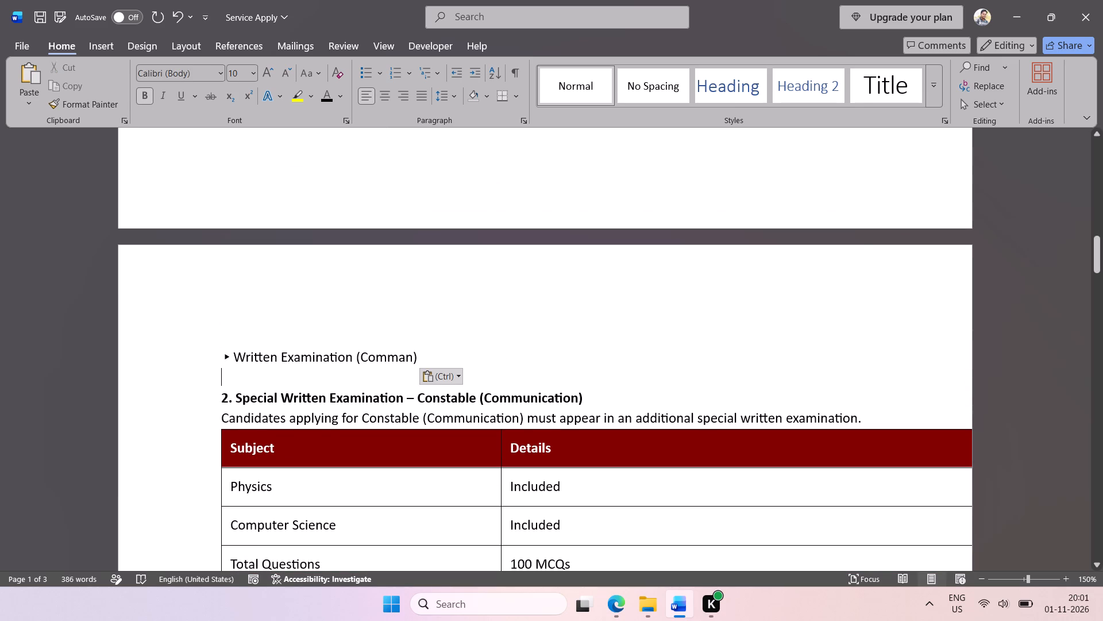
Change the copied heading to "Written Examination: Constable (Communication)", pasting the post name from the section 2 title as plain text.
left_click_drag(419, 394, 582, 396)
key("ctrl+c")
left_click_drag(427, 351, 369, 361)
key("BackSpace")
key("BackSpace")
right_click(363, 357)
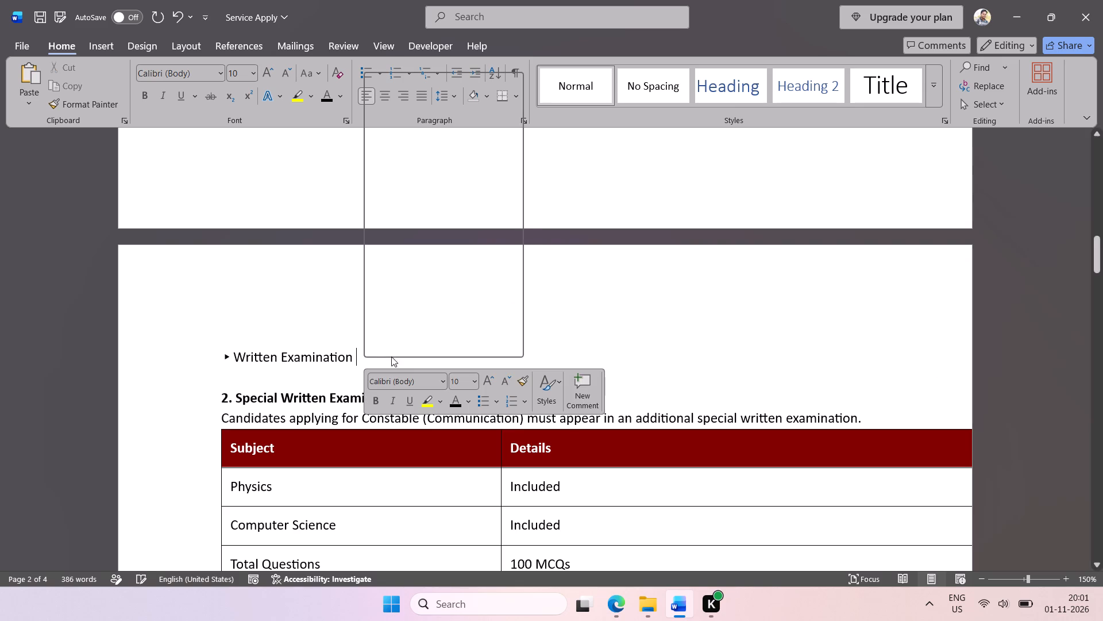
left_click(460, 172)
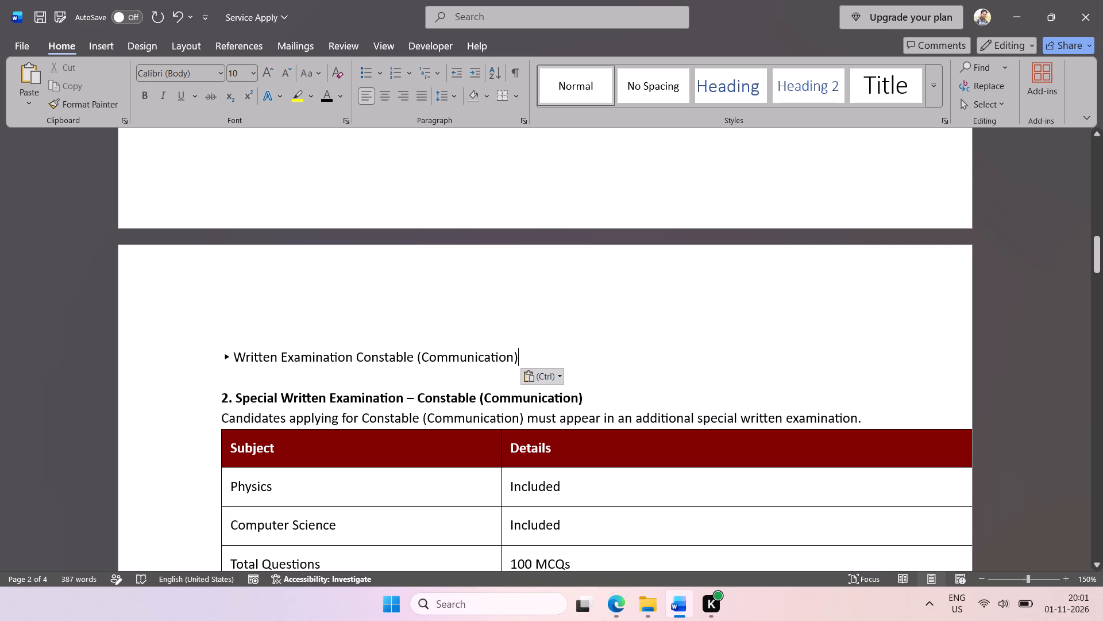
left_click(356, 354)
key("BackSpace")
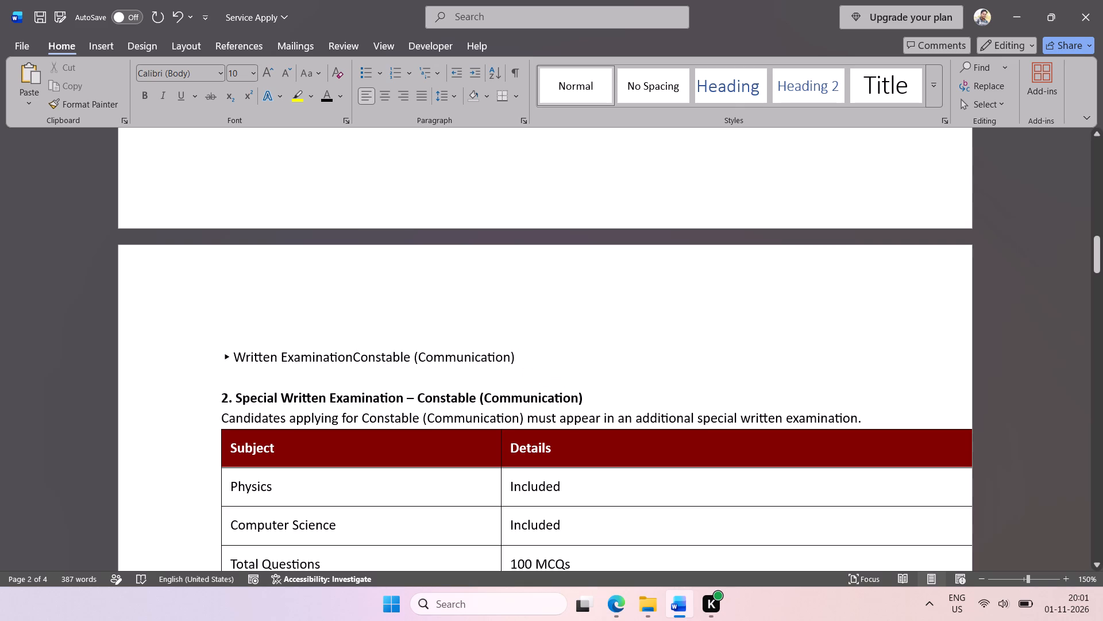
type(":")
key("space")
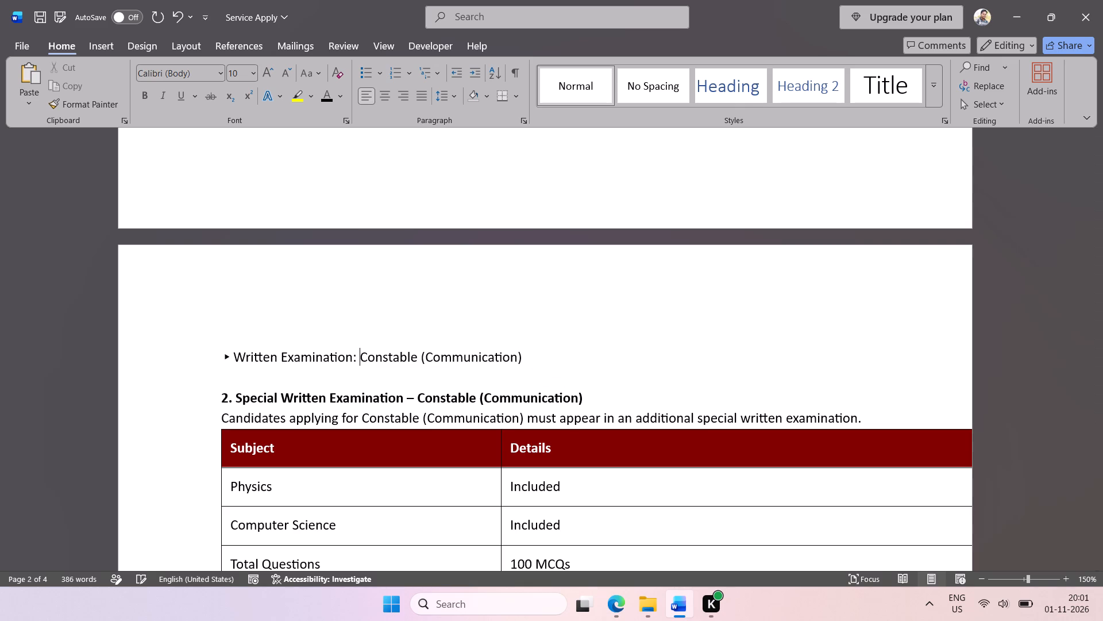
Insert the word "Special" as plain text before "Written Examination" in the Constable (Communication) heading, with no extra space after the bullet.
double_click(258, 400)
key("ctrl+c")
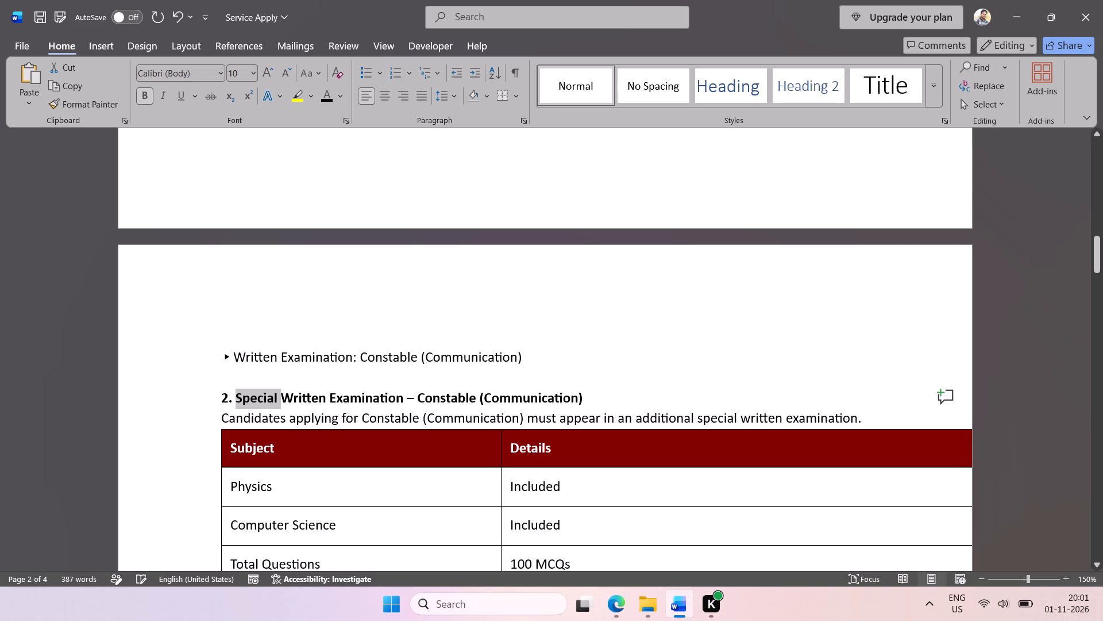
left_click(234, 357)
right_click(233, 355)
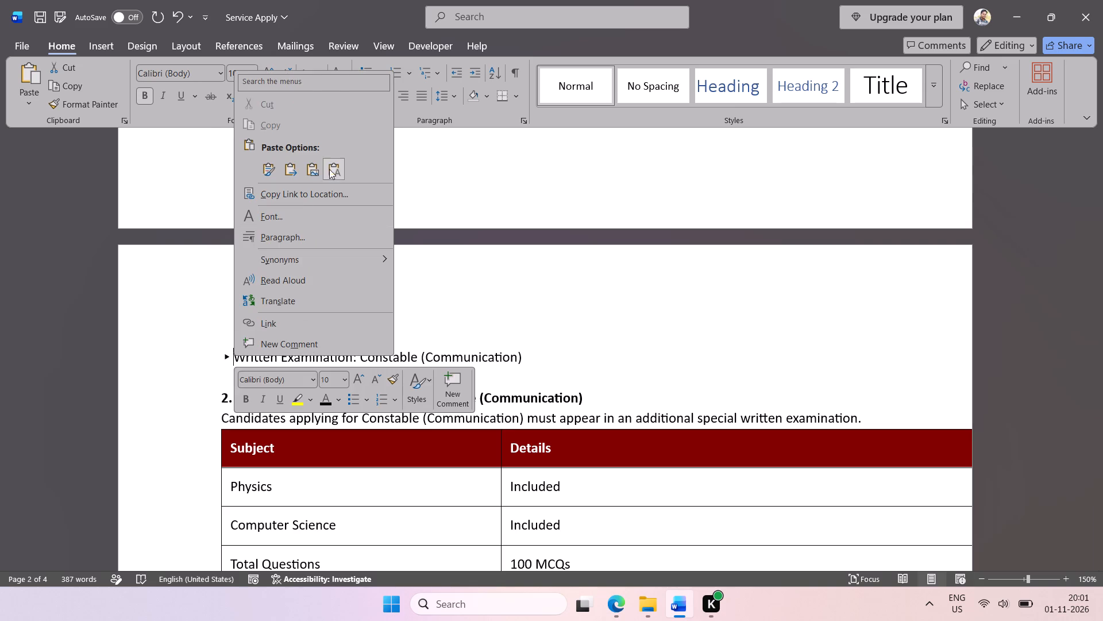
left_click(329, 169)
left_click(240, 356)
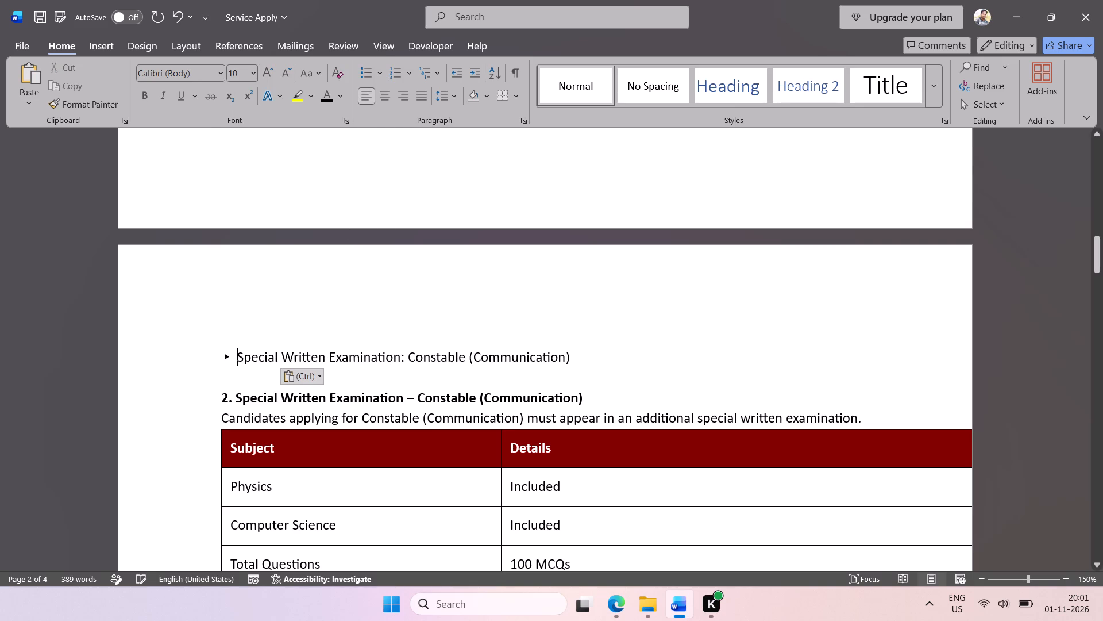
key("BackSpace")
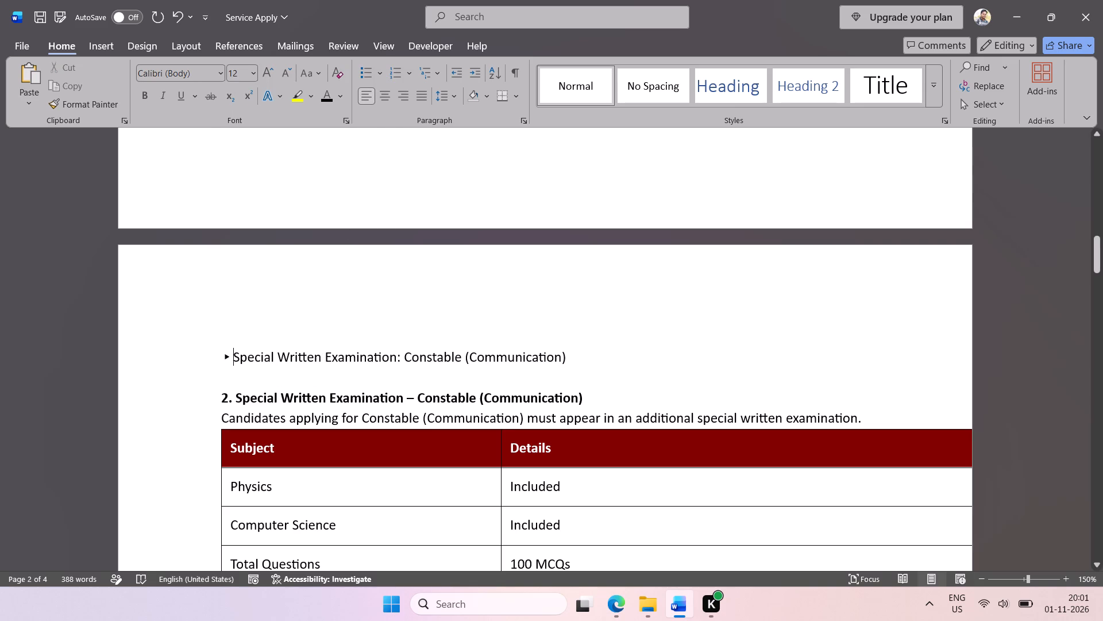
Add a blank line indented by three spaces directly below the "Special Written Examination: Constable (Communication)" heading.
scroll(434, 361, "down", 1)
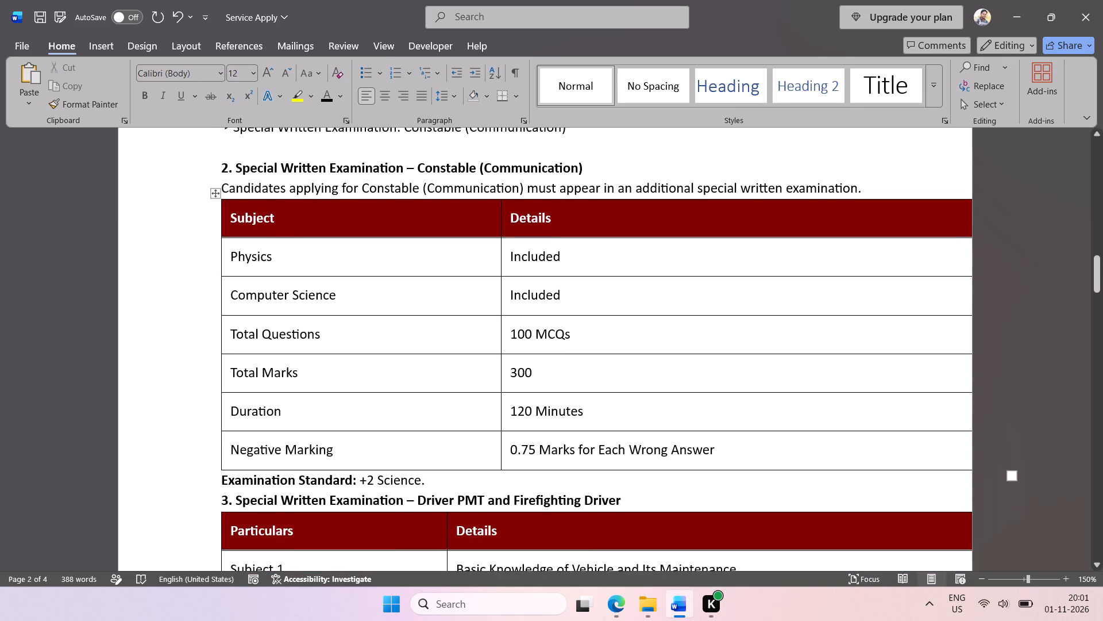
scroll(397, 324, "down", 1)
left_click(580, 232)
key("Return")
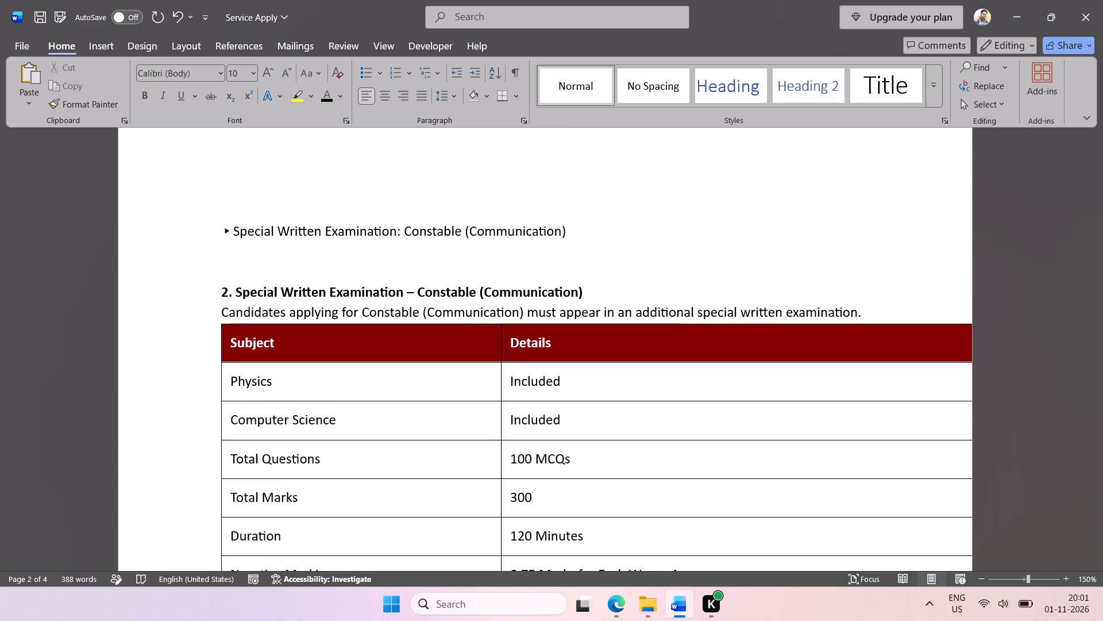
key("space")
key("space")
key("space")
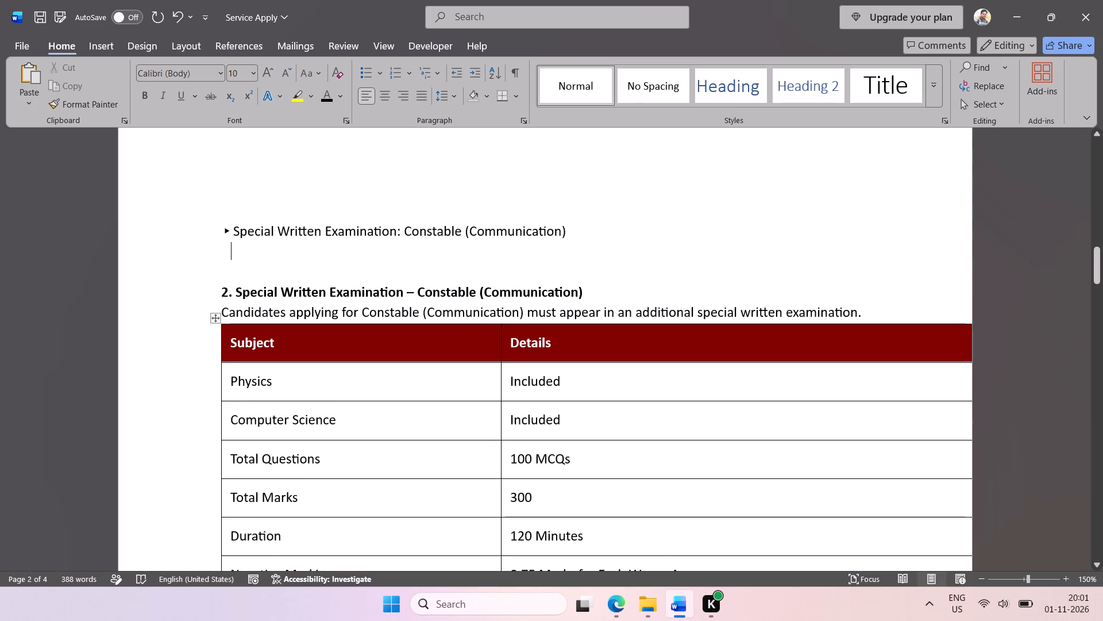
Copy the Total Questions through Duration lines from the "Written Examination (Comman)" section and paste them above the section 2 title.
left_click(256, 385)
left_click(256, 385)
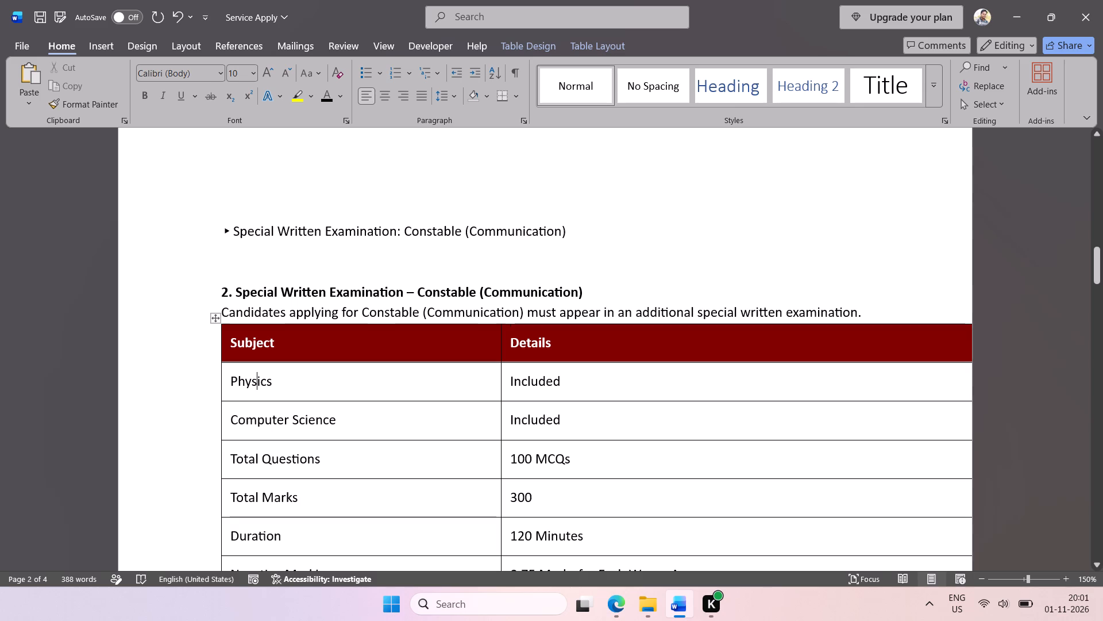
scroll(455, 436, "up", 1)
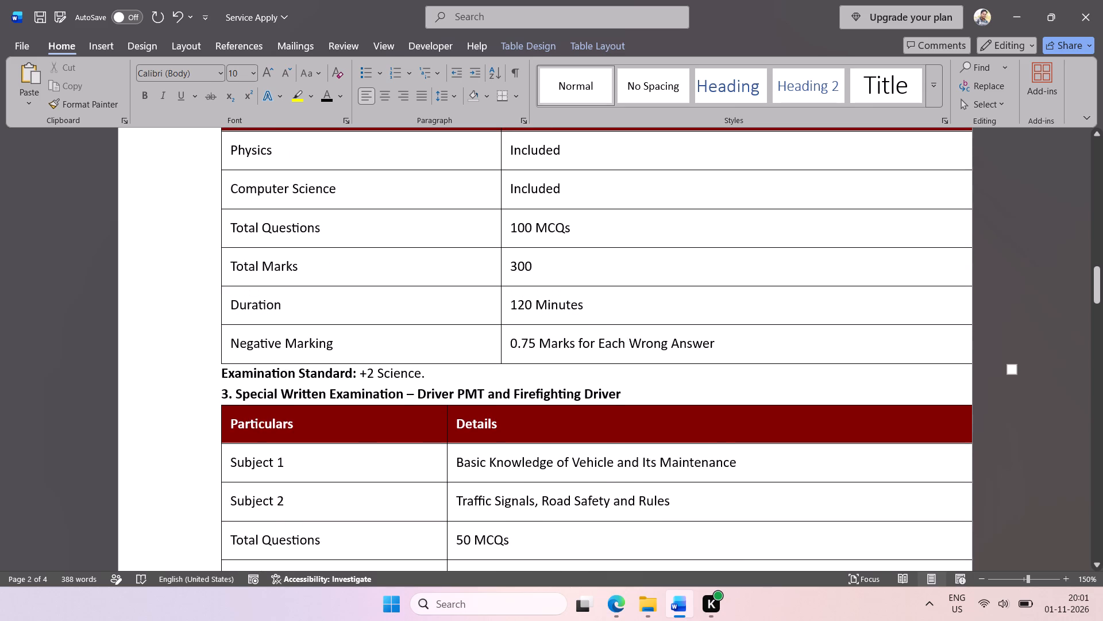
scroll(455, 436, "up", 2)
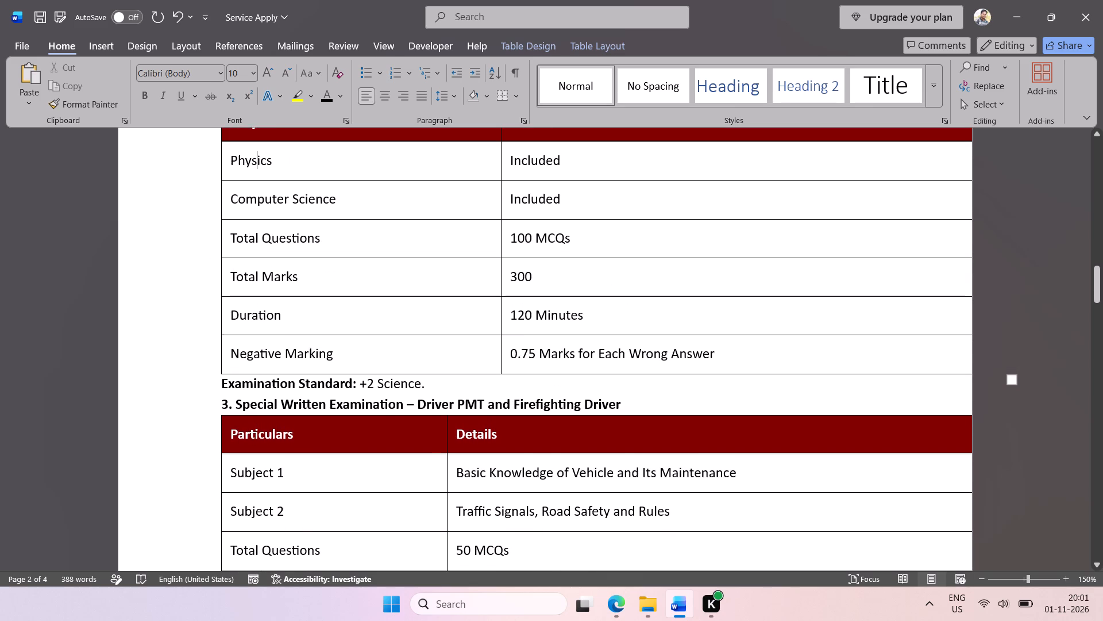
scroll(455, 436, "up", 2)
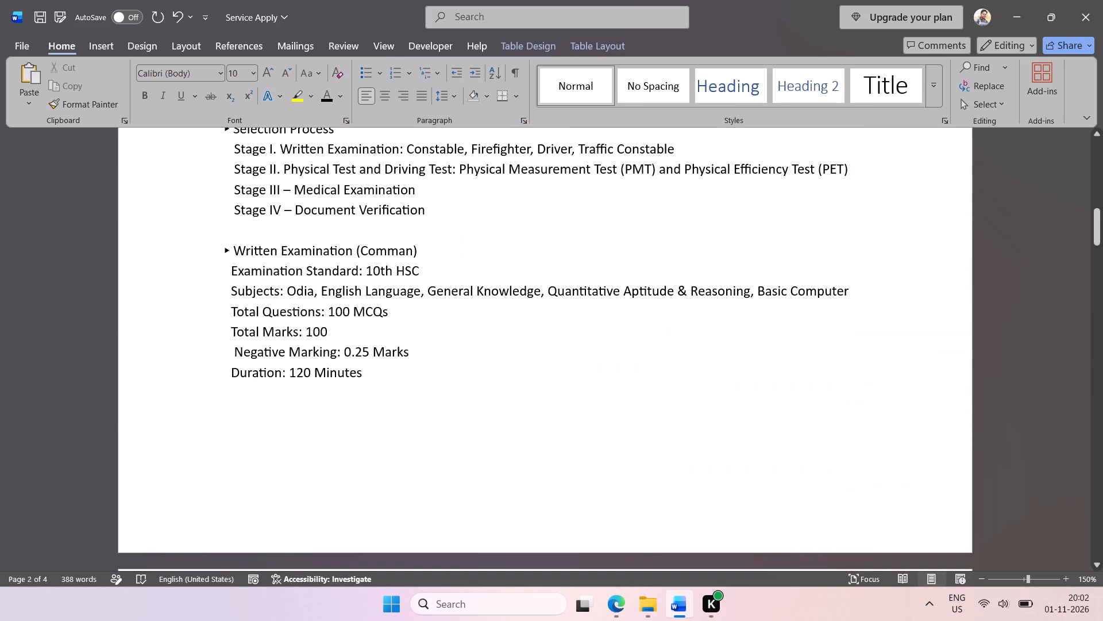
scroll(281, 512, "up", 1)
left_click(377, 373)
left_click_drag(373, 375, 223, 319)
key("ctrl+c")
scroll(322, 392, "down", 1)
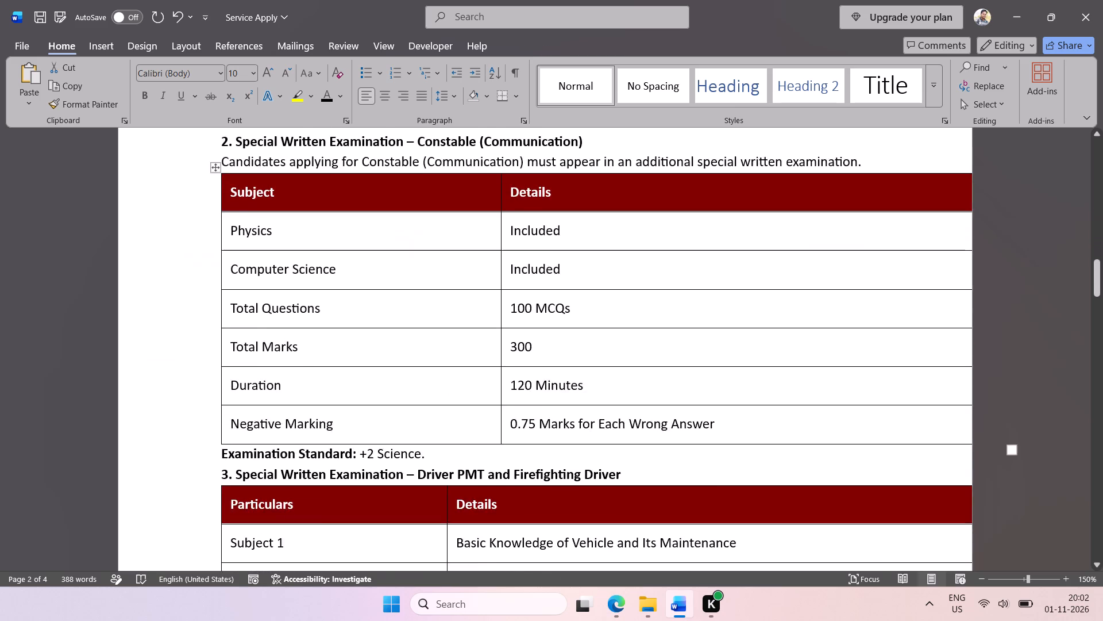
scroll(319, 390, "down", 1)
left_click(278, 243)
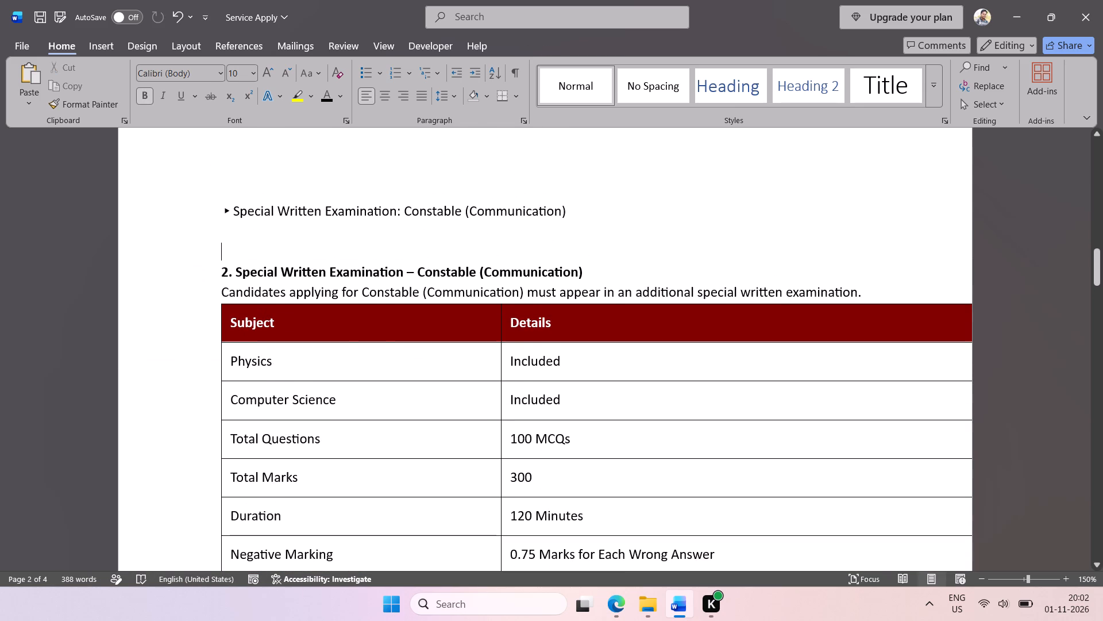
key("ctrl+v")
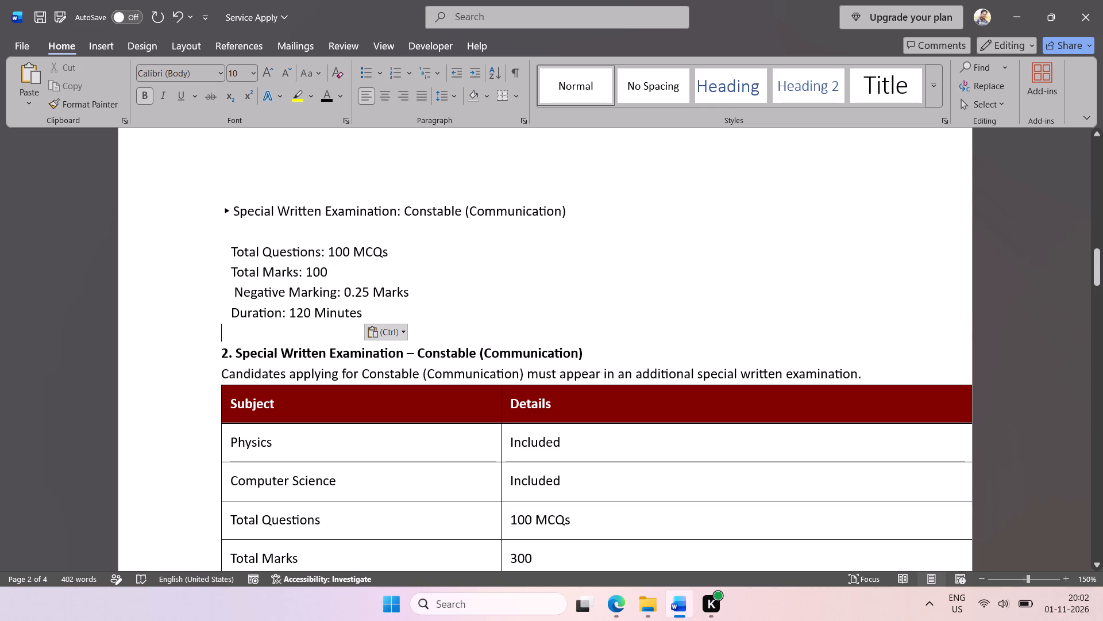
In the pasted Constable (Communication) lines, change Total Marks to 300 and Negative Marking to 0.75 Marks.
left_click(313, 275)
key("BackSpace")
key("3")
scroll(452, 281, "down", 2)
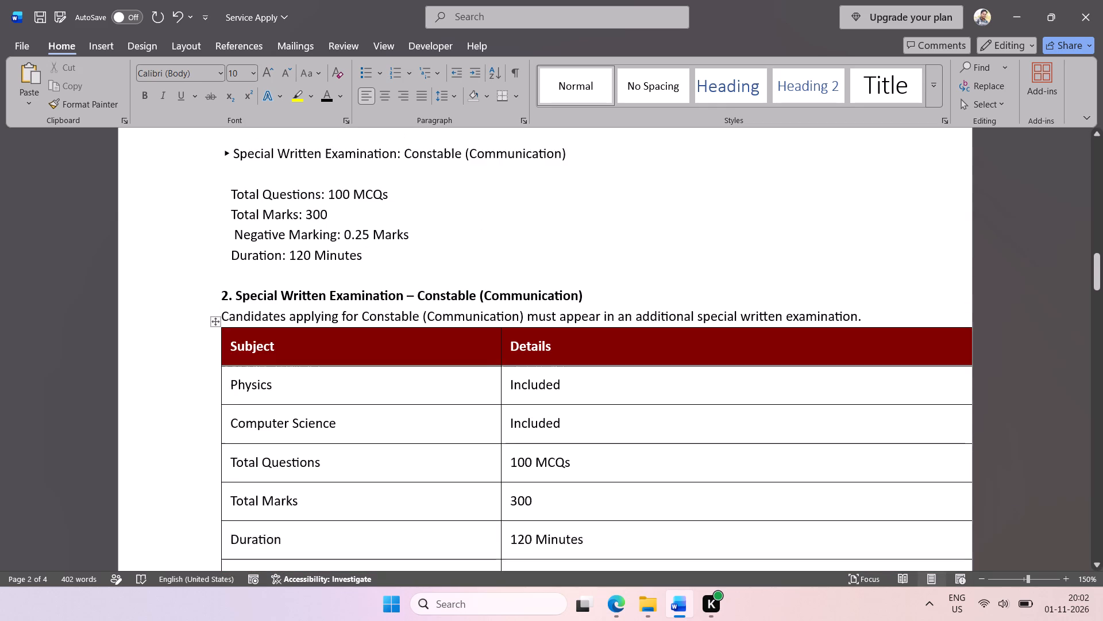
scroll(449, 303, "down", 1)
left_click(361, 248)
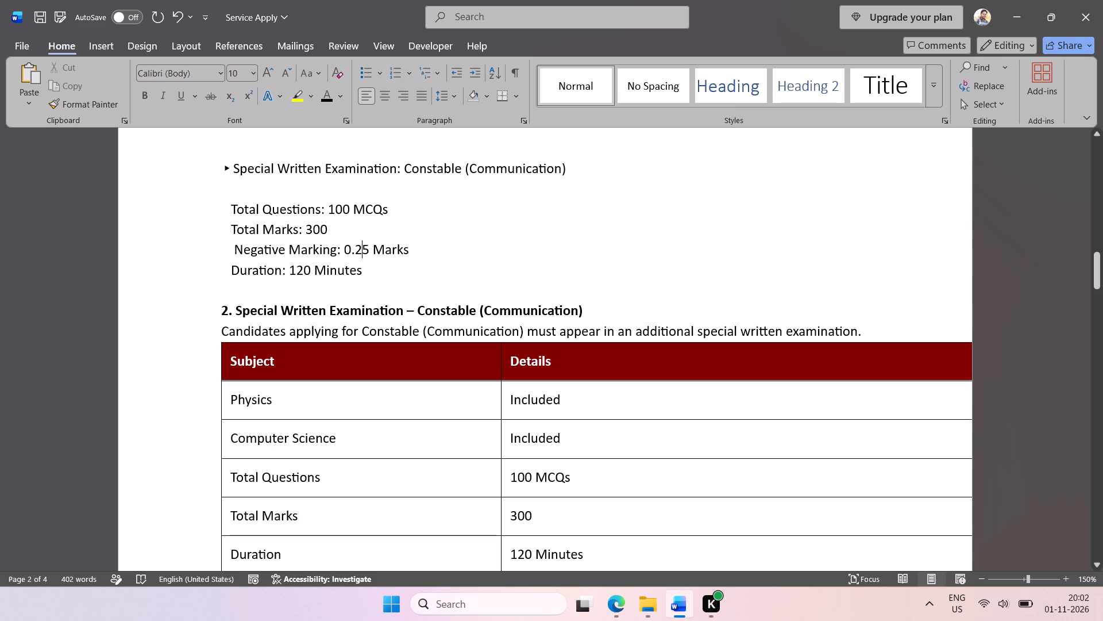
key("BackSpace")
key("7")
Fill the indented line under the Constable (Communication) heading with "Physics and Computer Science", copying the subject names from the section 2 table.
scroll(500, 298, "left", 1)
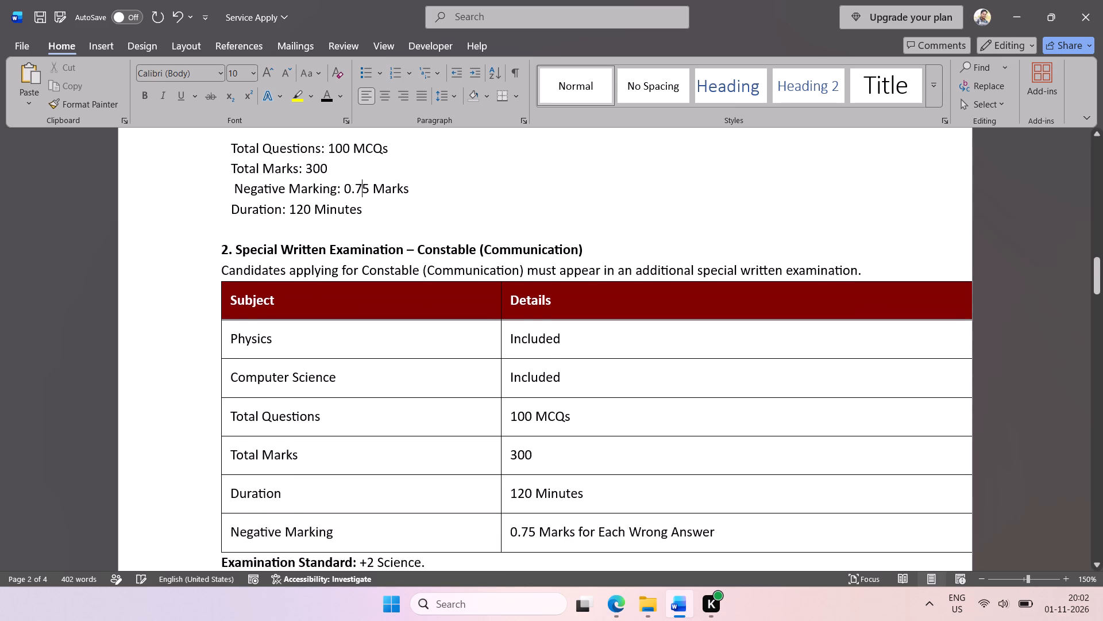
scroll(500, 298, "left", 1)
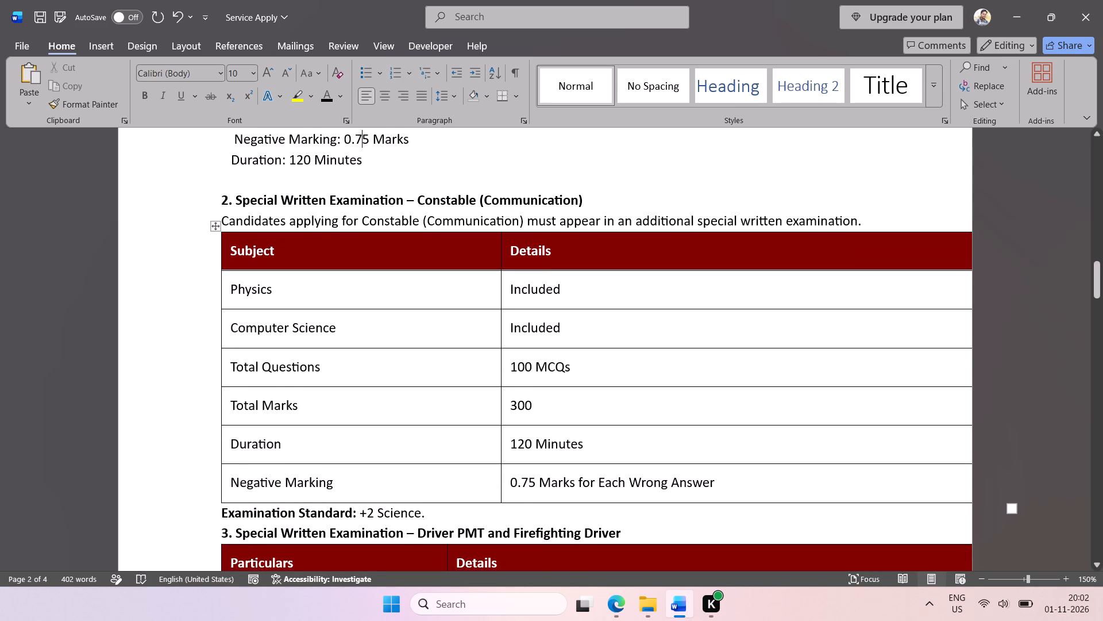
scroll(500, 298, "left", 2)
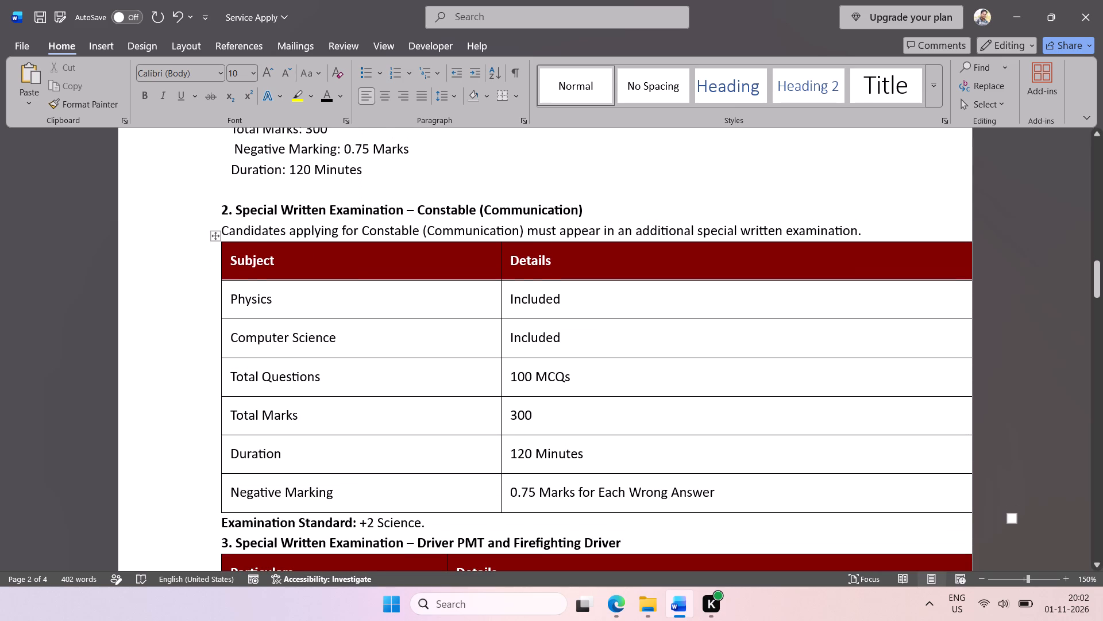
scroll(500, 298, "left", 1)
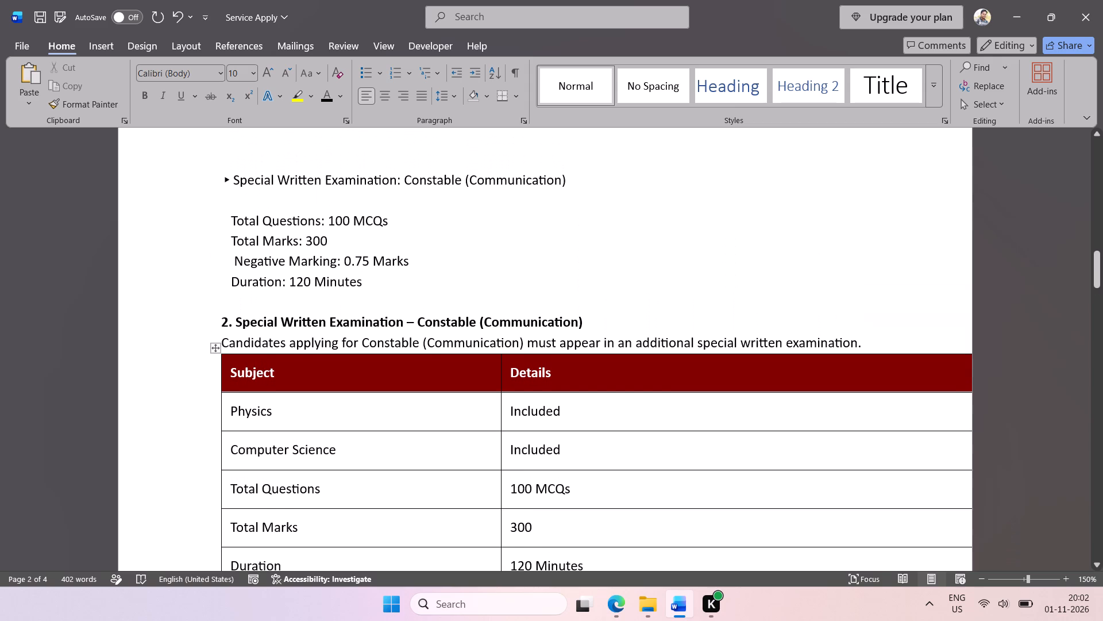
scroll(500, 298, "left", 1)
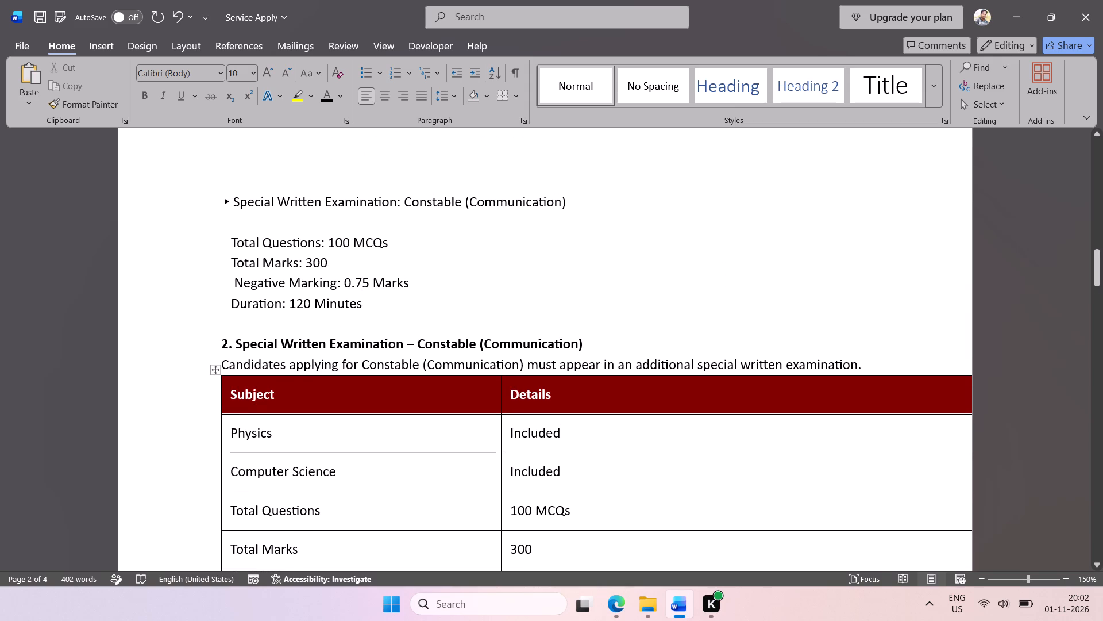
double_click(263, 432)
key("ctrl+c")
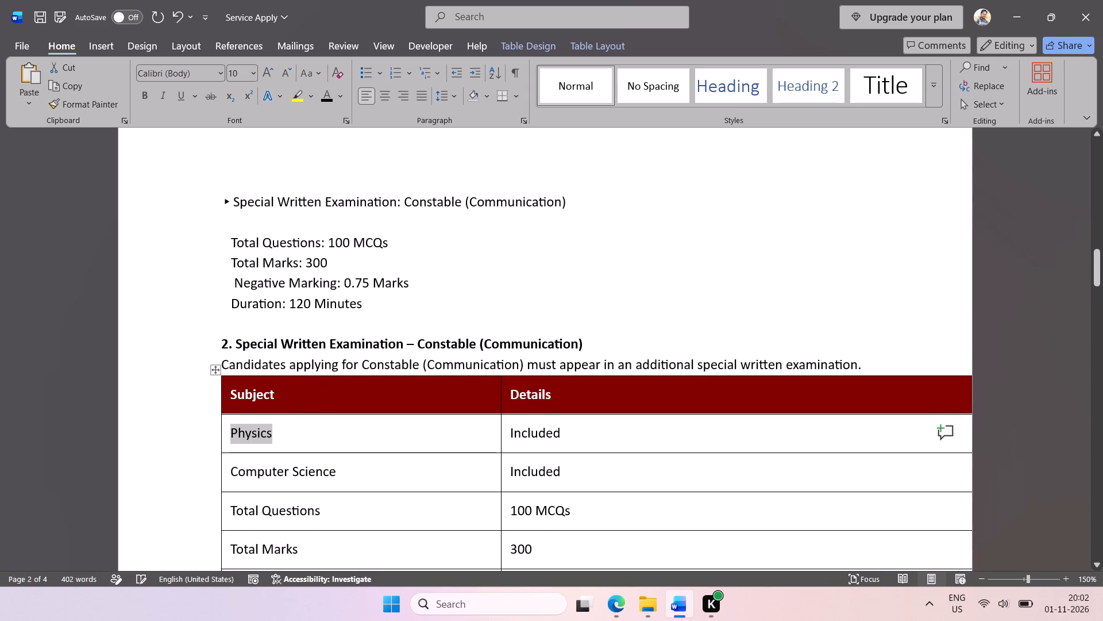
left_click(260, 217)
key("ctrl+v")
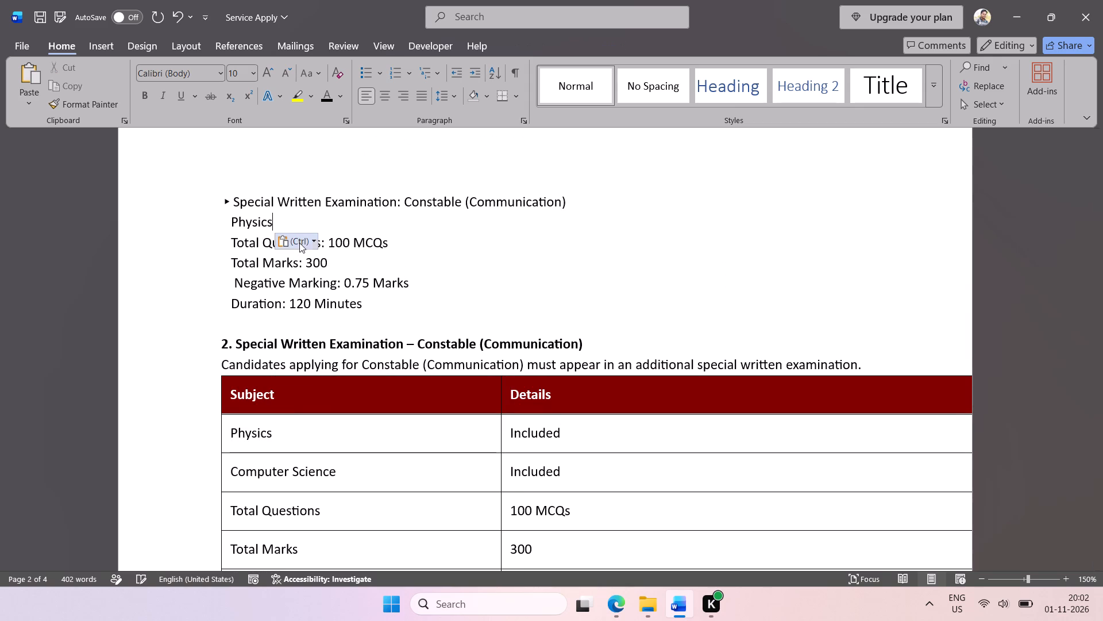
left_click_drag(336, 471, 257, 472)
key("ctrl+c")
left_click(306, 226)
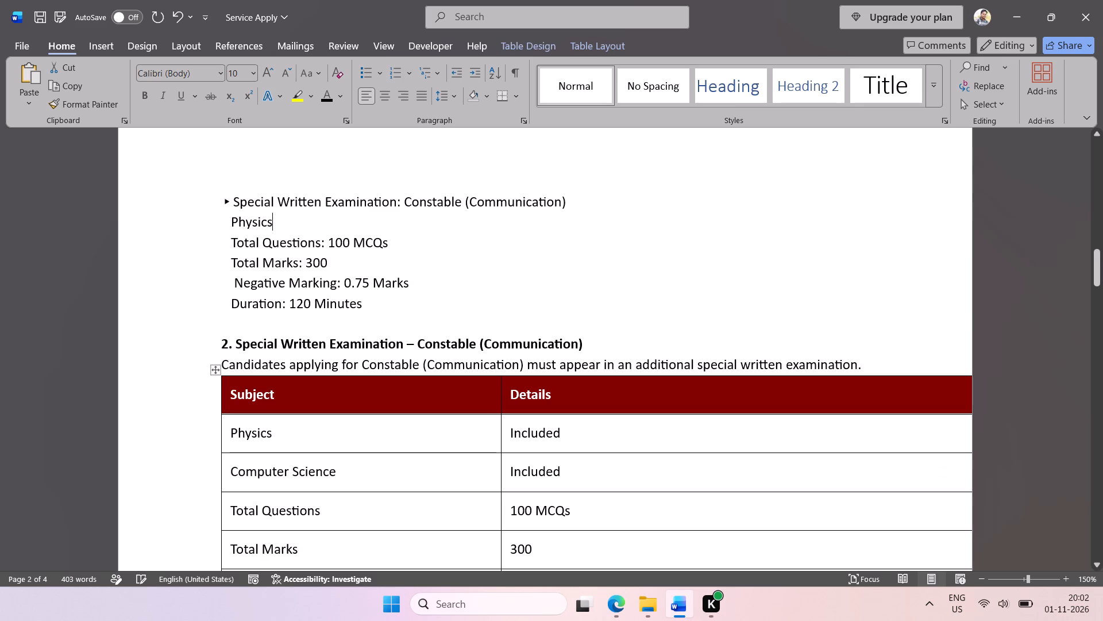
key("space")
type("and")
key("space")
key("ctrl+c")
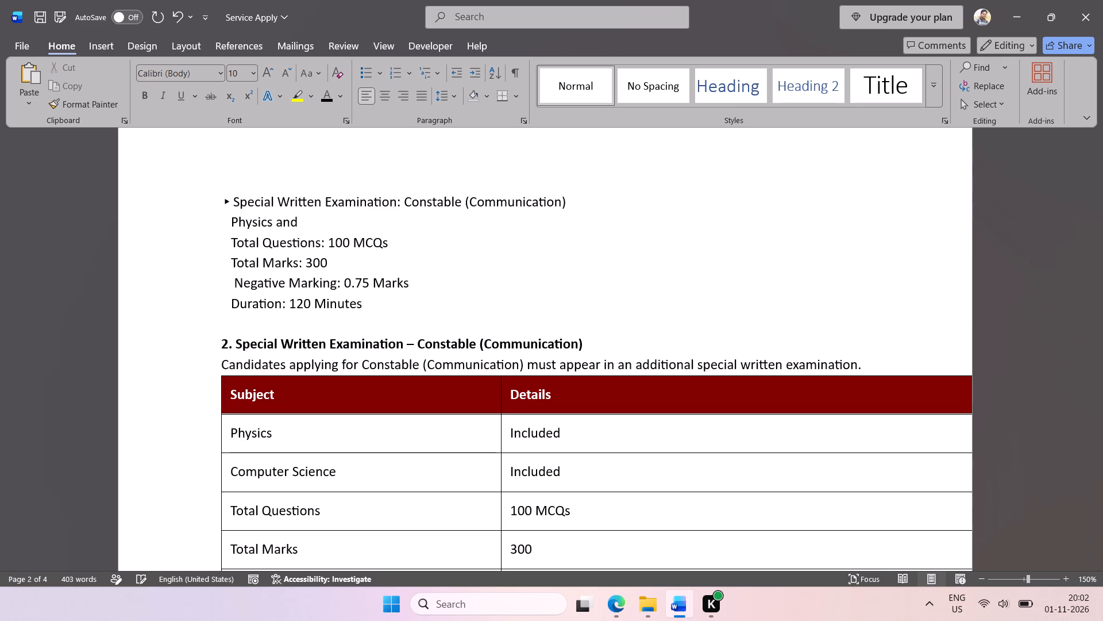
key("ctrl+v")
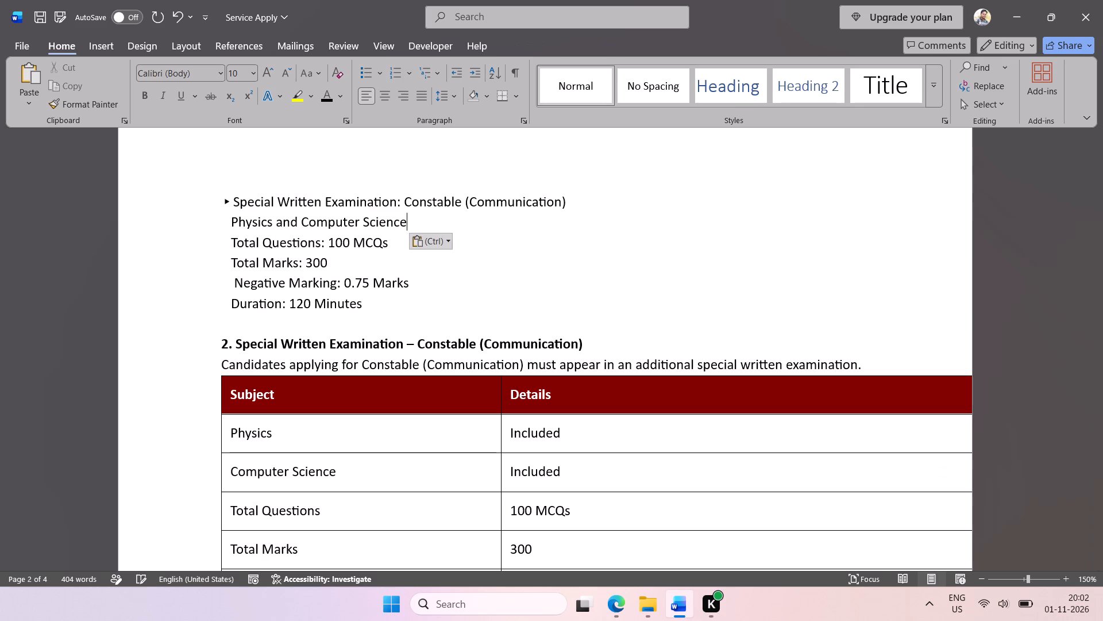
Complete the "Physics and Computer Science" line with a colon and the word "Included" copied from the table.
type(":")
key("space")
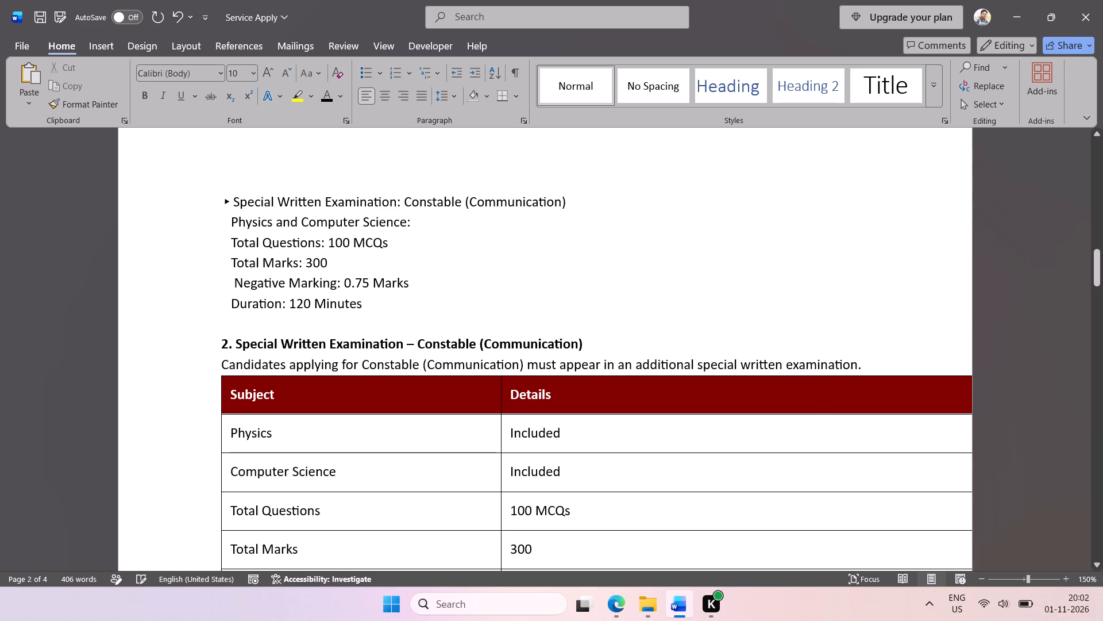
double_click(535, 433)
key("ctrl+c")
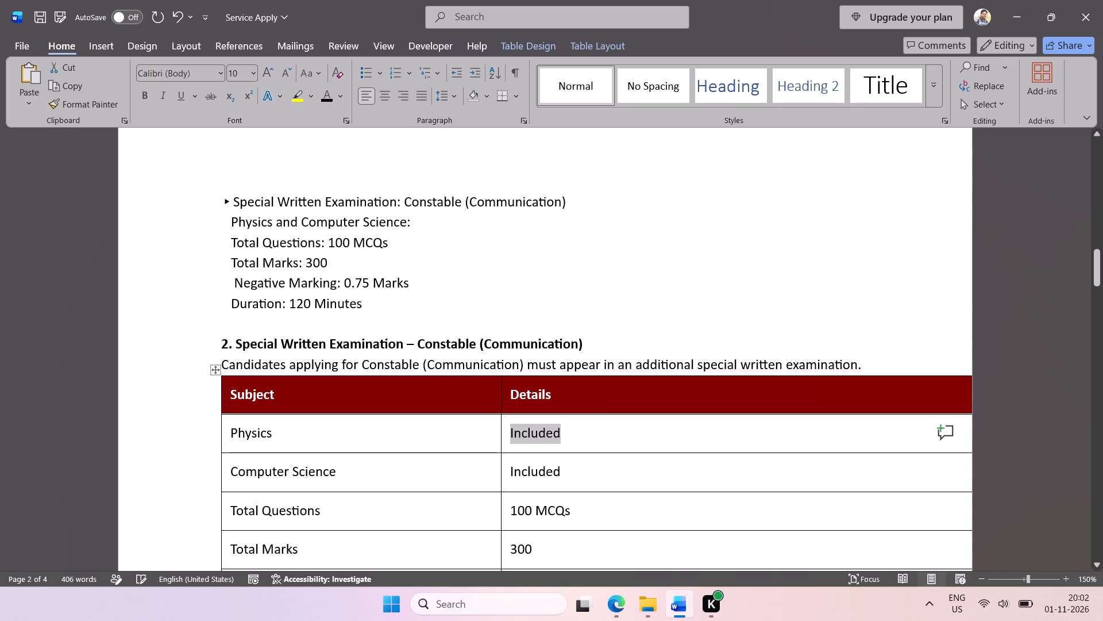
left_click(429, 227)
key("ctrl+v")
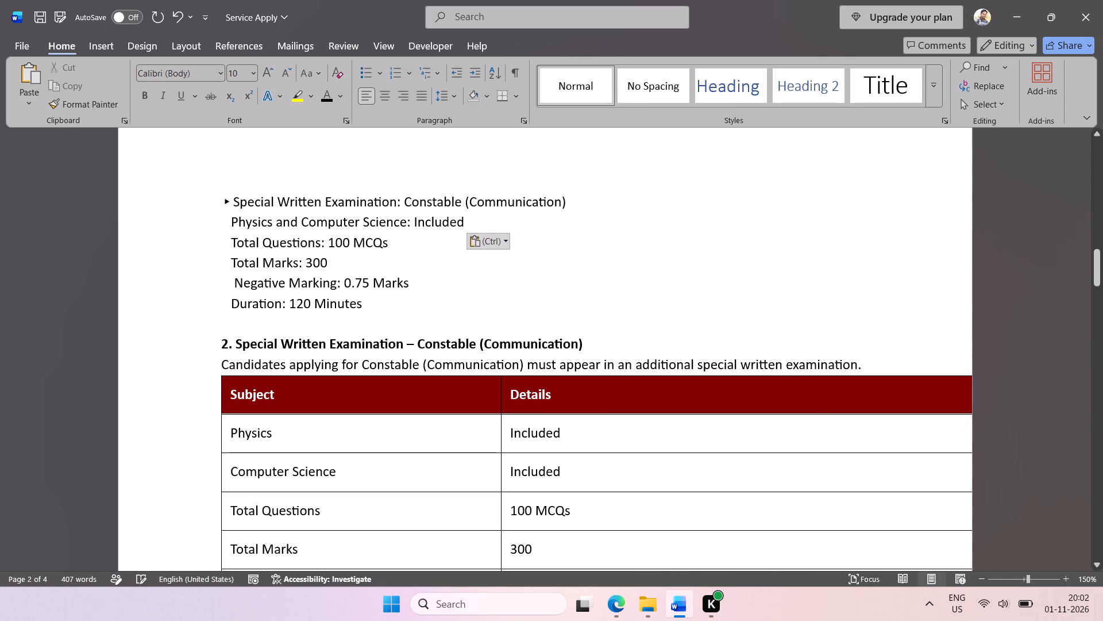
Copy the Examination Standard line and "Subjects:" label from "Written Examination (Comman)" and paste them on a new line under the Constable (Communication) heading.
scroll(433, 351, "up", 1)
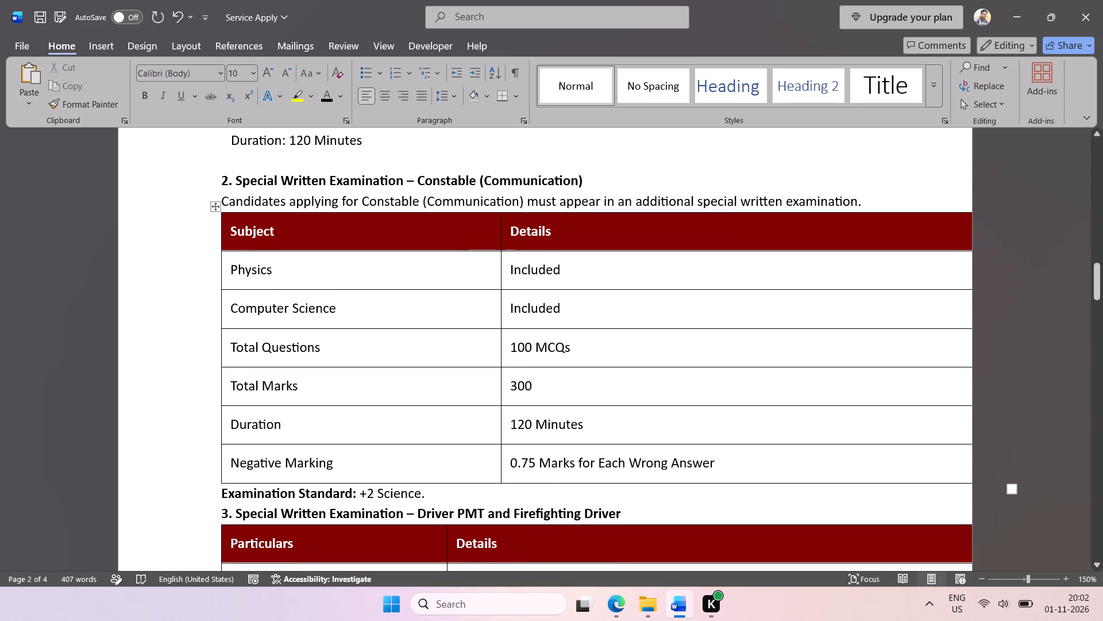
scroll(284, 340, "up", 1)
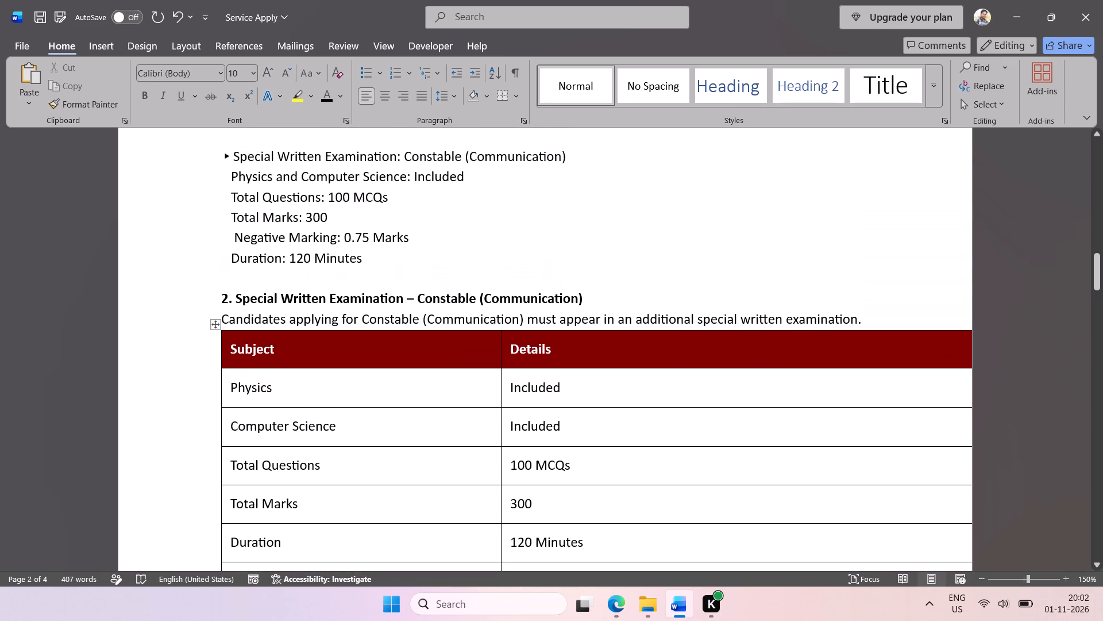
scroll(487, 340, "up", 1)
scroll(579, 221, "up", 1)
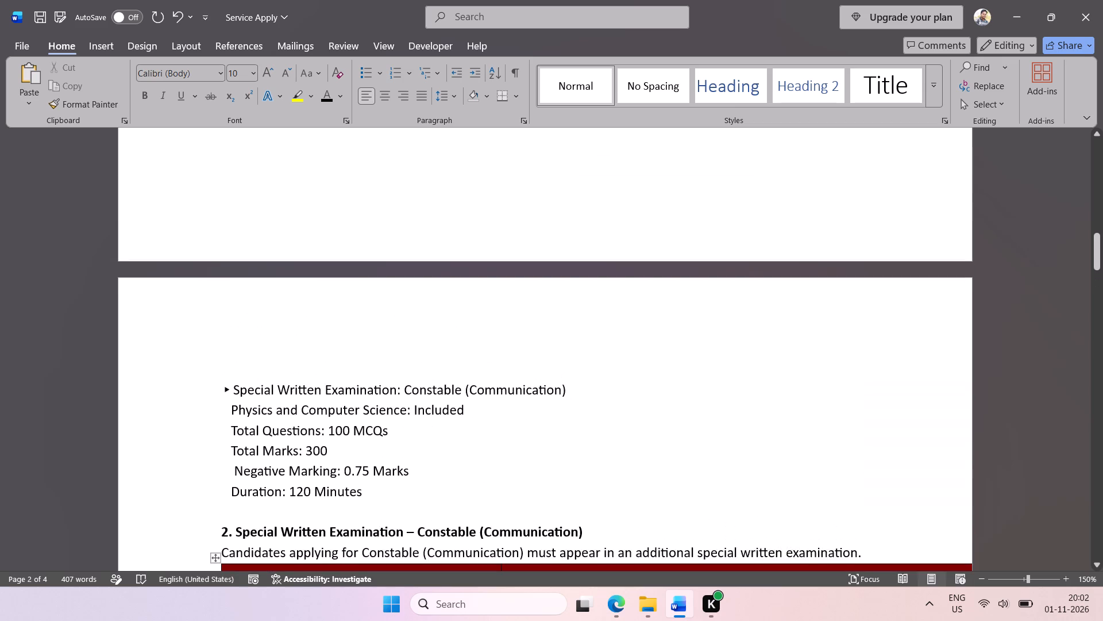
scroll(472, 259, "up", 1)
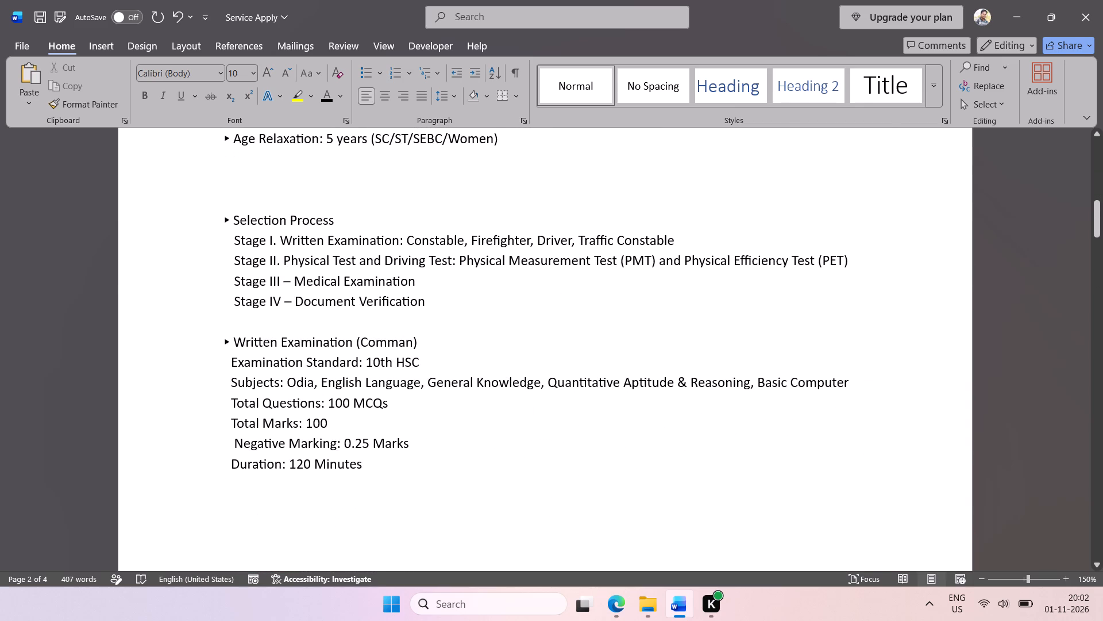
scroll(424, 378, "up", 1)
left_click_drag(429, 361, 242, 358)
key("ctrl+c")
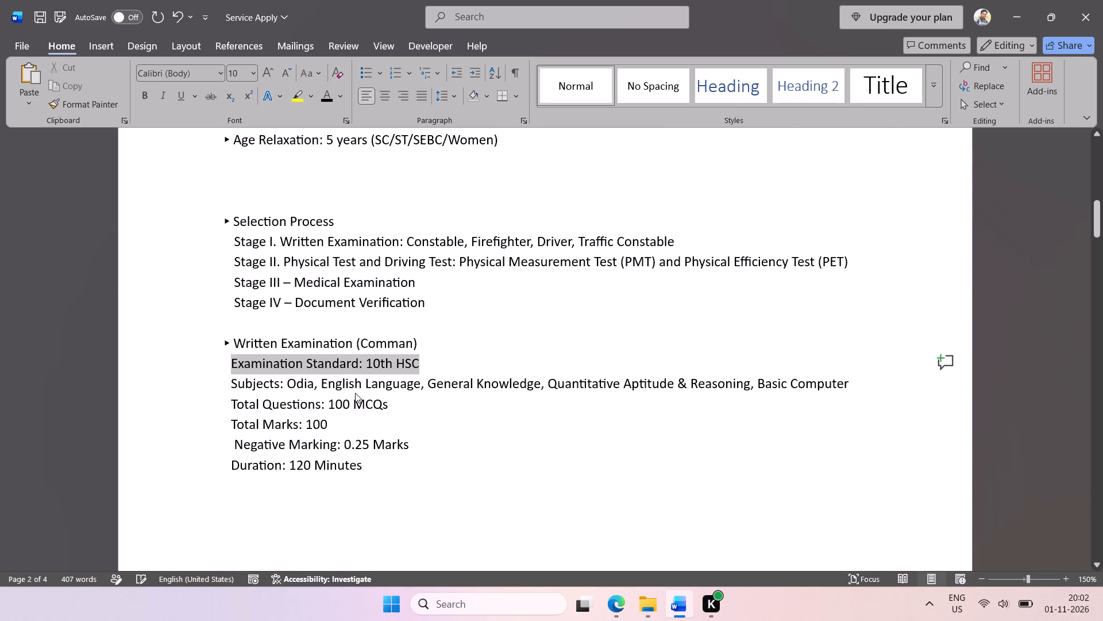
left_click(279, 386)
left_click_drag(285, 386, 237, 365)
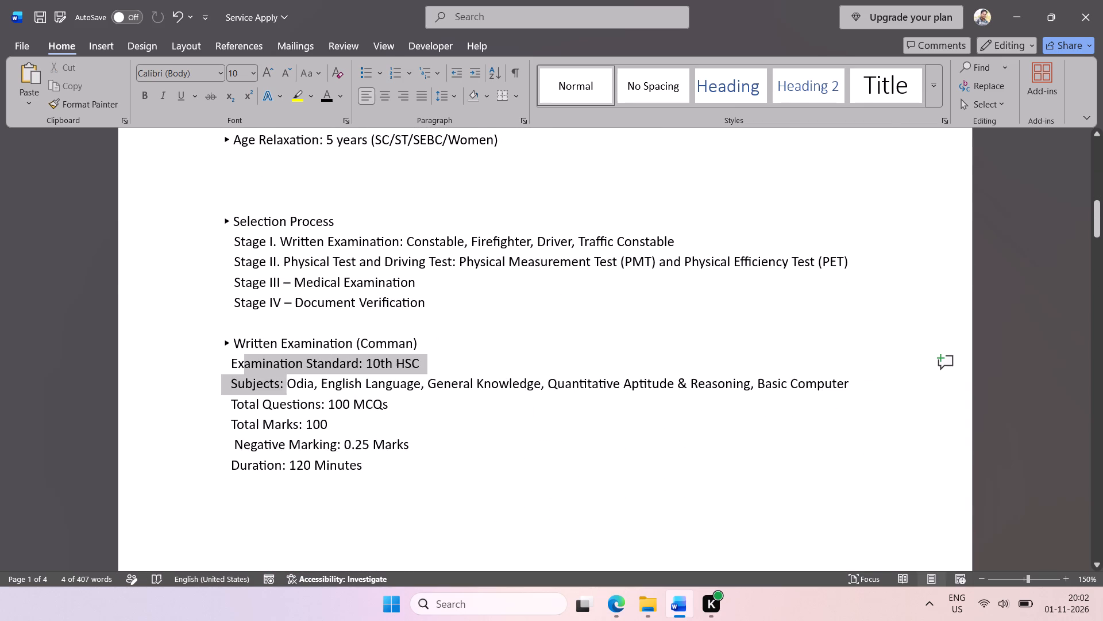
left_click_drag(237, 365, 237, 365)
key("ctrl+c")
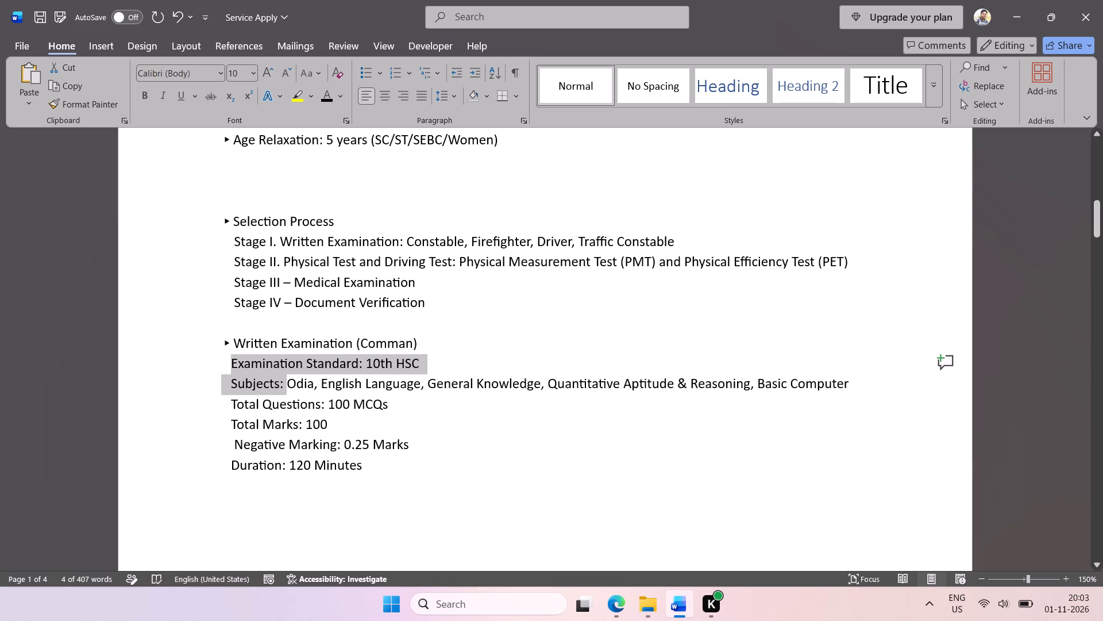
scroll(427, 381, "down", 1)
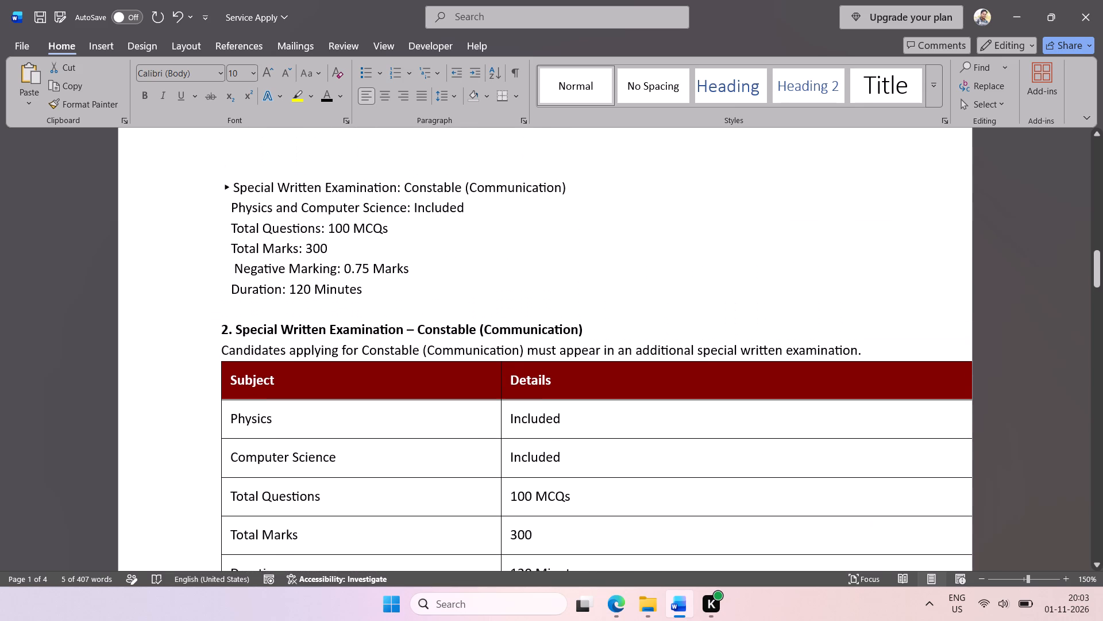
scroll(486, 209, "down", 1)
left_click(566, 189)
key("Return")
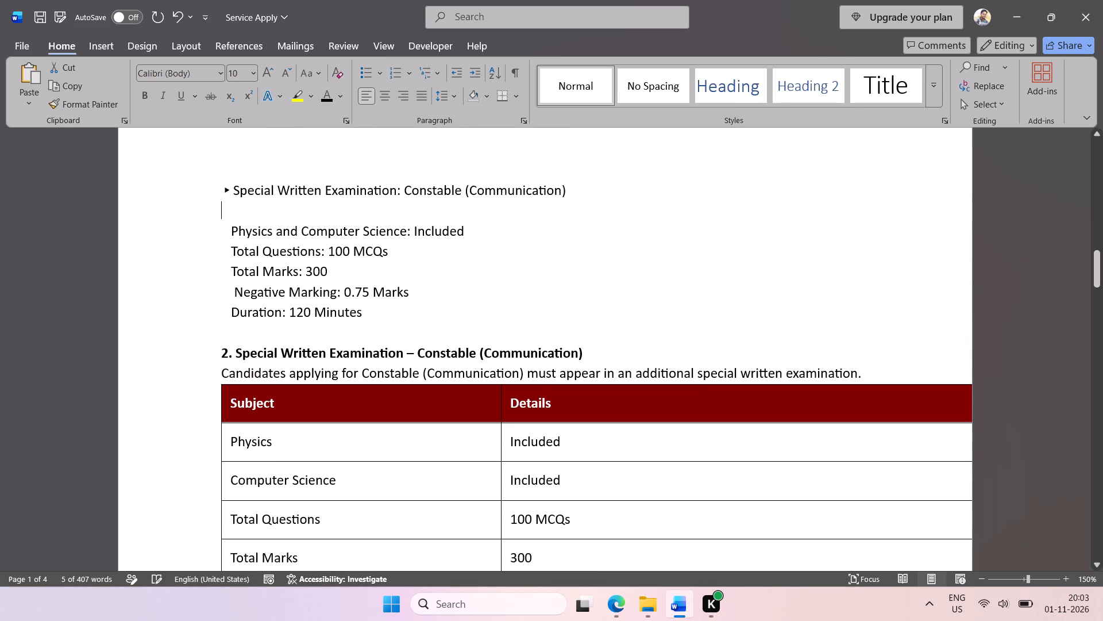
key("ctrl+v")
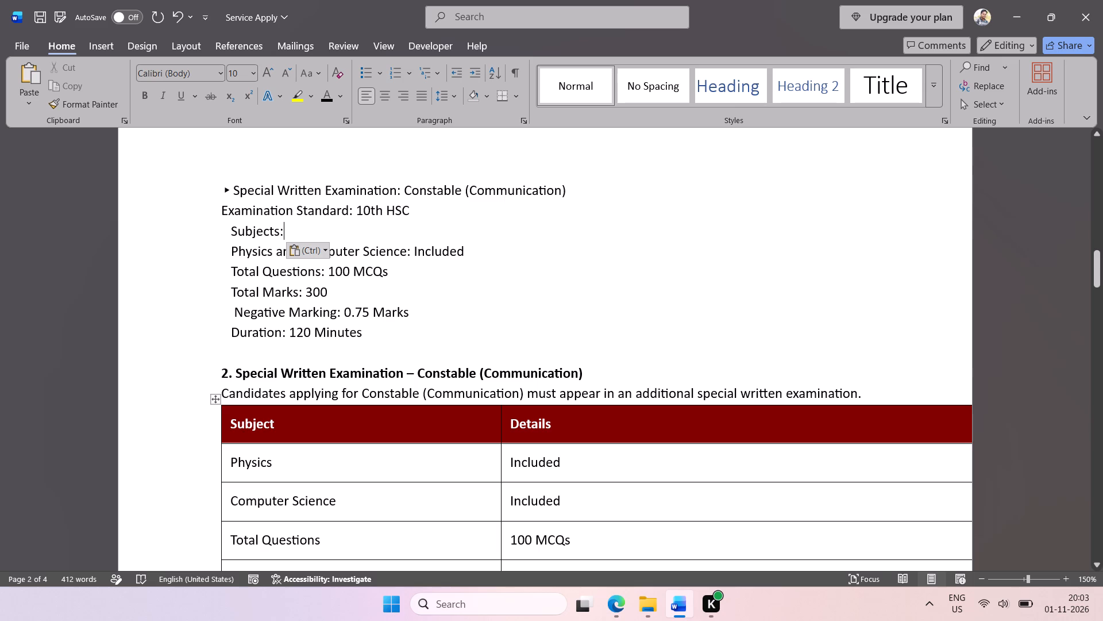
Replace the pasted Examination Standard value with "+2 Science", copied from below the section 2 table without its period, and indent the line three spaces.
scroll(392, 384, "down", 2)
left_click_drag(426, 352, 362, 352)
key("ctrl+c")
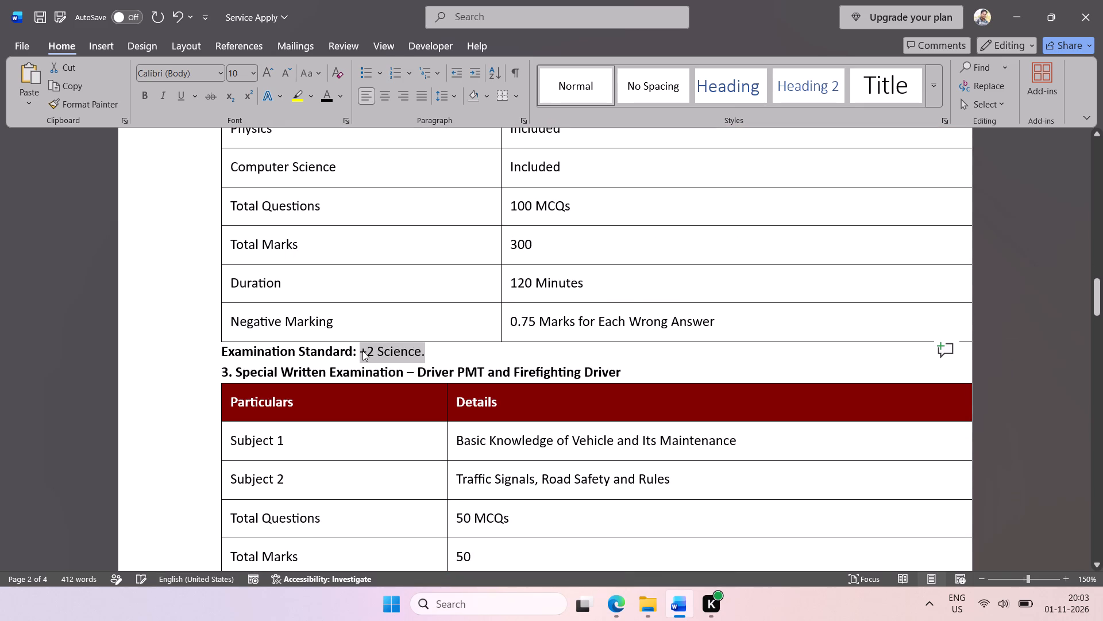
scroll(466, 320, "up", 1)
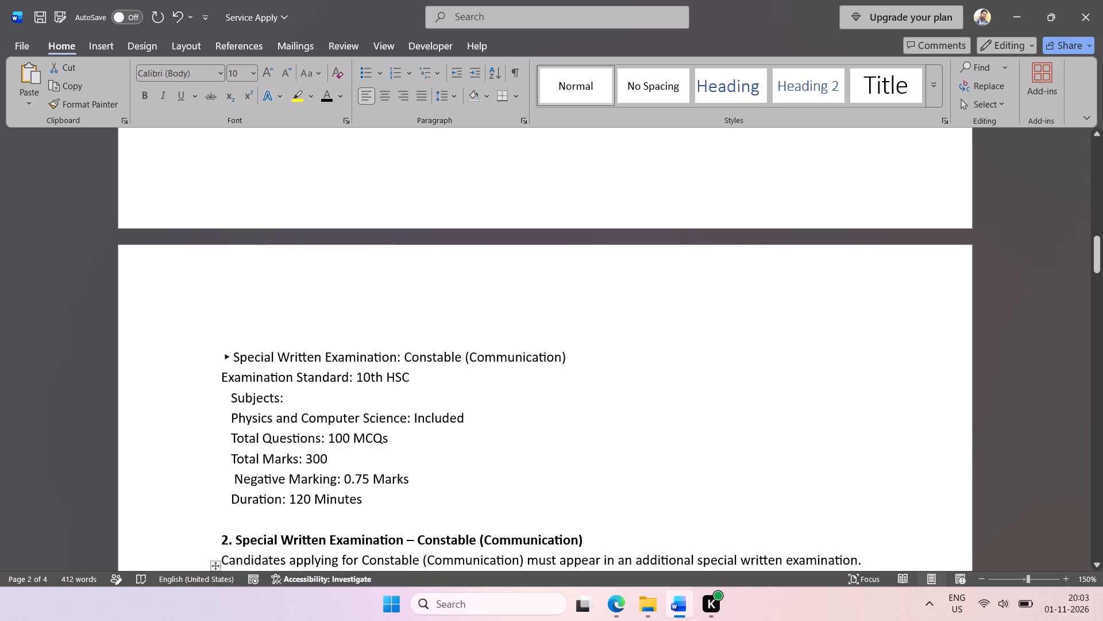
scroll(473, 367, "up", 1)
left_click_drag(427, 336, 360, 339)
right_click(360, 339)
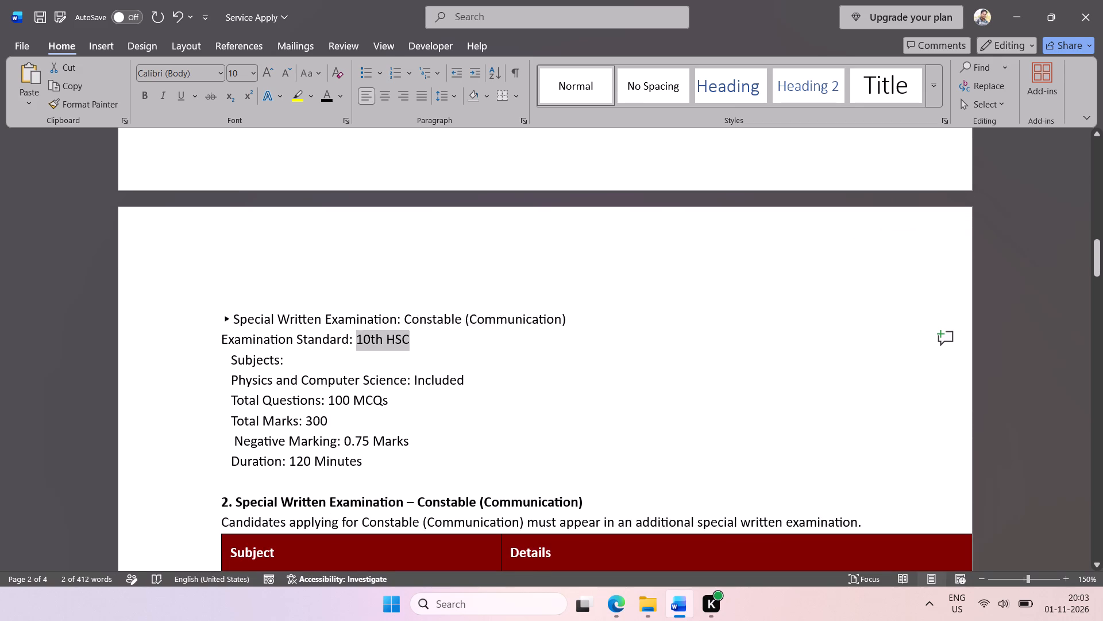
left_click(458, 157)
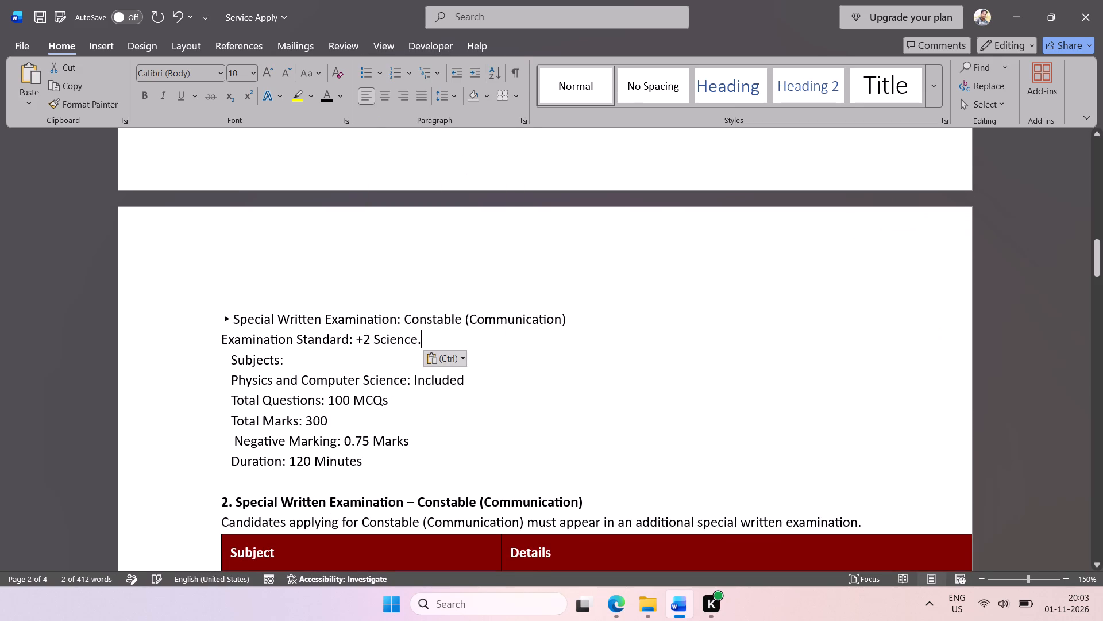
key("BackSpace")
left_click(222, 343)
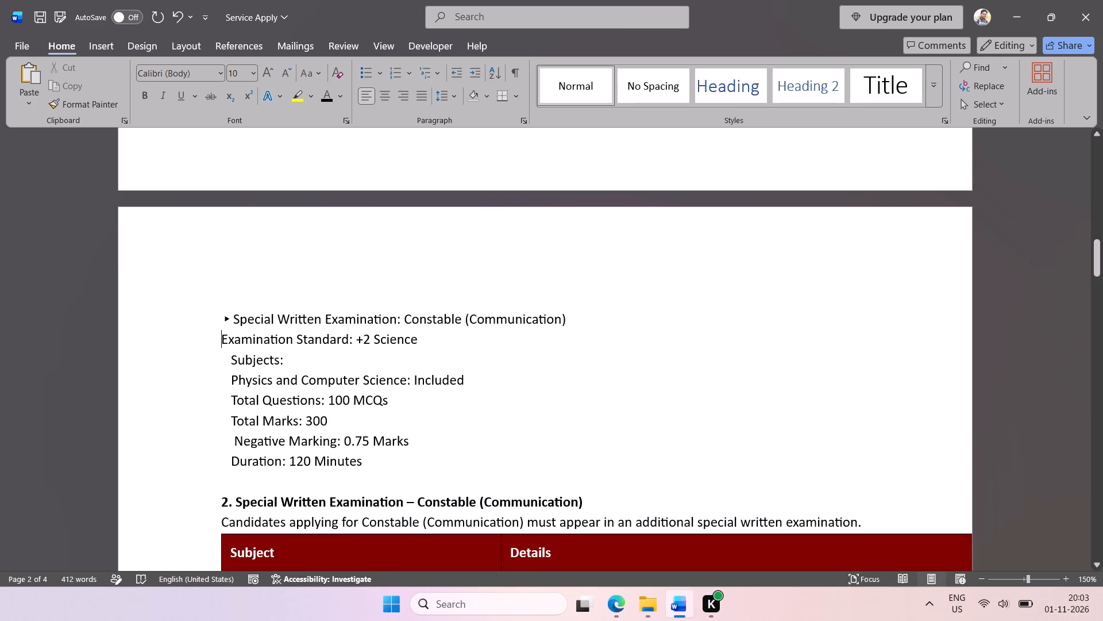
key("space")
key("space")
key("space")
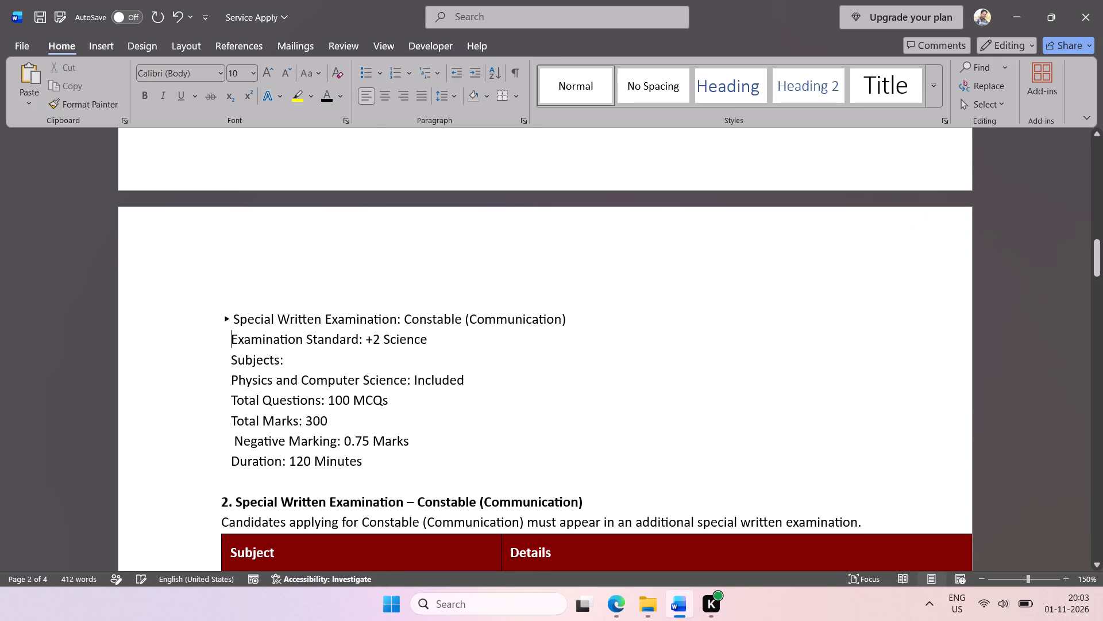
Join the "Physics and Computer Science: Included" line onto the "Subjects:" label, separated by a single space.
left_click(232, 379)
key("BackSpace")
key("BackSpace")
key("BackSpace")
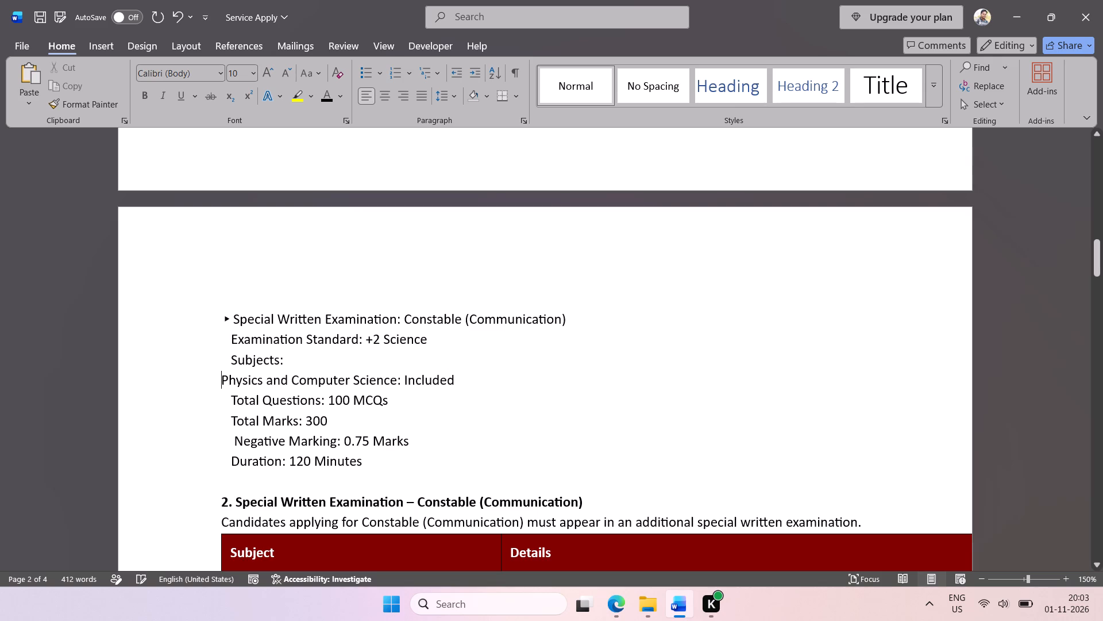
left_click_drag(221, 377, 164, 377)
key("BackSpace")
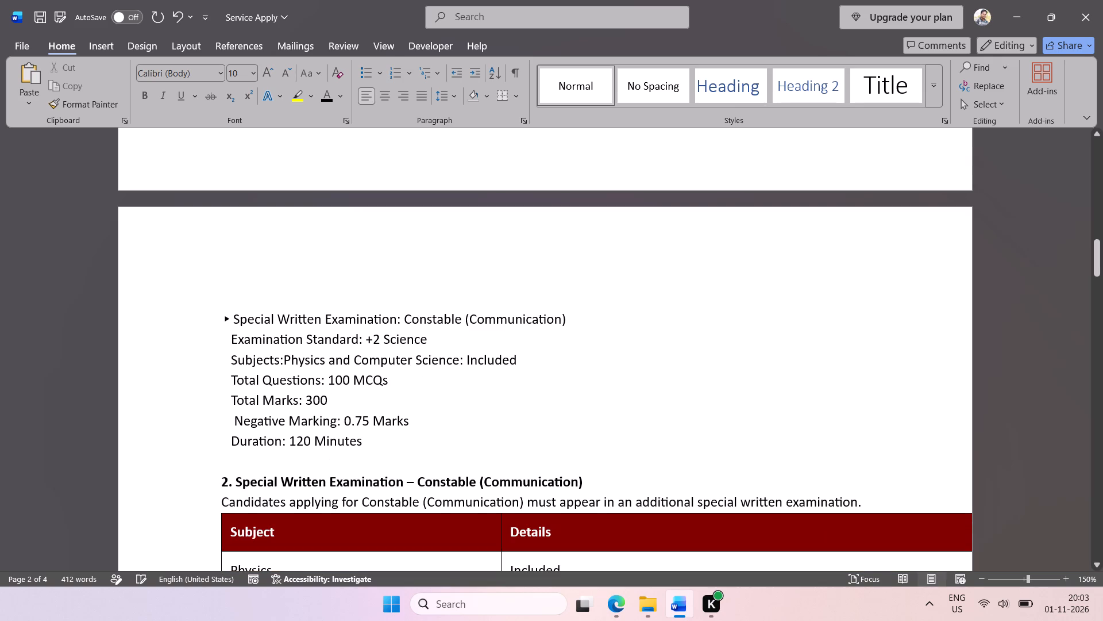
key("space")
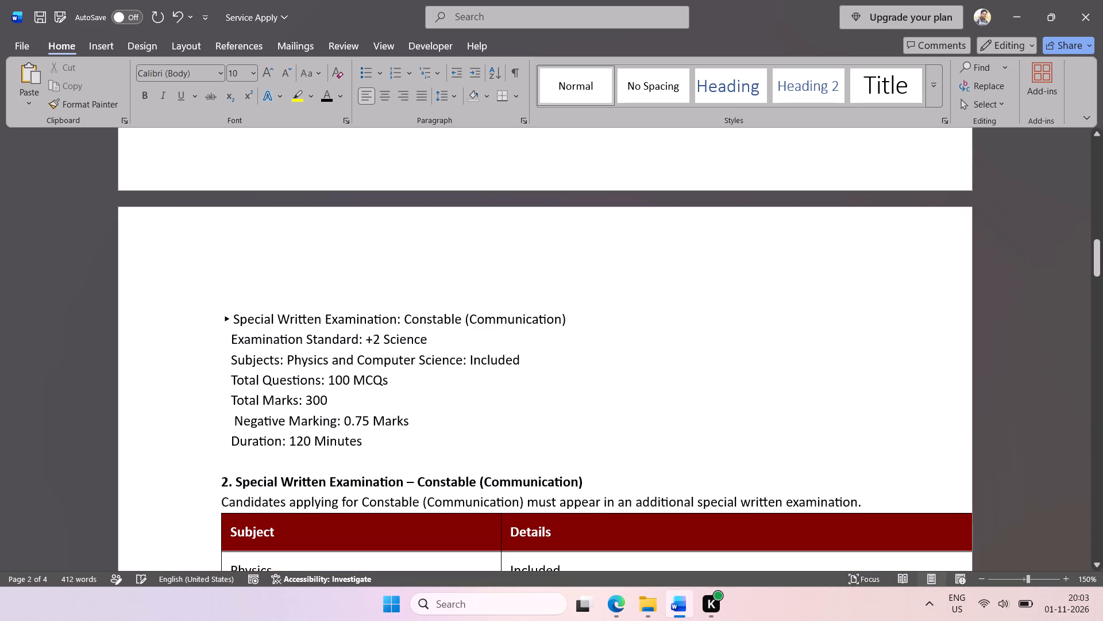
In the Constable (Communication) Subjects line, replace the colon before "Included" with a space and enclose that word in parentheses.
left_click_drag(531, 361, 462, 370)
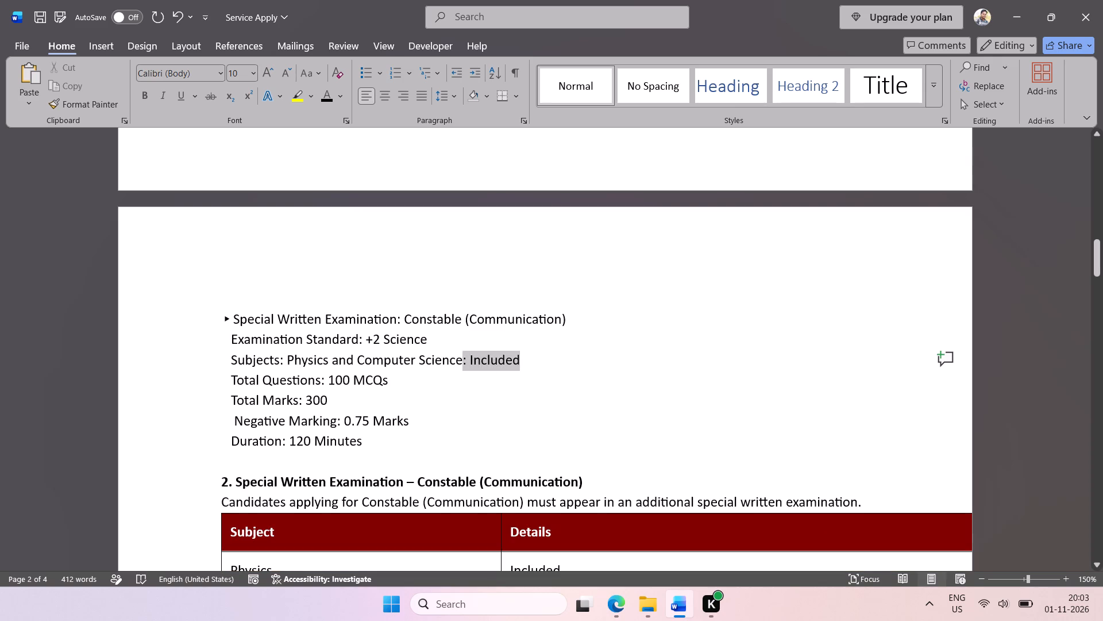
left_click_drag(462, 370, 461, 371)
left_click(476, 385)
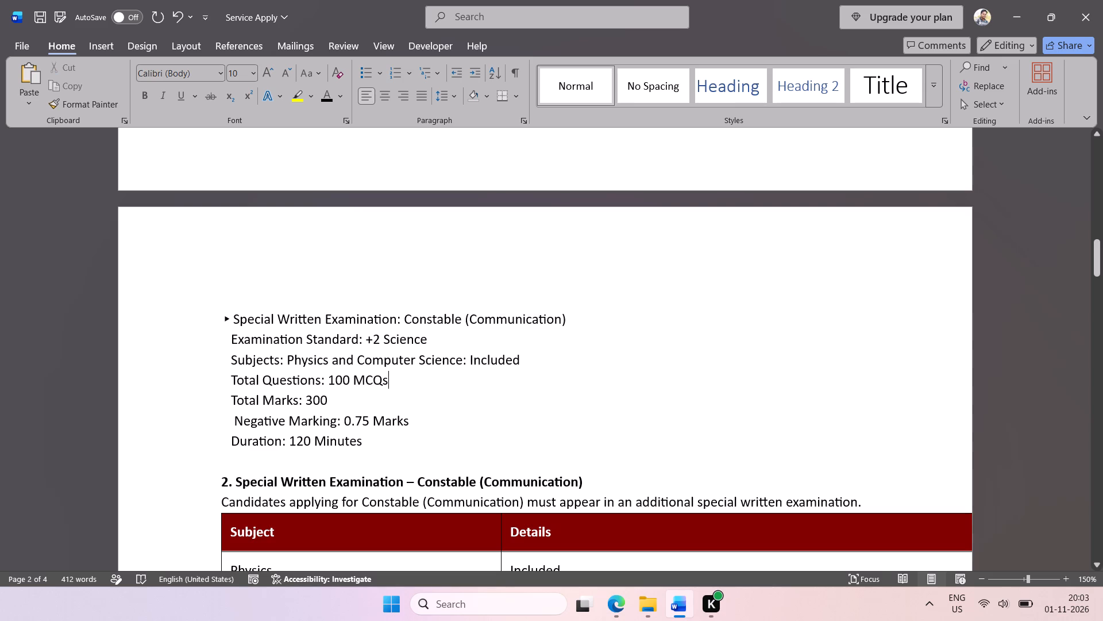
left_click_drag(529, 360, 466, 366)
left_click(468, 384)
left_click(470, 362)
key("BackSpace")
key("BackSpace")
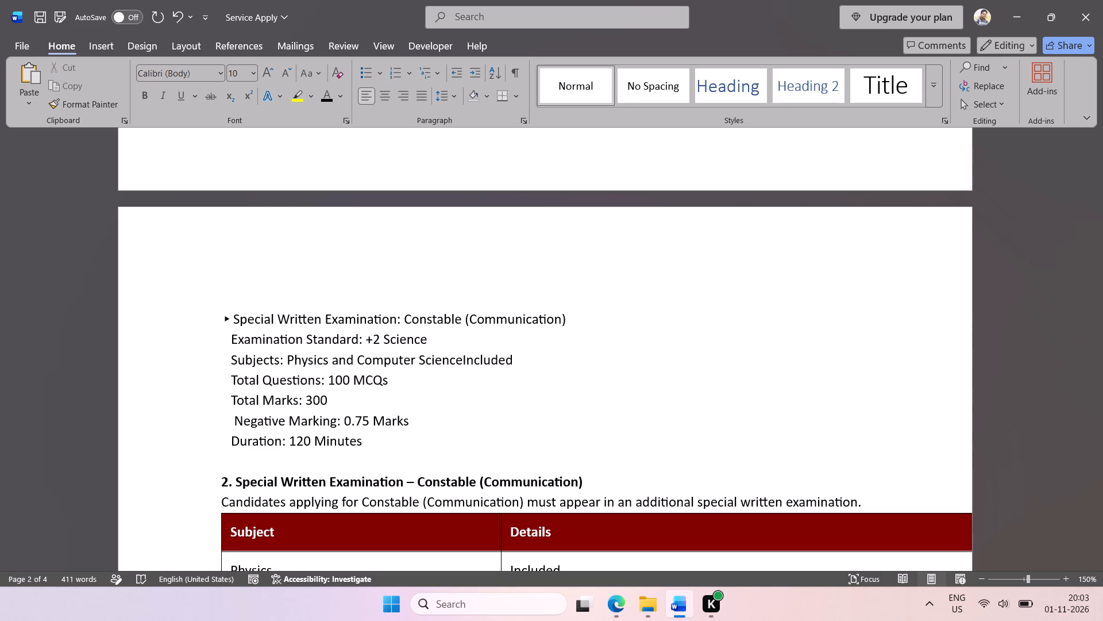
key("space")
key("shift+parenleft")
key("Delete")
key("shift+parenright")
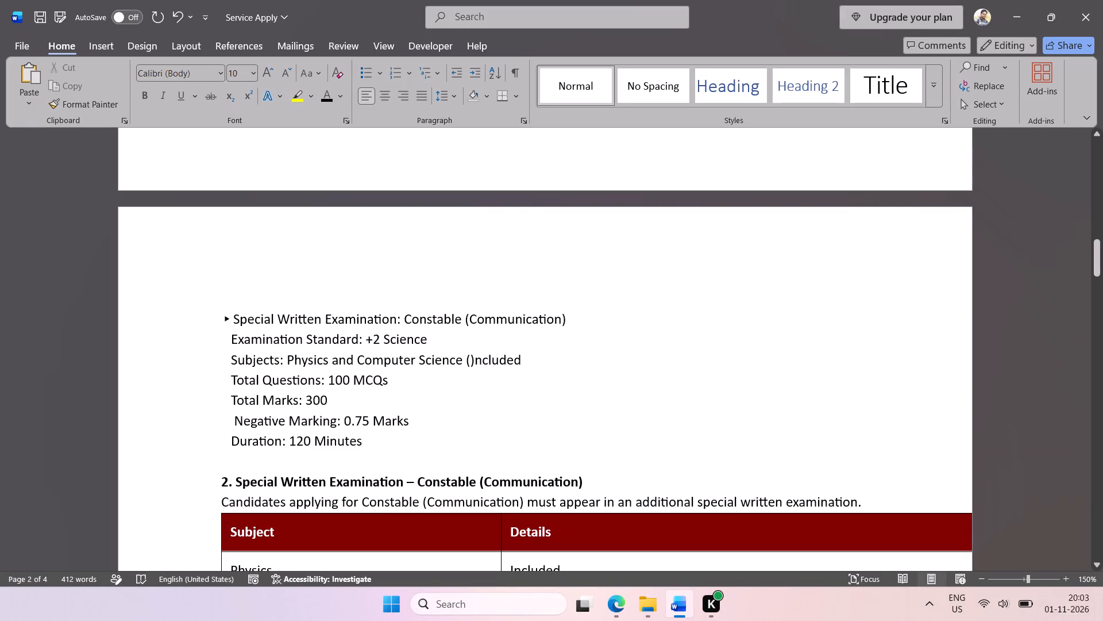
key("BackSpace")
left_click(530, 359)
key("shift+parenright")
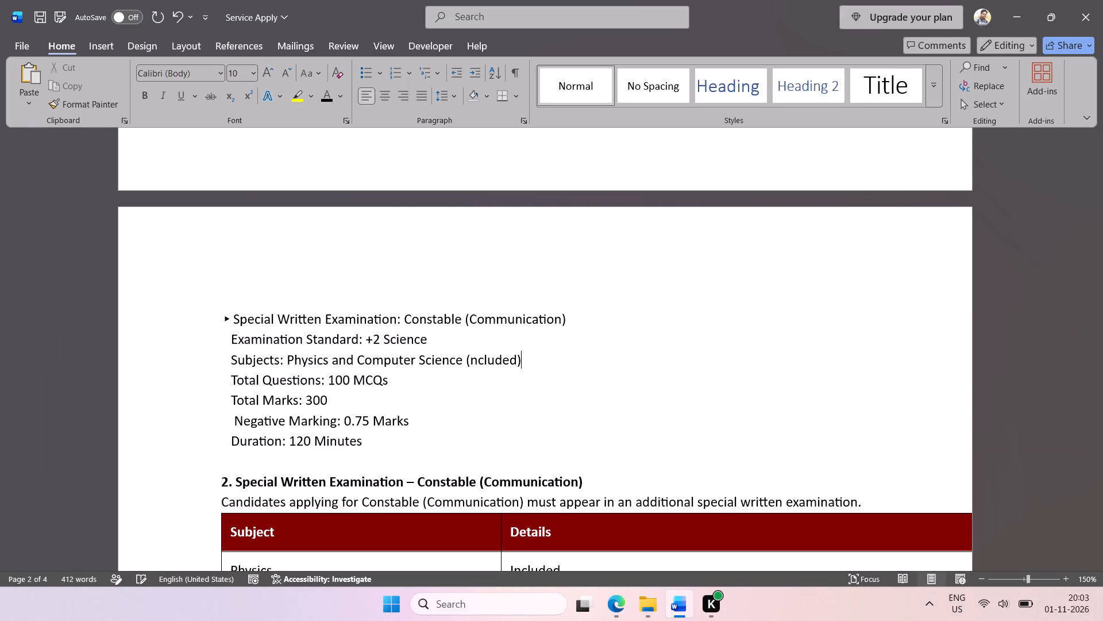
Save the document.
key("ctrl+s")
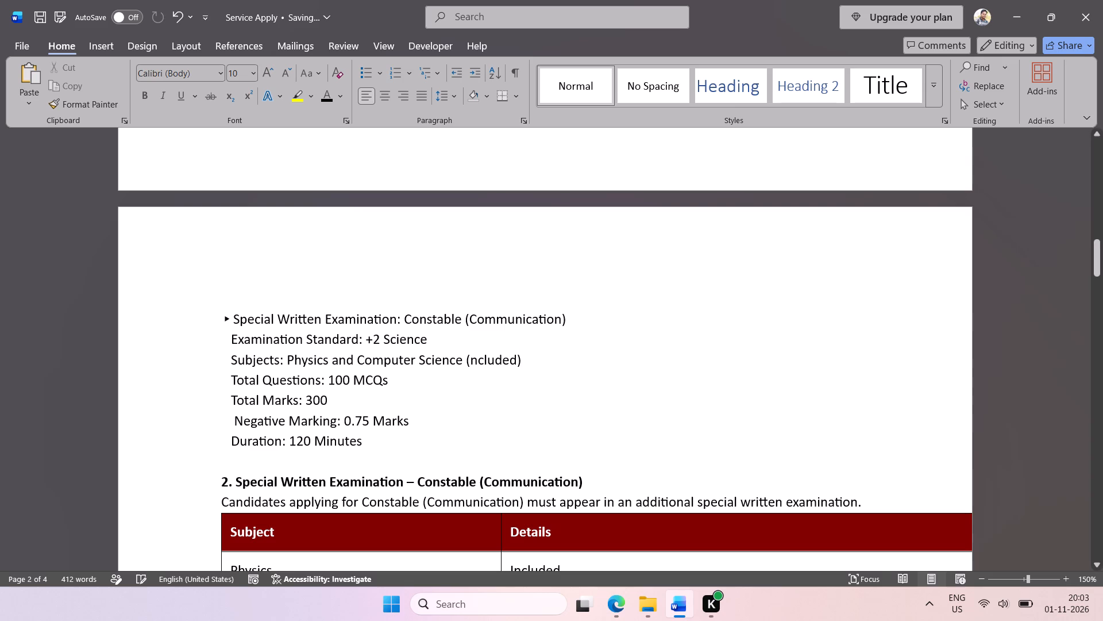
Delete the original section 2 Constable (Communication) content: its title, introductory sentence, table and Examination Standard line.
scroll(541, 317, "down", 1)
scroll(352, 261, "down", 1, "ctrl")
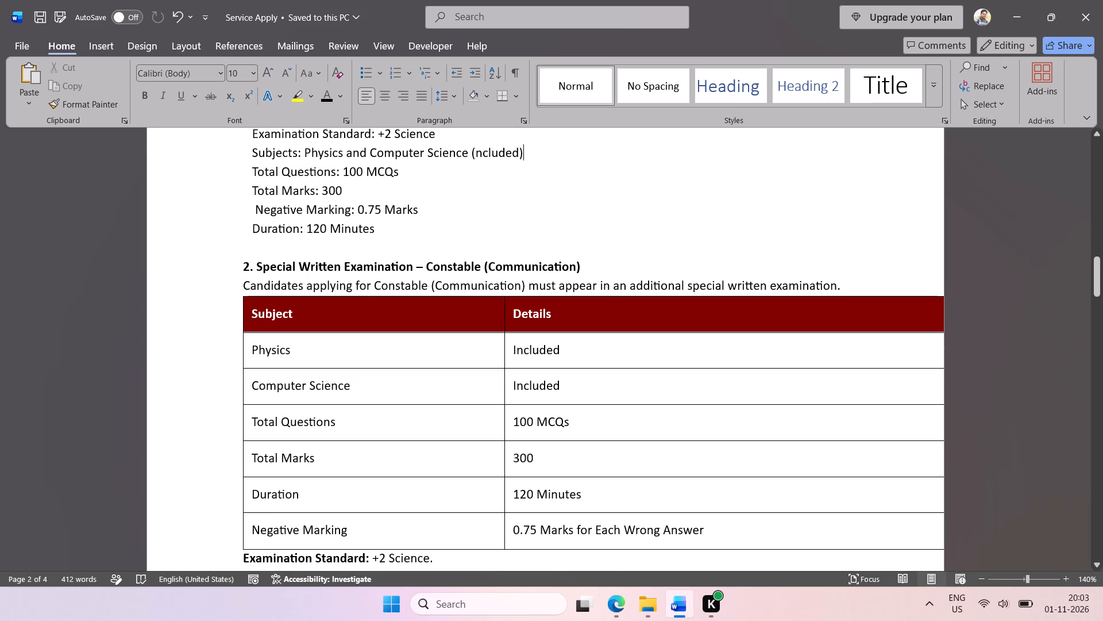
left_click_drag(211, 264, 782, 586)
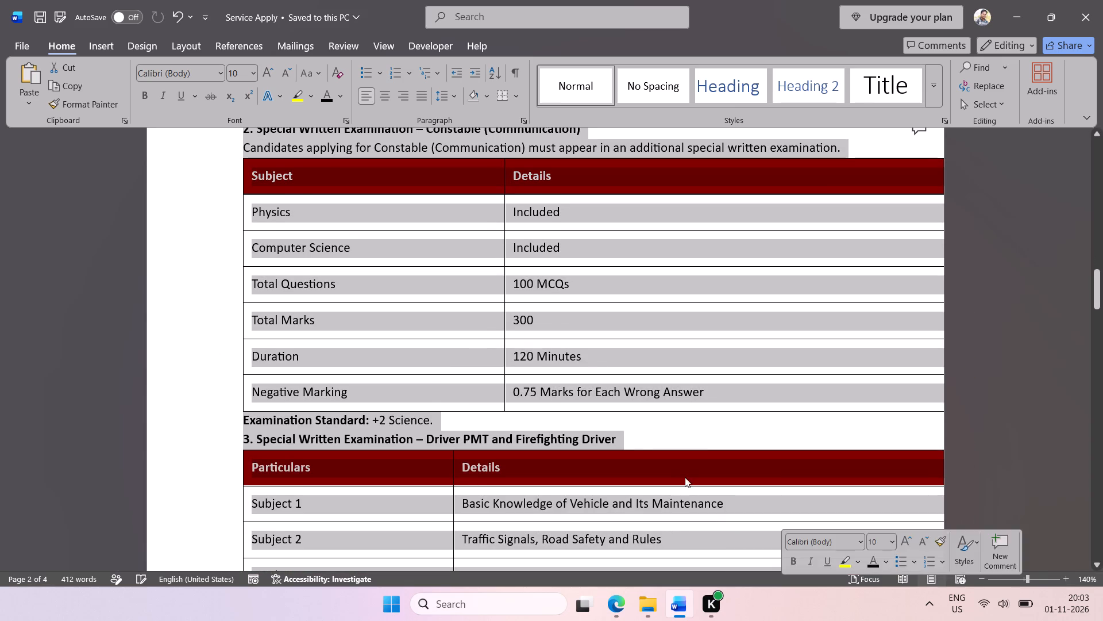
left_click(203, 278)
left_click_drag(209, 143, 630, 405)
key("BackSpace")
scroll(435, 254, "up", 2)
left_click(396, 259)
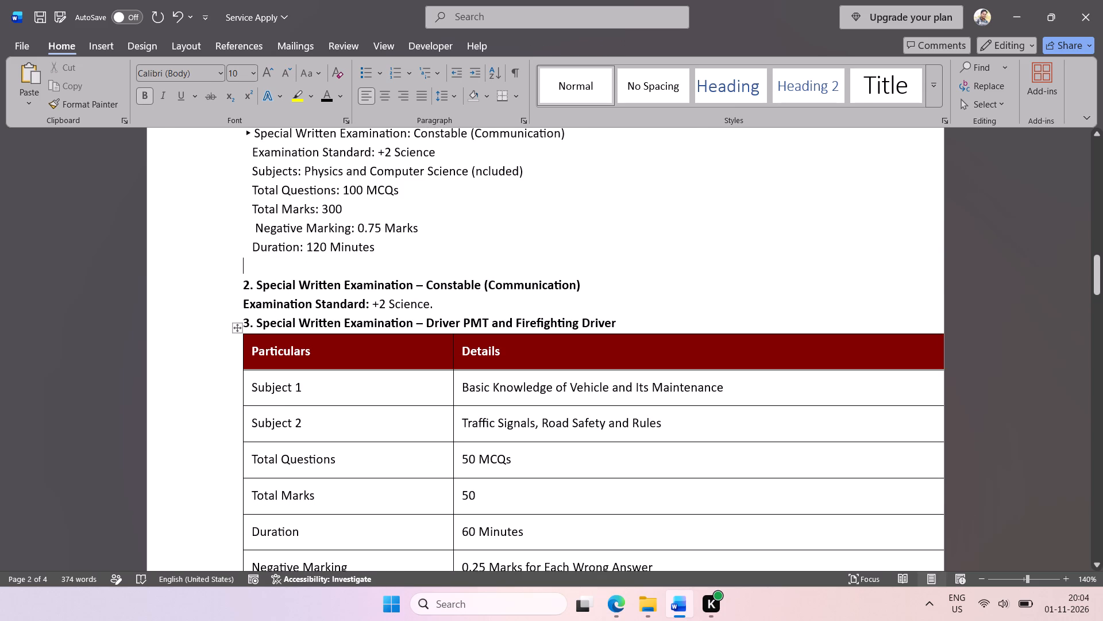
left_click_drag(436, 303, 183, 274)
key("BackSpace")
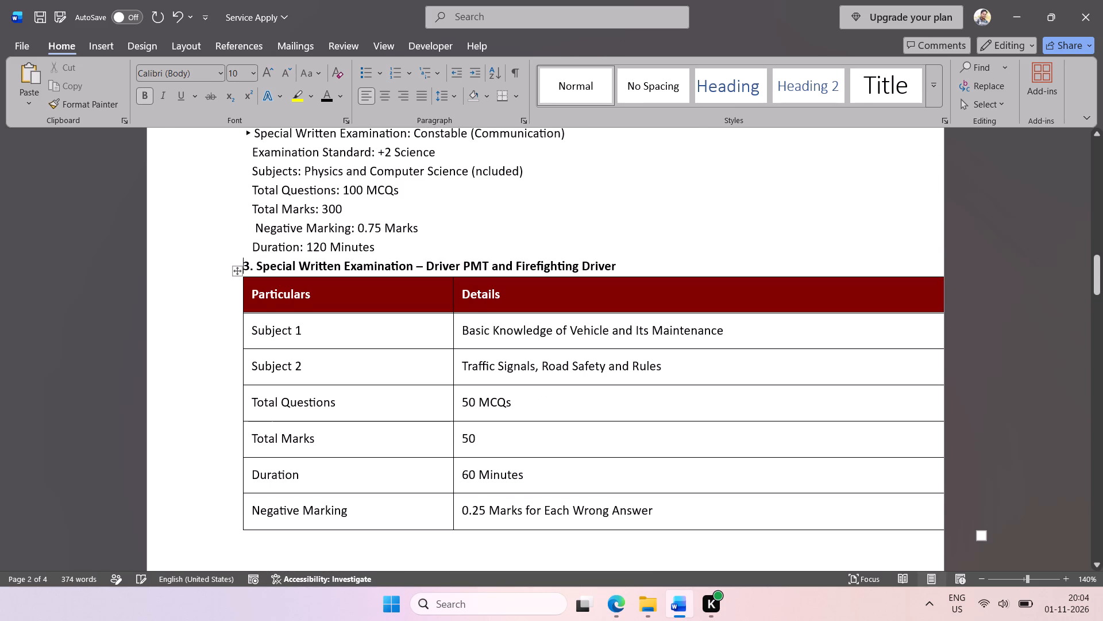
Insert three blank lines above the section 3 title, "Special Written Examination – Driver PMT and Firefighting Driver".
key("Return")
key("Return")
key("Return")
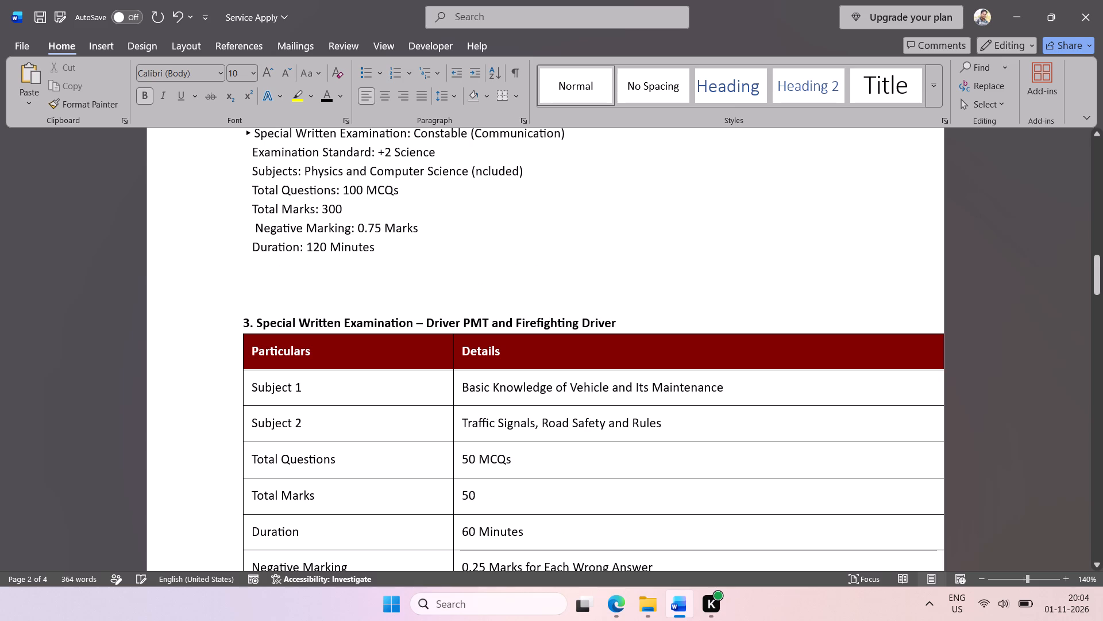
scroll(429, 312, "up", 1)
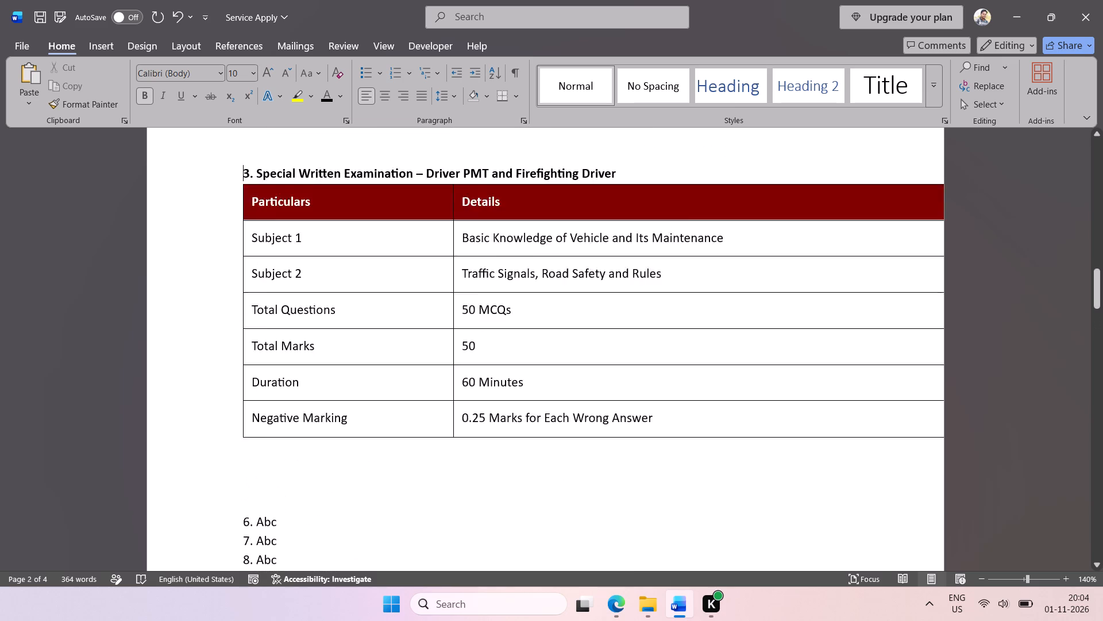
scroll(429, 312, "up", 1)
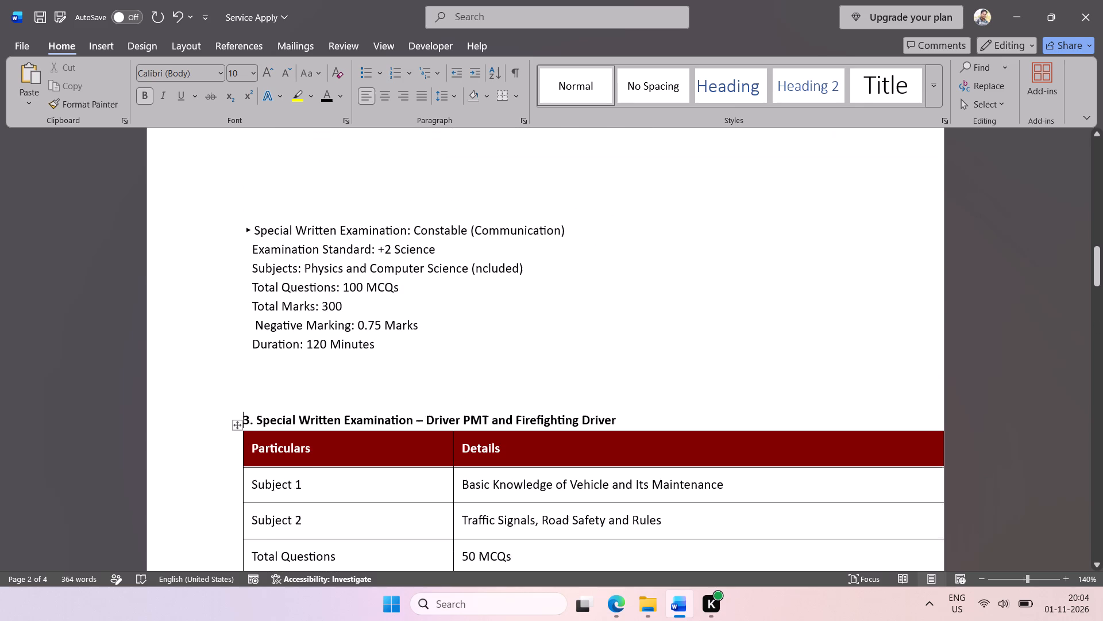
Remove the extra leading space from the Constable (Communication) Negative Marking line so it aligns with its neighbouring lines.
left_click(244, 248)
key("space")
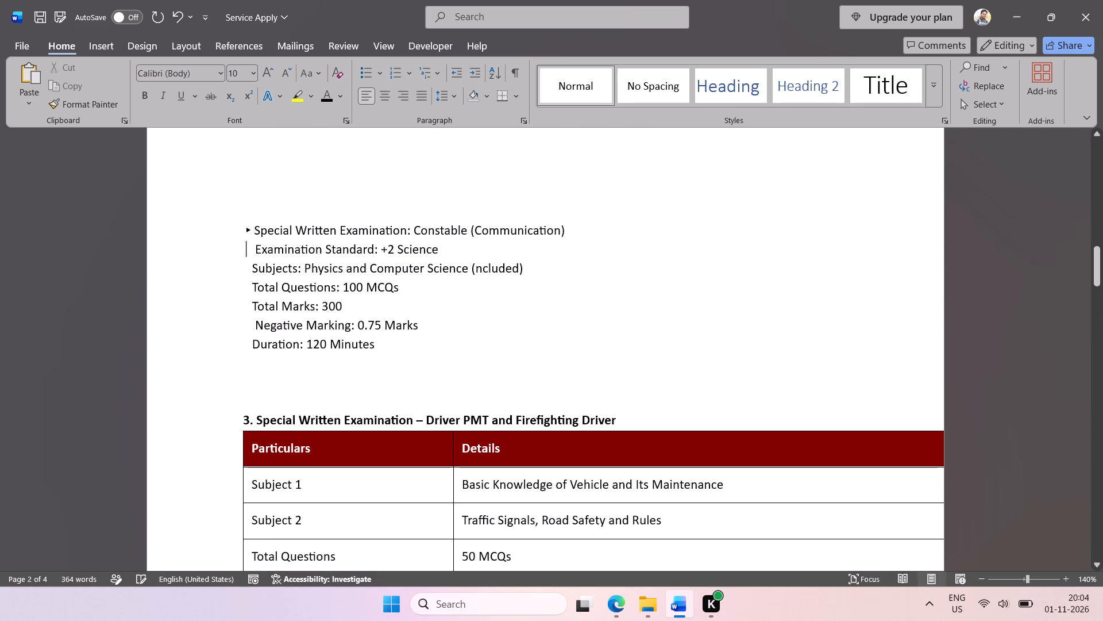
key("BackSpace")
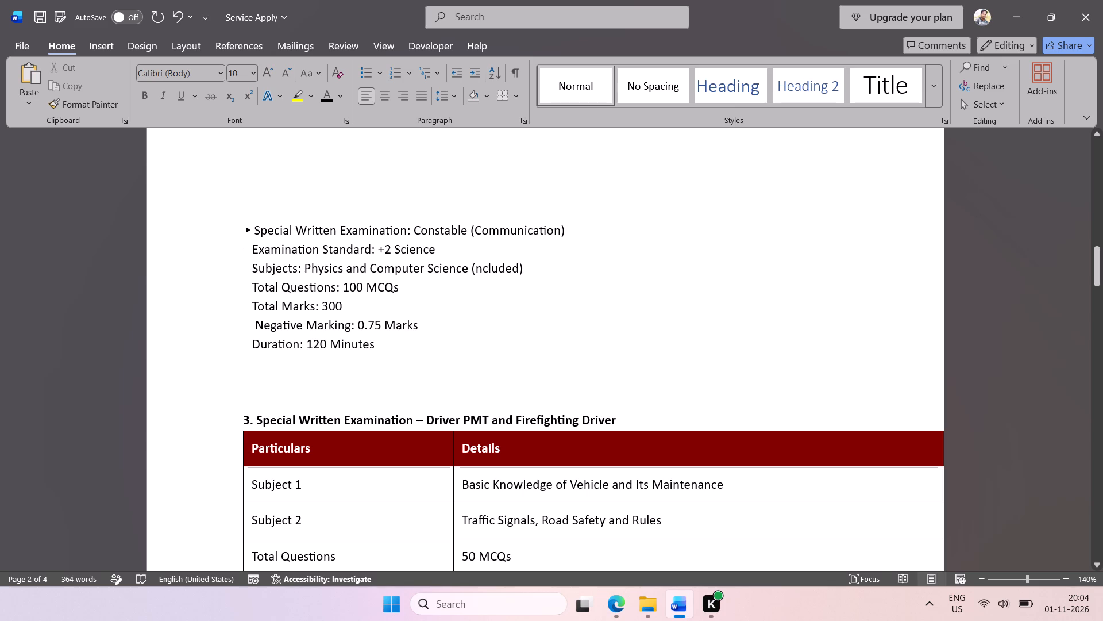
left_click(254, 325)
left_click(252, 287)
key("space")
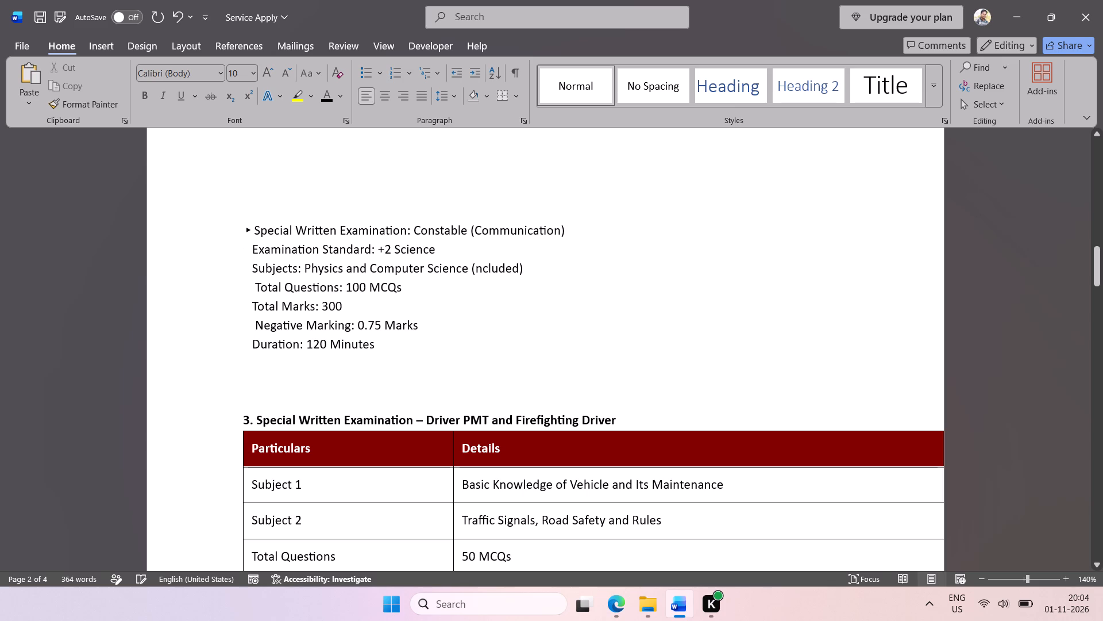
key("BackSpace")
left_click(254, 324)
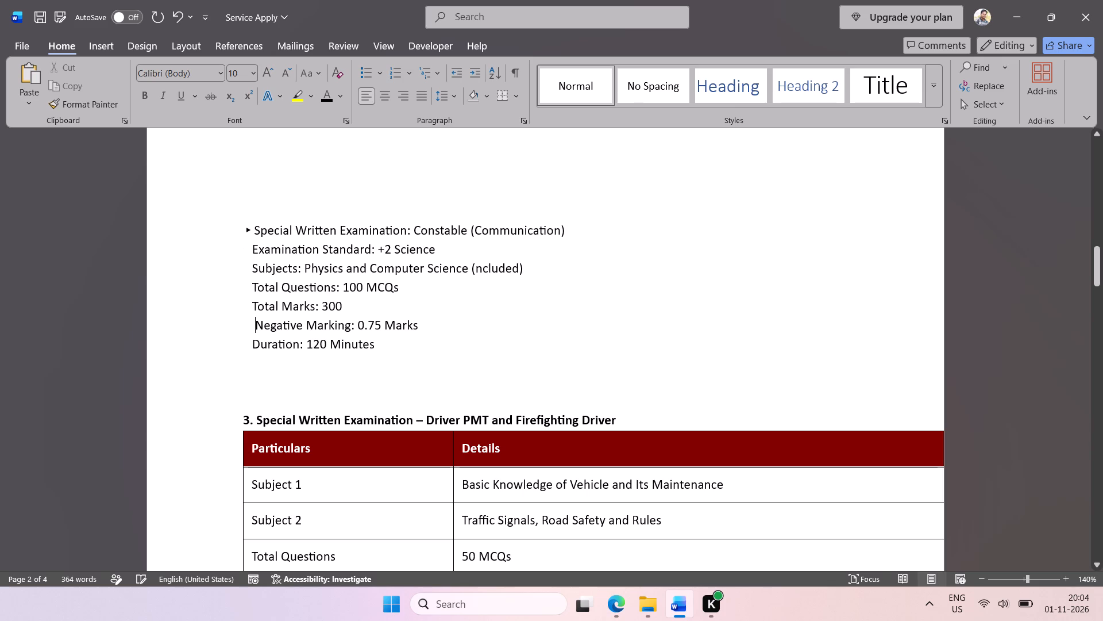
key("BackSpace")
Duplicate the "Special Written Examination: Constable (Communication)" heading line, with its arrow bullet, directly below the Duration: 120 Minutes line.
left_click_drag(252, 233, 227, 235)
key("ctrl+c")
left_click(344, 368)
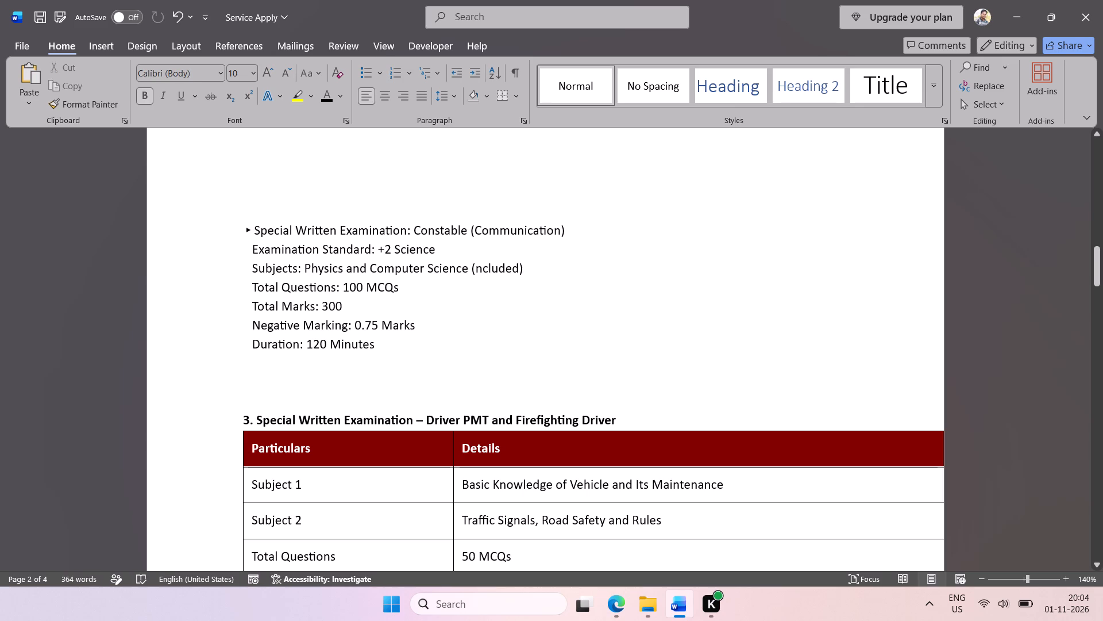
left_click(393, 229)
left_click_drag(592, 232, 275, 230)
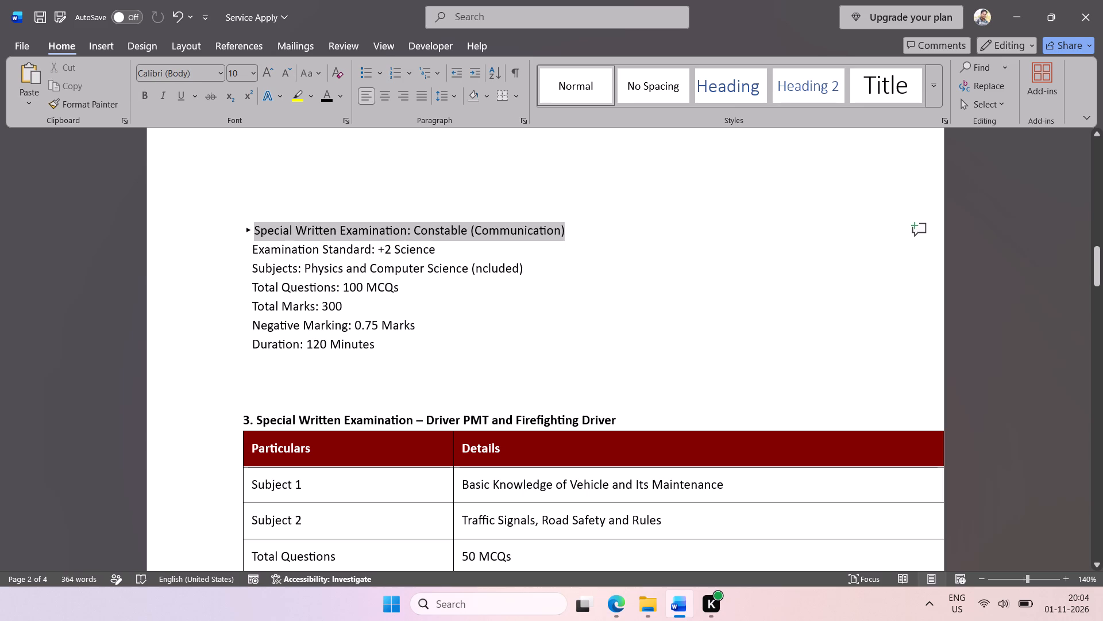
left_click_drag(275, 230, 245, 232)
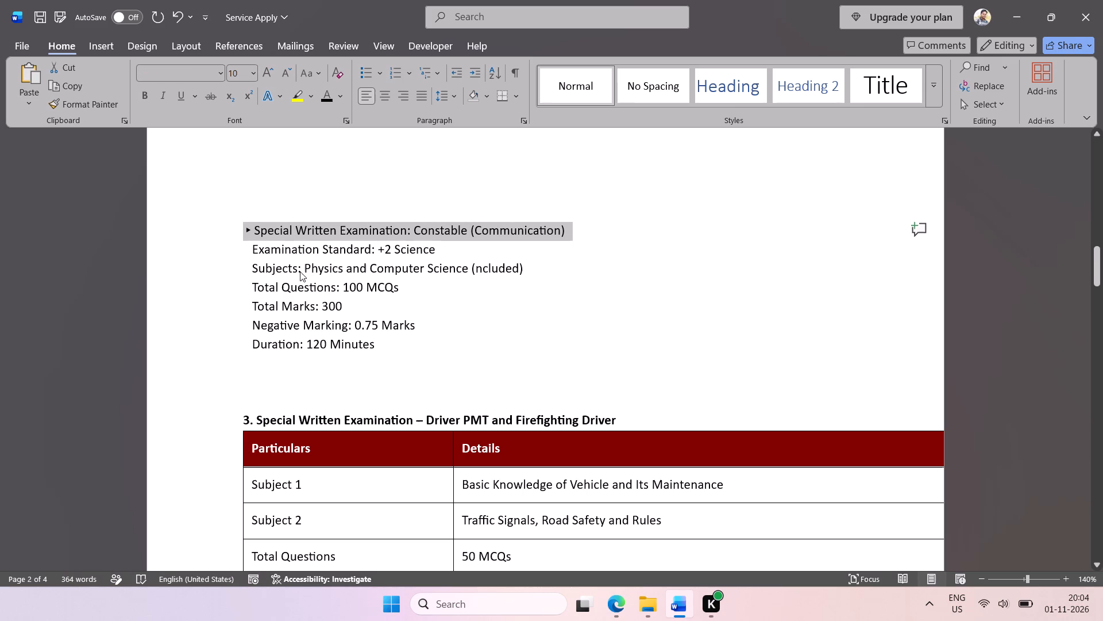
key("ctrl+c")
left_click(260, 360)
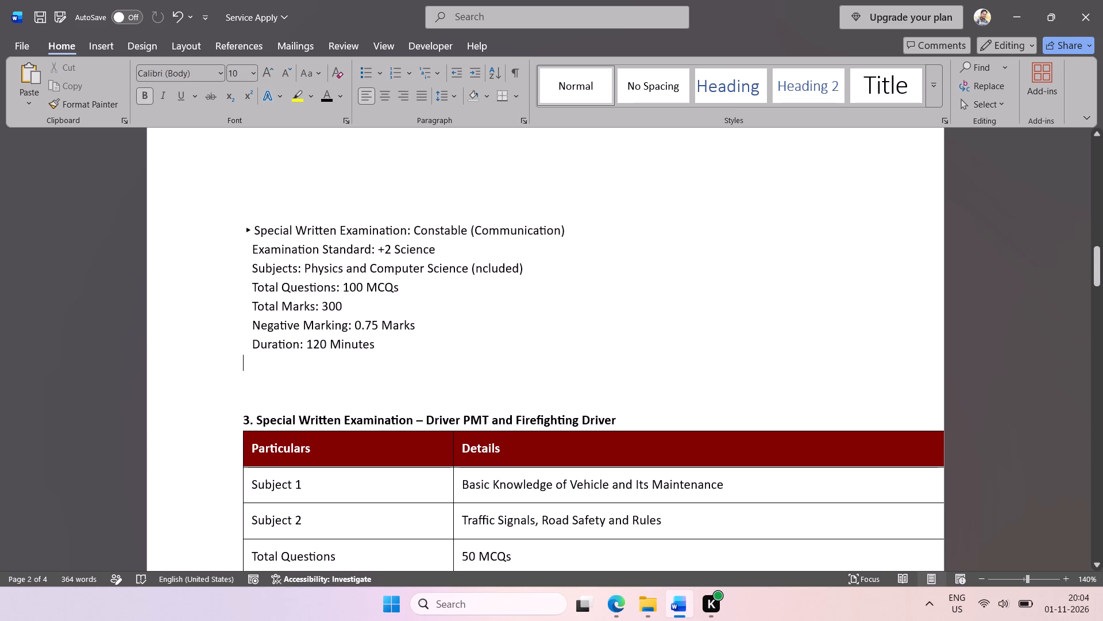
key("ctrl+v")
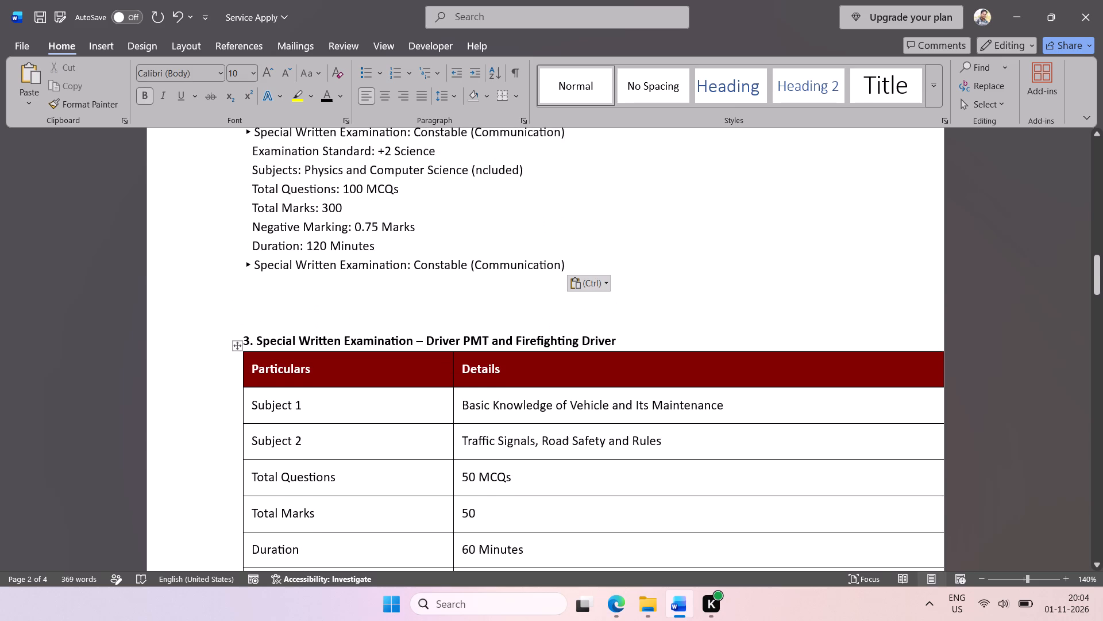
In the duplicated heading, replace "Constable (Communication)" with "Driver PMT and Firefighting Driver" copied from the section 3 title, as plain text.
left_click(611, 339)
left_click_drag(623, 343, 443, 343)
key("ctrl+c")
left_click(469, 262)
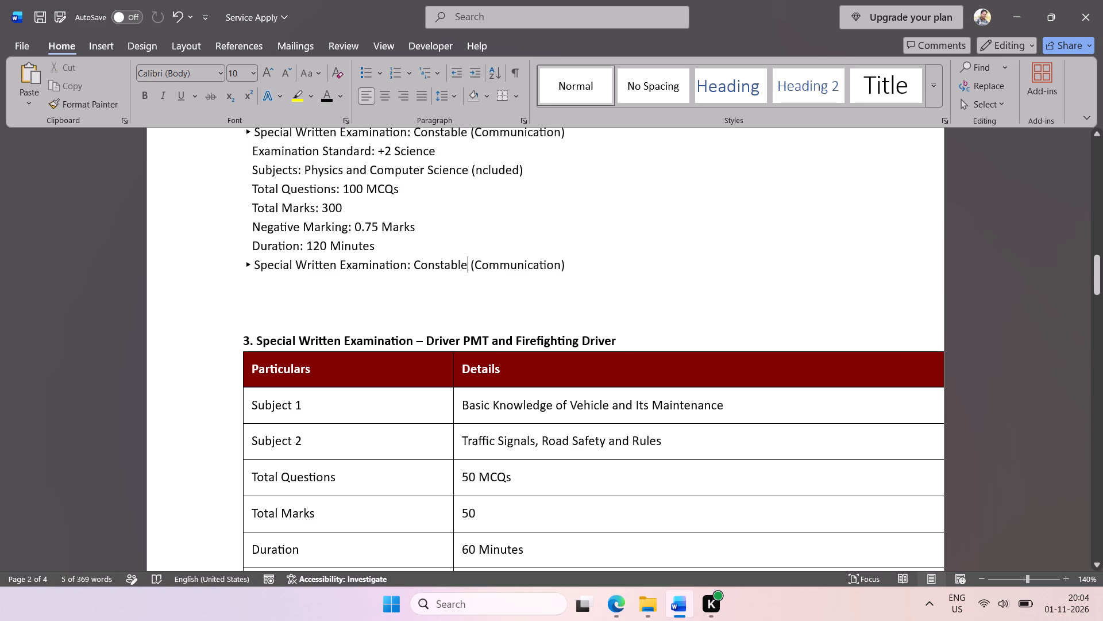
left_click_drag(570, 266, 457, 262)
right_click(457, 262)
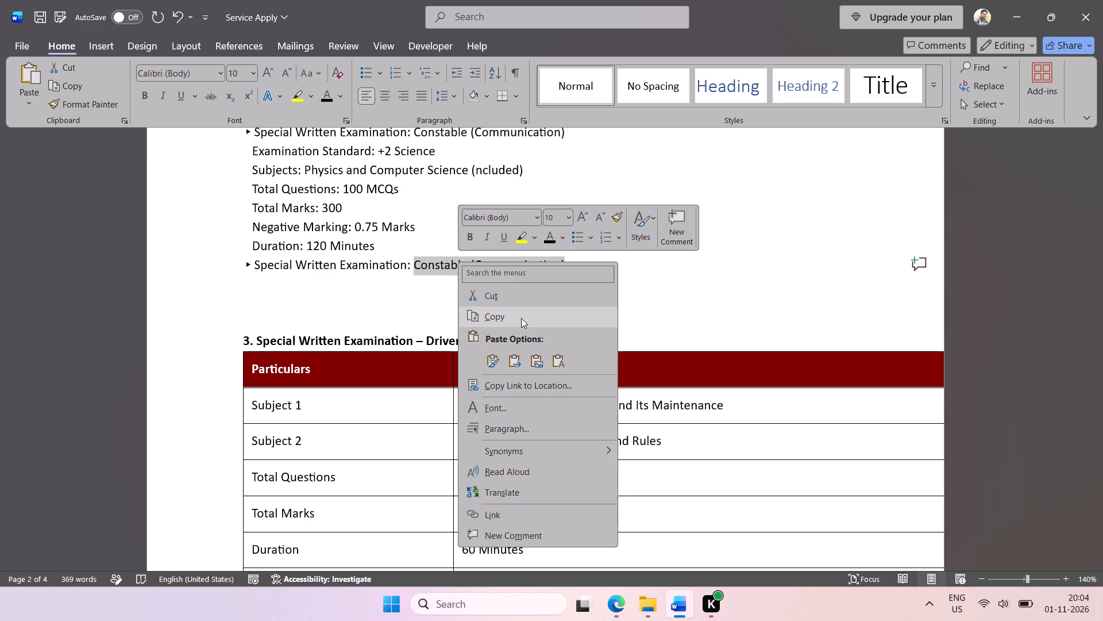
left_click(555, 361)
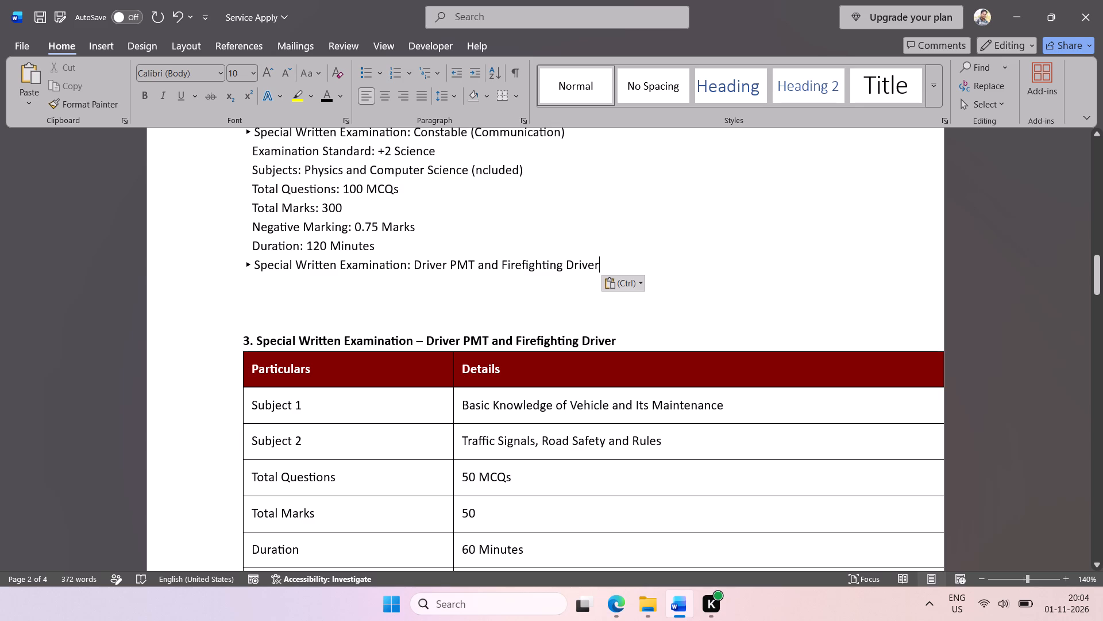
Review the condensed sections from the post eligibility table down to the section 3 table.
scroll(574, 298, "up", 3)
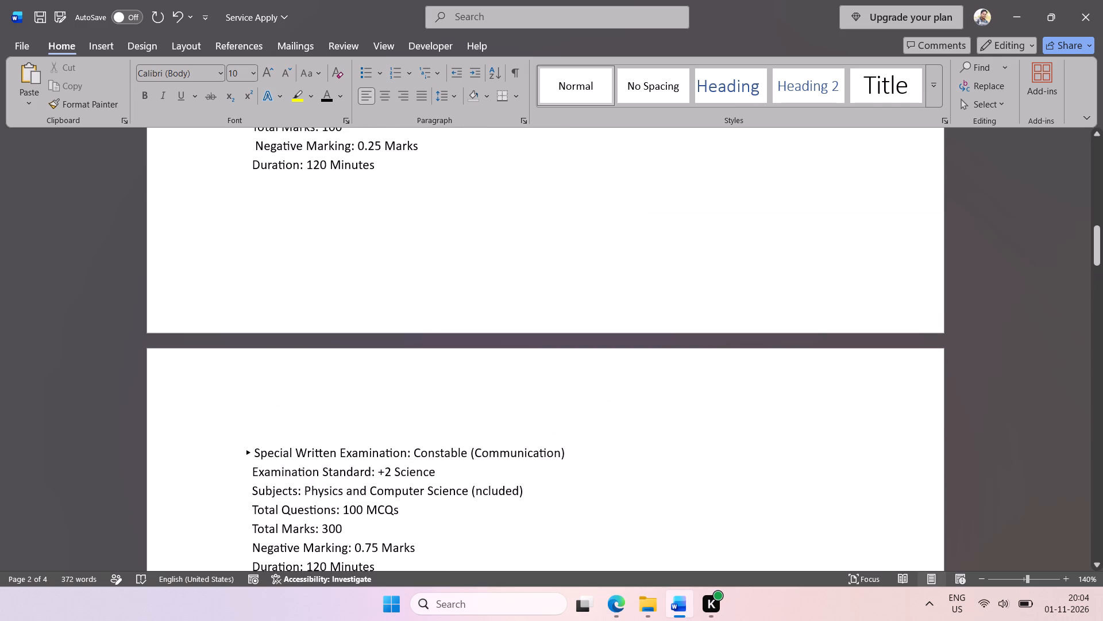
scroll(574, 298, "left", 2)
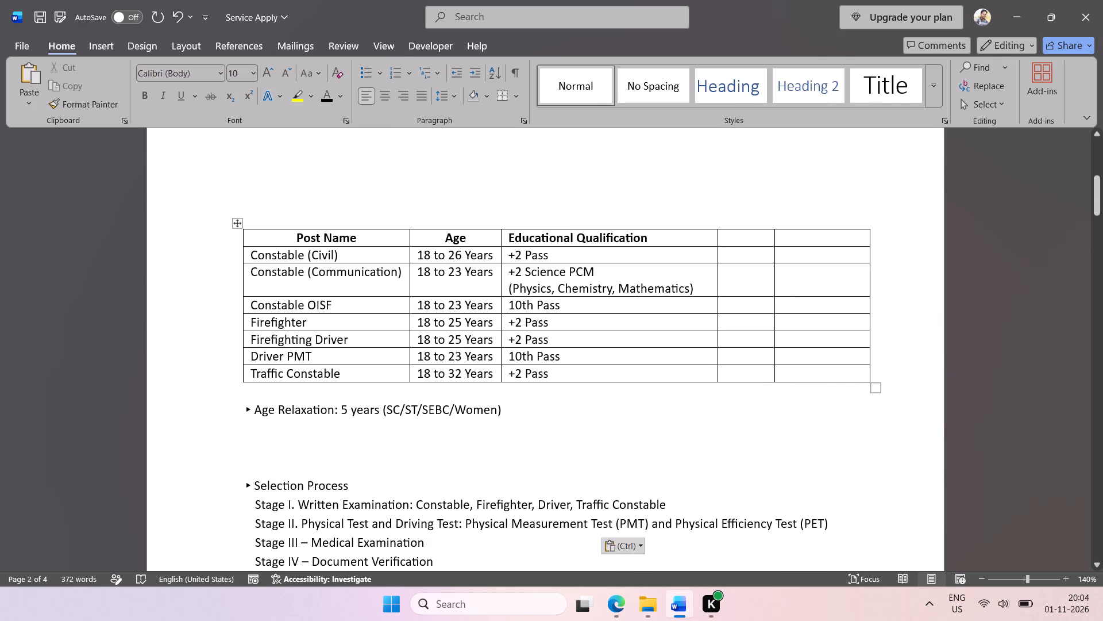
scroll(574, 298, "left", 1)
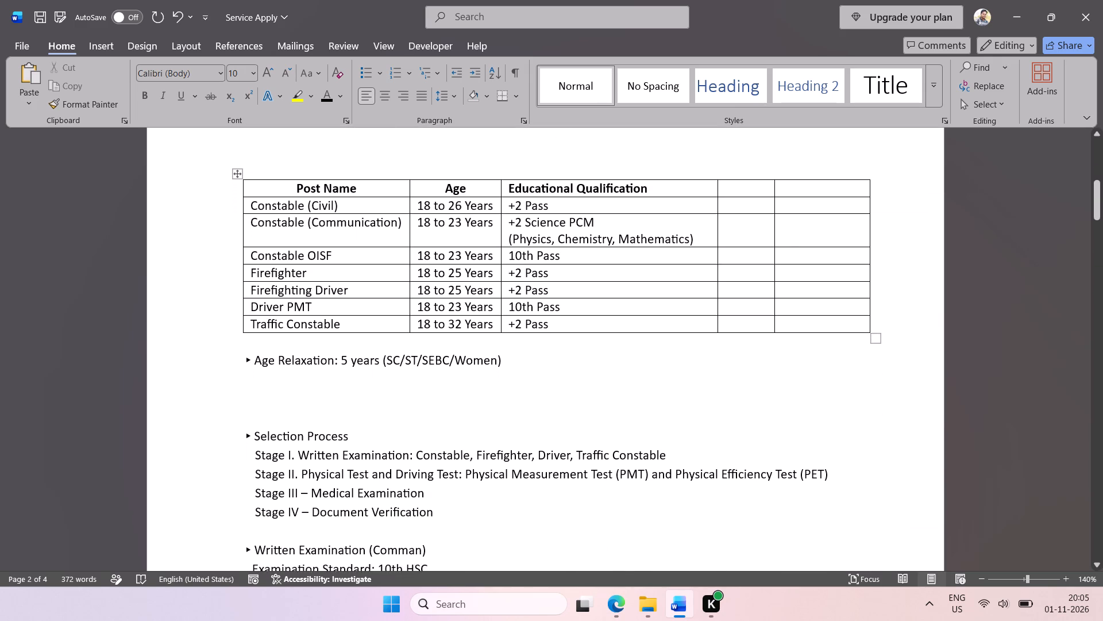
scroll(574, 298, "left", 1)
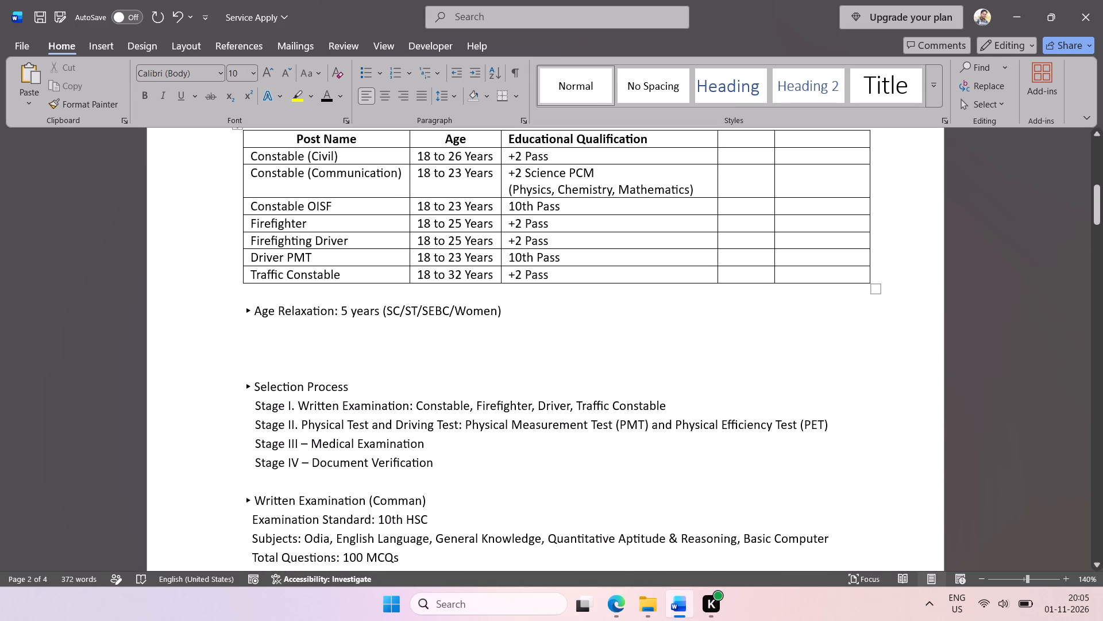
scroll(574, 298, "down", 3)
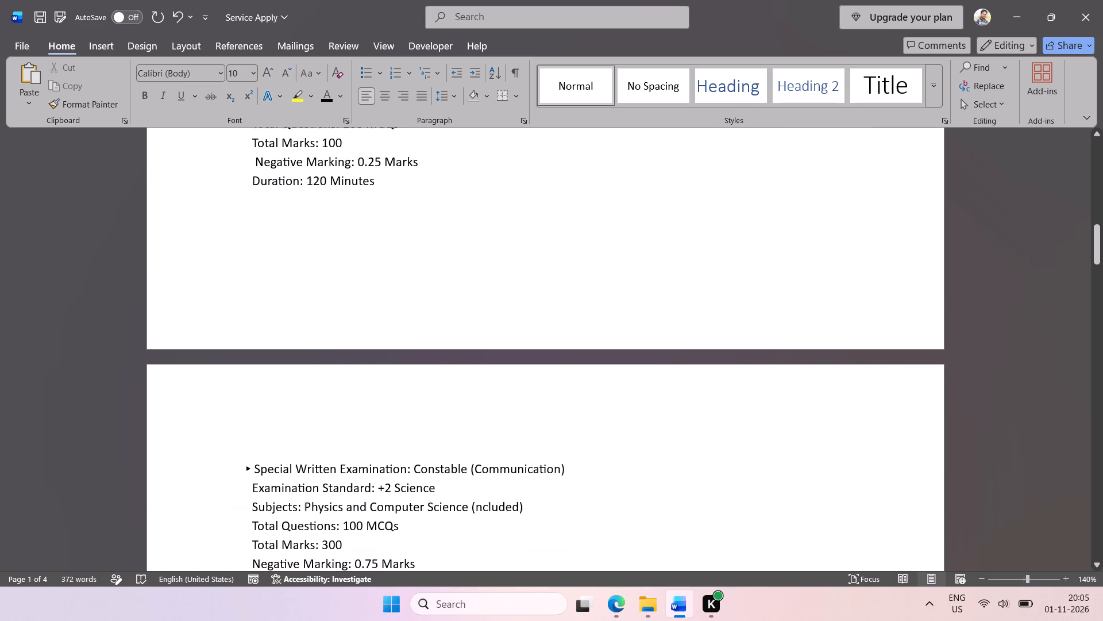
scroll(574, 298, "down", 3)
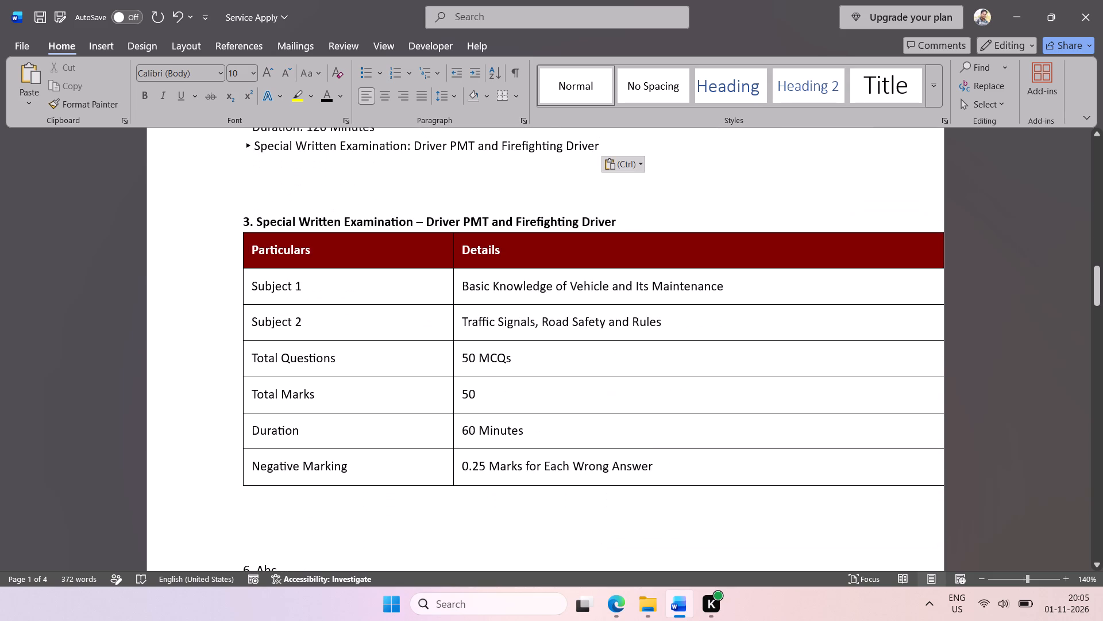
scroll(574, 298, "up", 1)
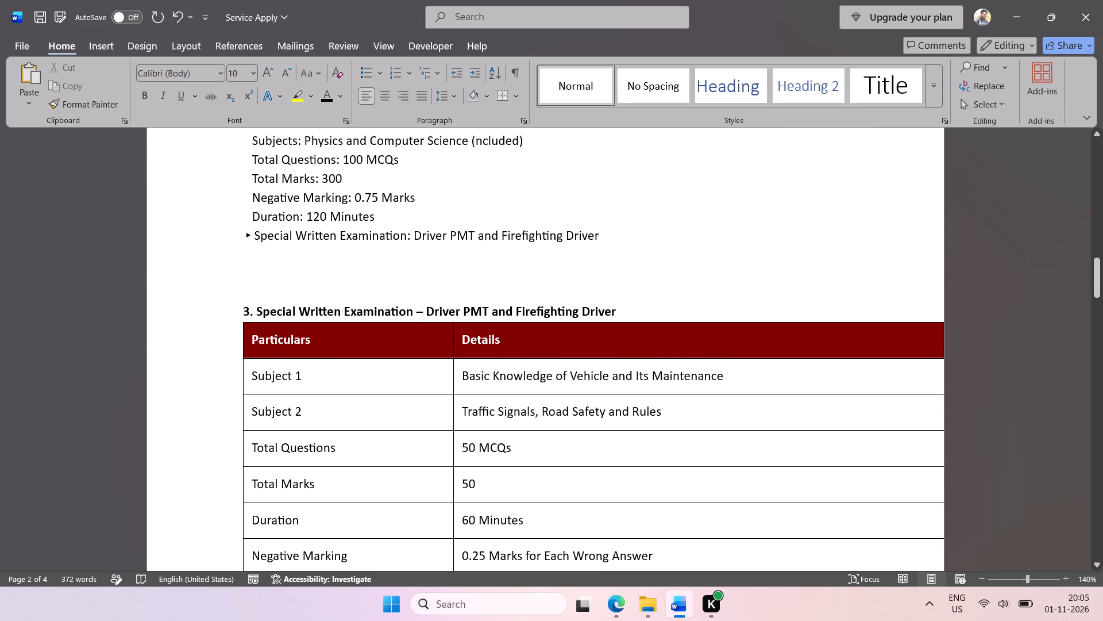
scroll(574, 298, "up", 1)
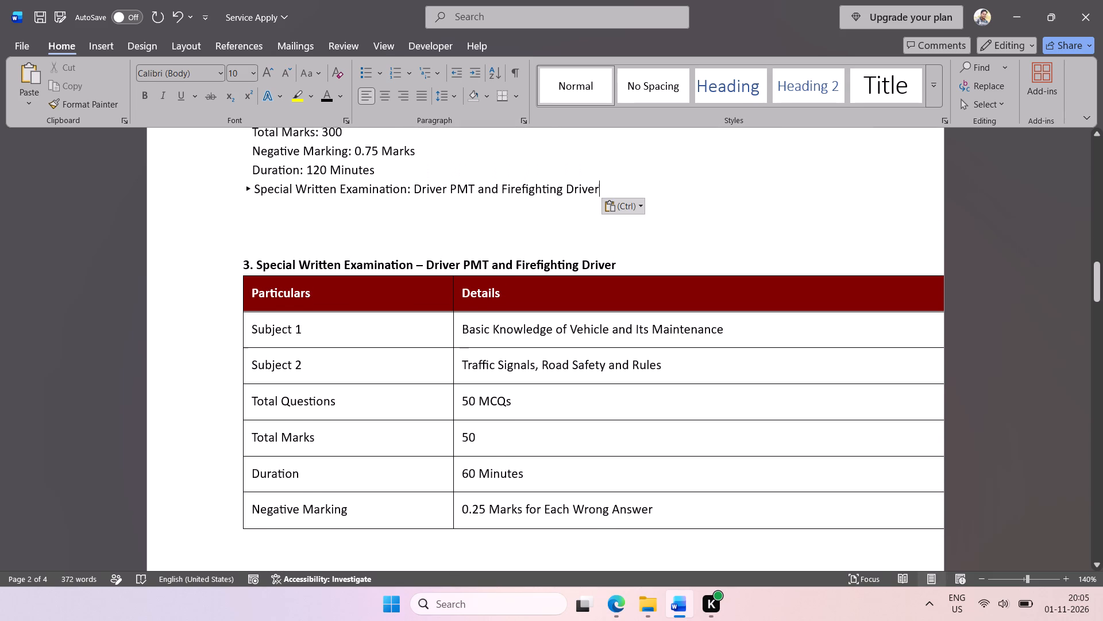
scroll(584, 440, "up", 1)
Copy the section 3 table rows from Subject 1 through Negative Marking, leaving out the header row.
left_click(661, 512)
left_click_drag(662, 513, 308, 335)
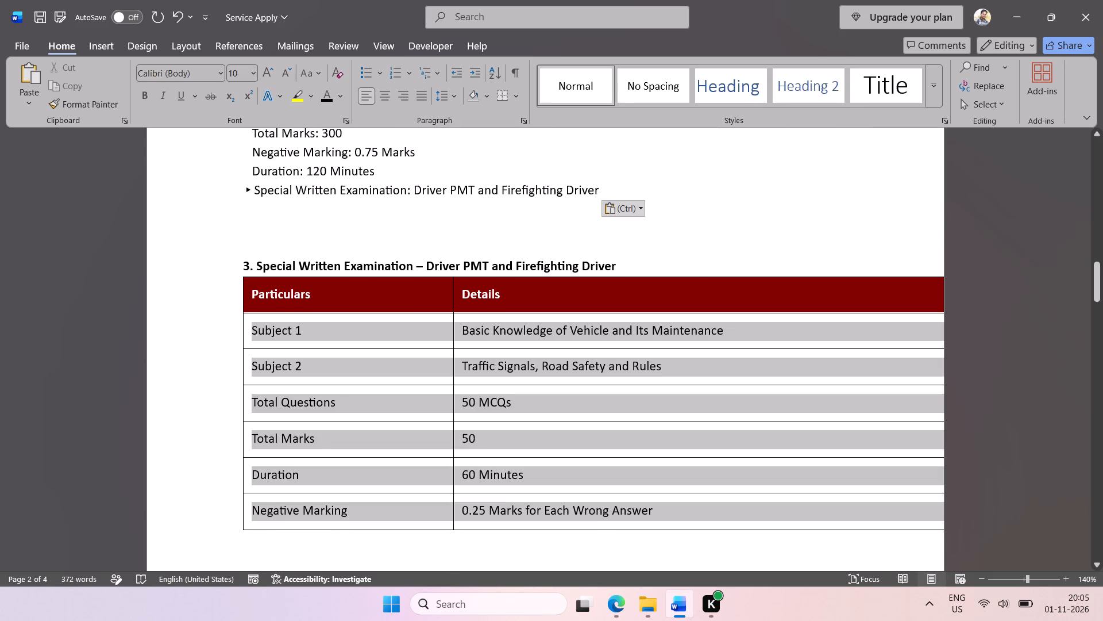
left_click_drag(308, 335, 308, 335)
key("ctrl+c")
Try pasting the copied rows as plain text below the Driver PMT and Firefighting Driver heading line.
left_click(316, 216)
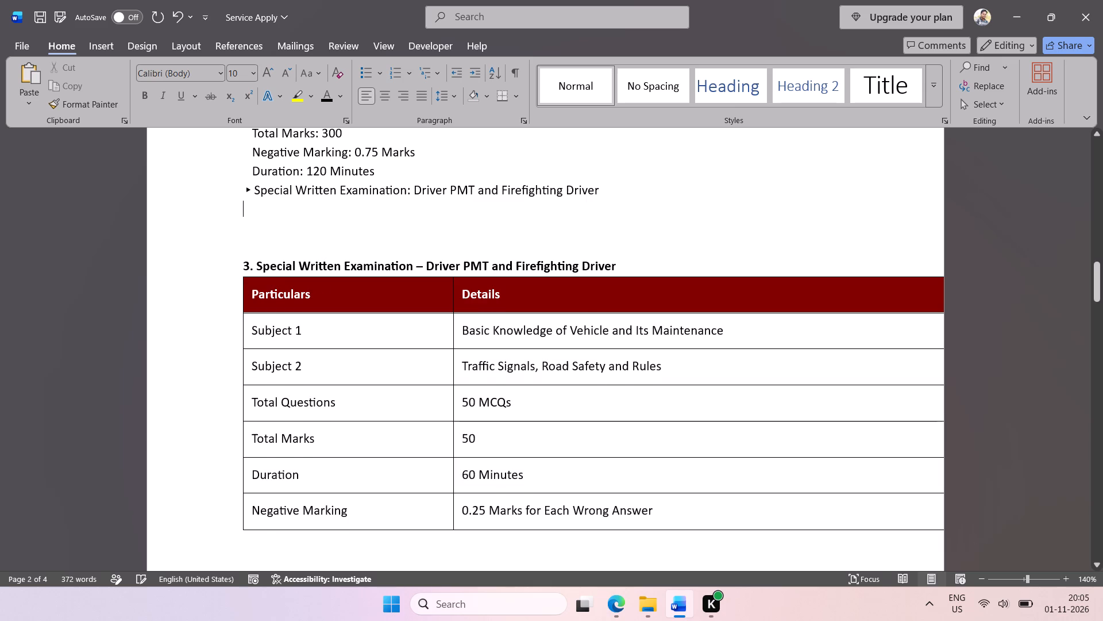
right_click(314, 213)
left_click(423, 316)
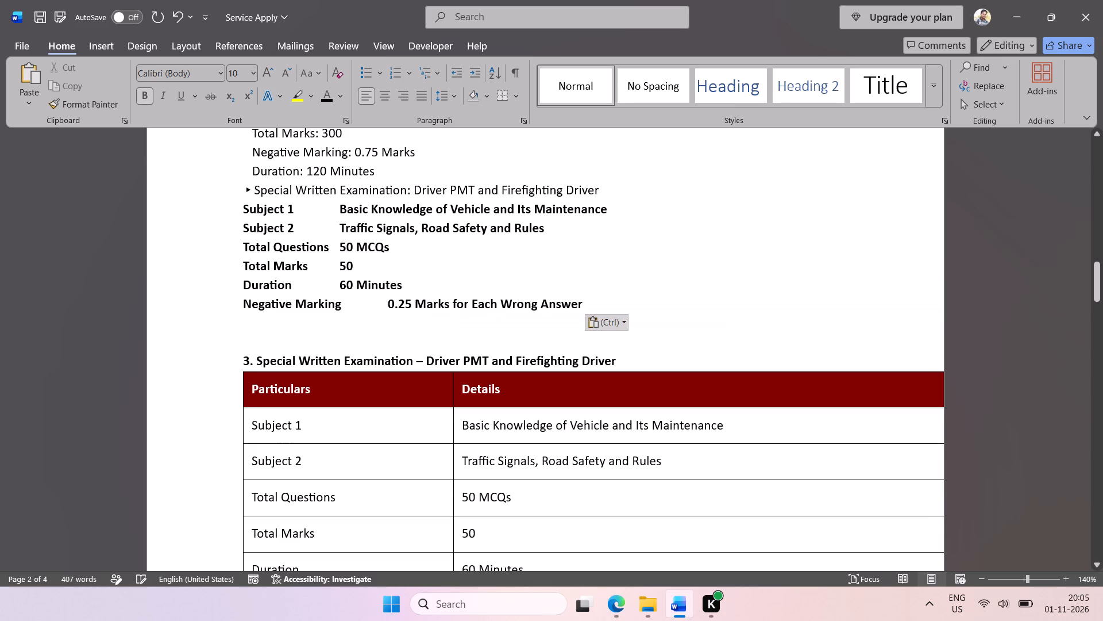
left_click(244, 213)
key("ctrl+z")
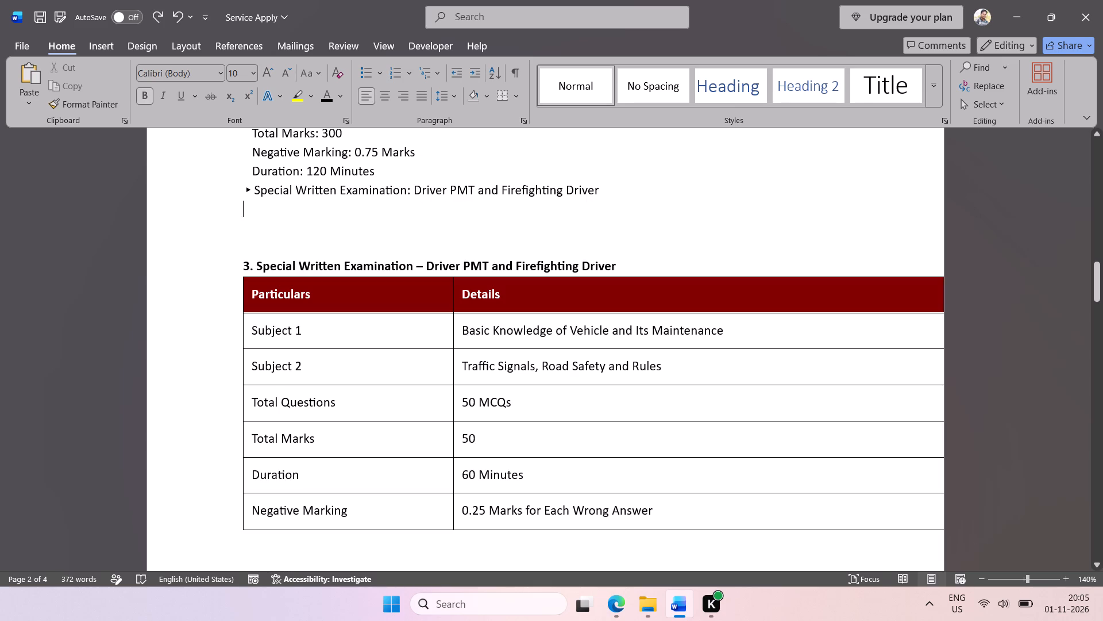
Turn off bold on the blank line below the Driver PMT and Firefighting Driver heading and paste the copied rows there as plain text.
key("ctrl+b")
key("ctrl+v")
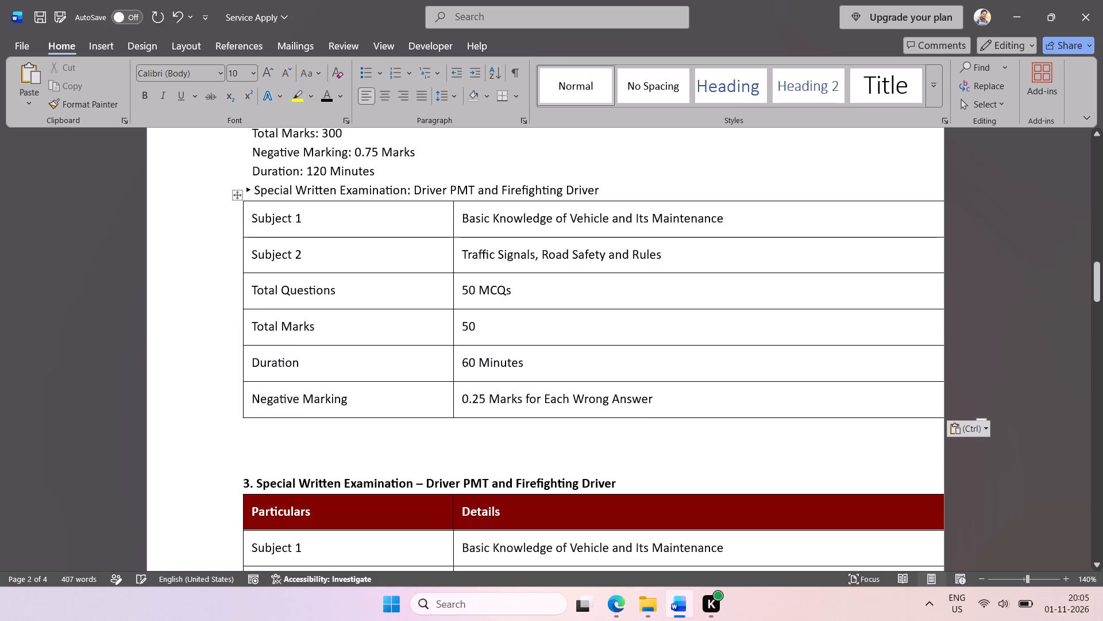
key("ctrl+z")
right_click(278, 216)
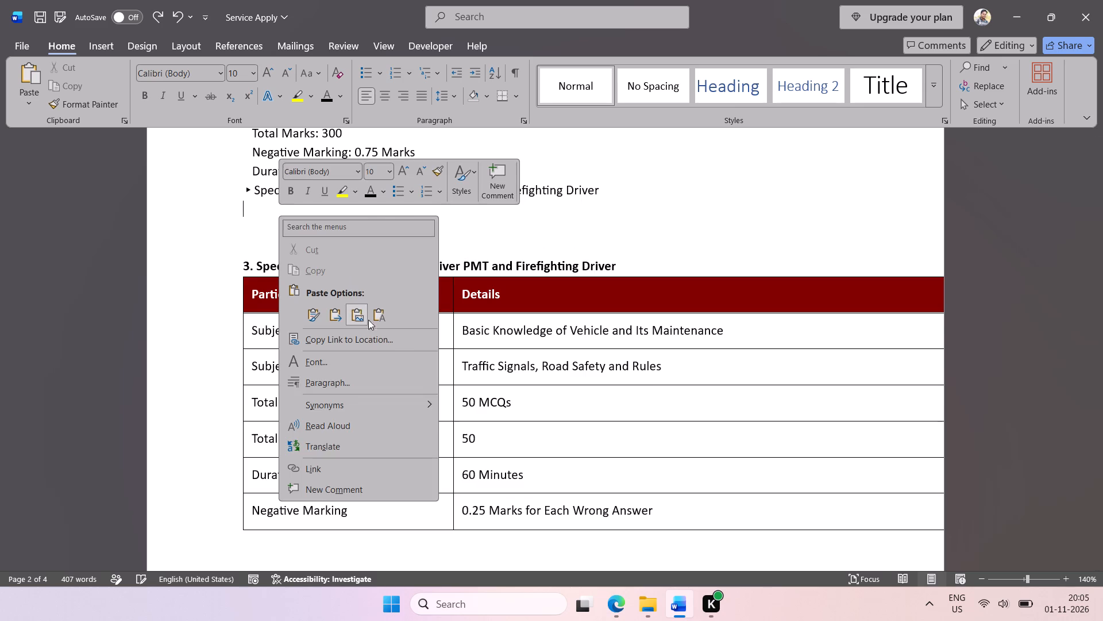
left_click(377, 314)
Indent the pasted Subject 1, Subject 2 and Total Questions lines with four leading spaces each.
left_click(244, 214)
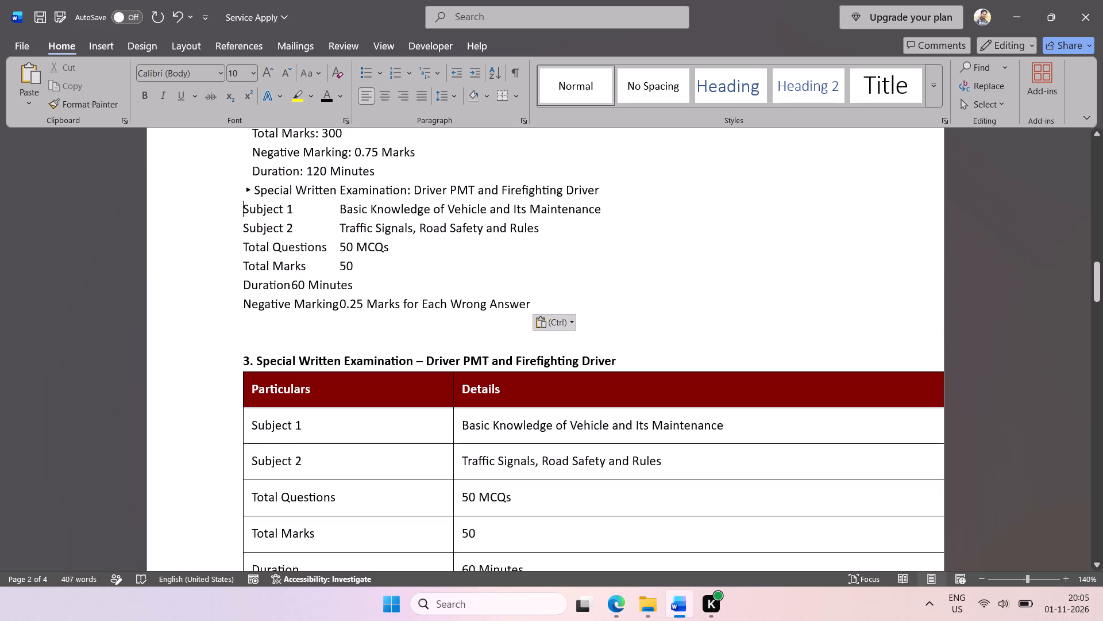
key("space")
key("space")
key("space")
key("space")
left_click(237, 225)
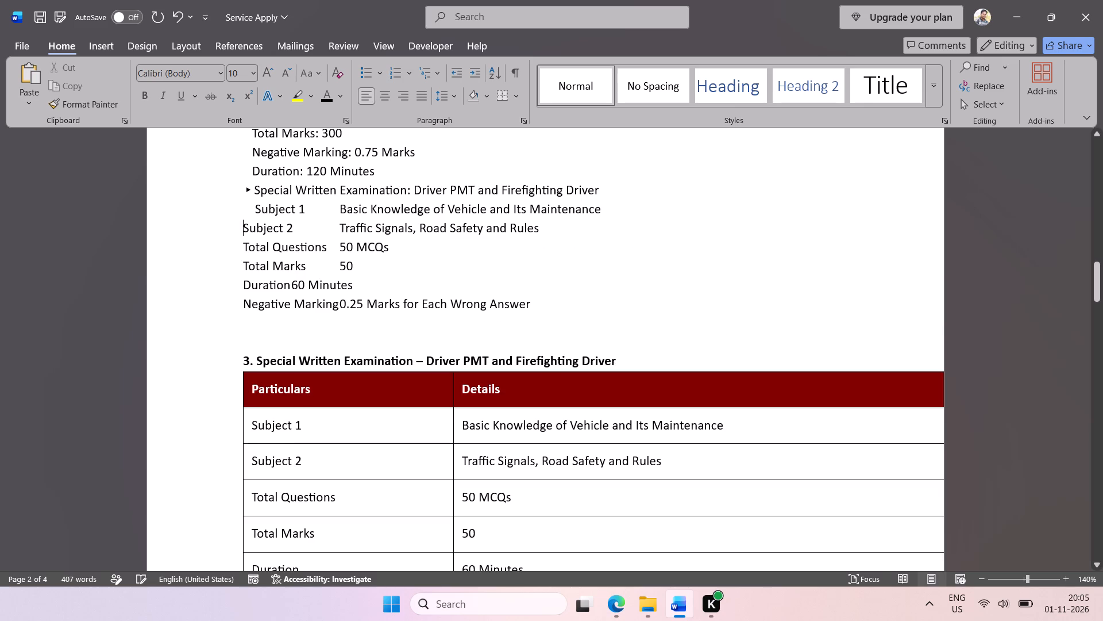
key("space")
key("space")
key("space")
key("space")
left_click(241, 248)
key("space")
key("space")
key("space")
key("space")
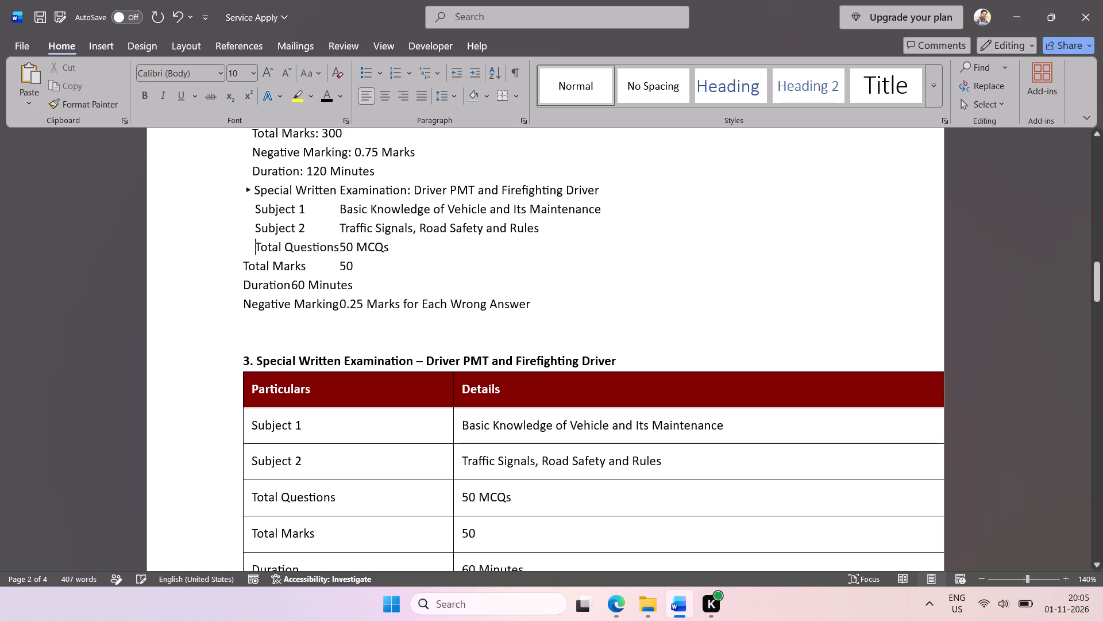
Indent the pasted Total Marks, Duration and Negative Marking lines with four leading spaces each.
left_click(244, 265)
key("space")
key("space")
key("space")
key("space")
left_click(242, 284)
key("space")
key("space")
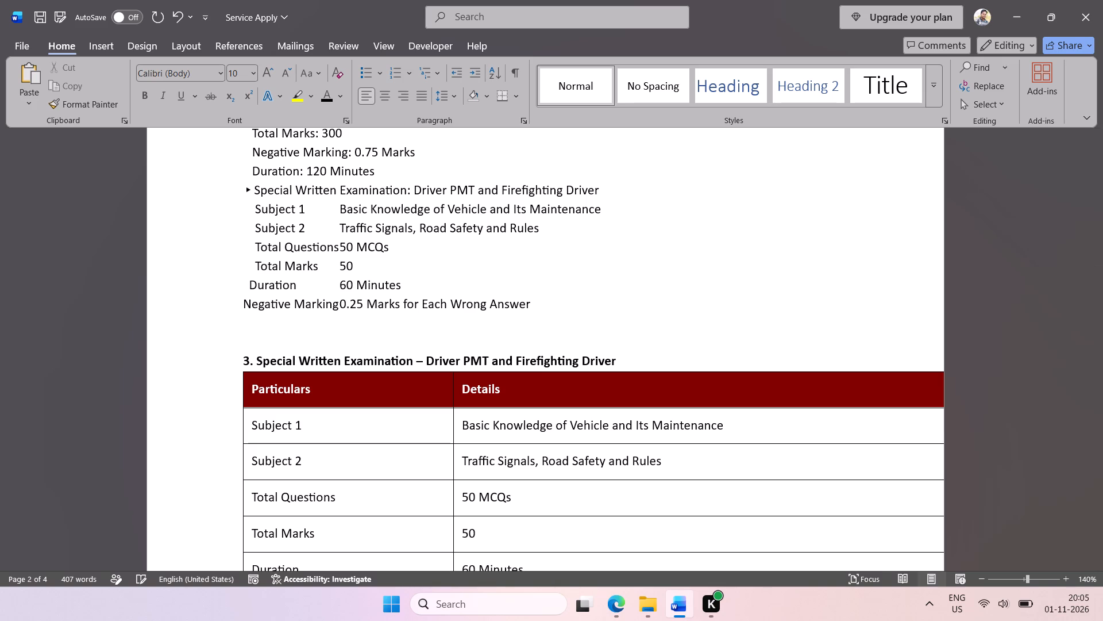
key("space")
key("space")
left_click(243, 305)
key("space")
key("space")
key("space")
key("space")
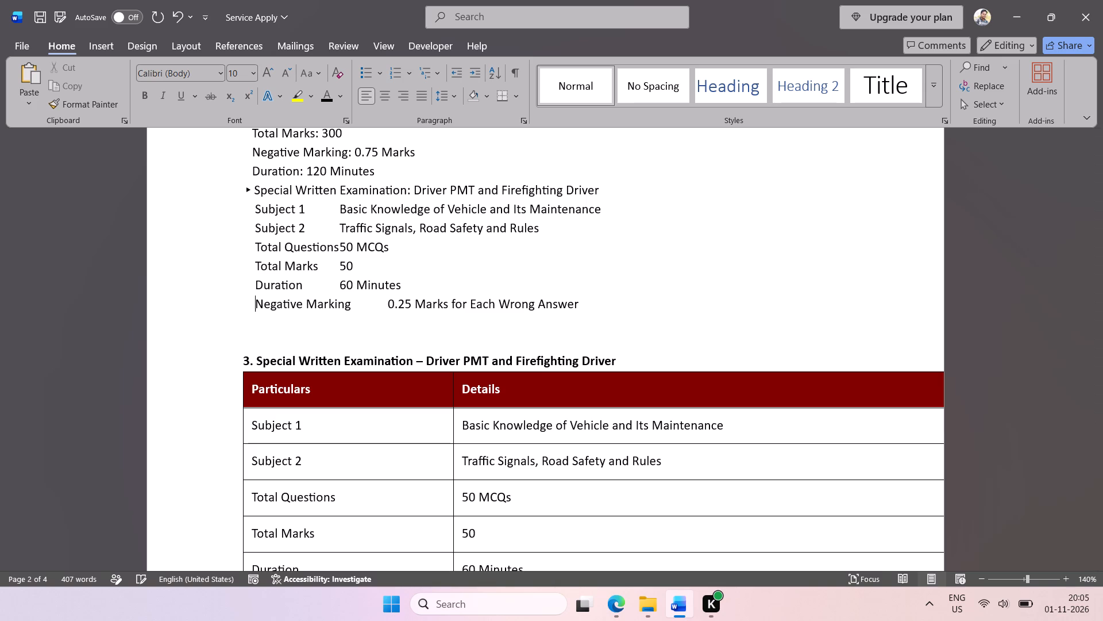
Replace the gap after Subject 1 with a colon and space, and delete the word "Its" before Maintenance.
left_click(338, 212)
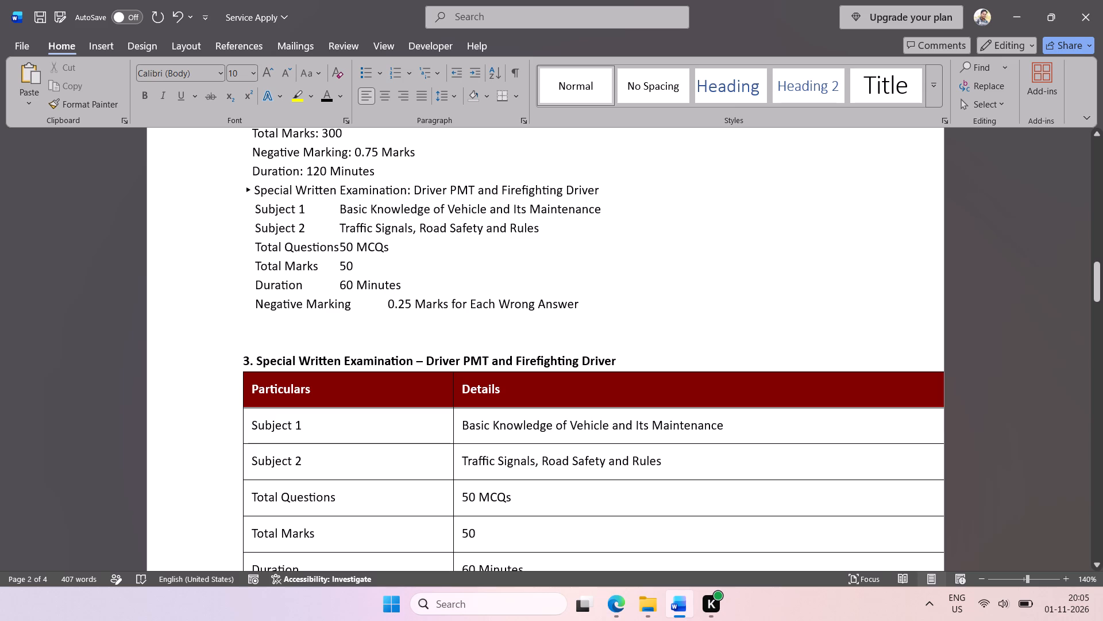
key("BackSpace")
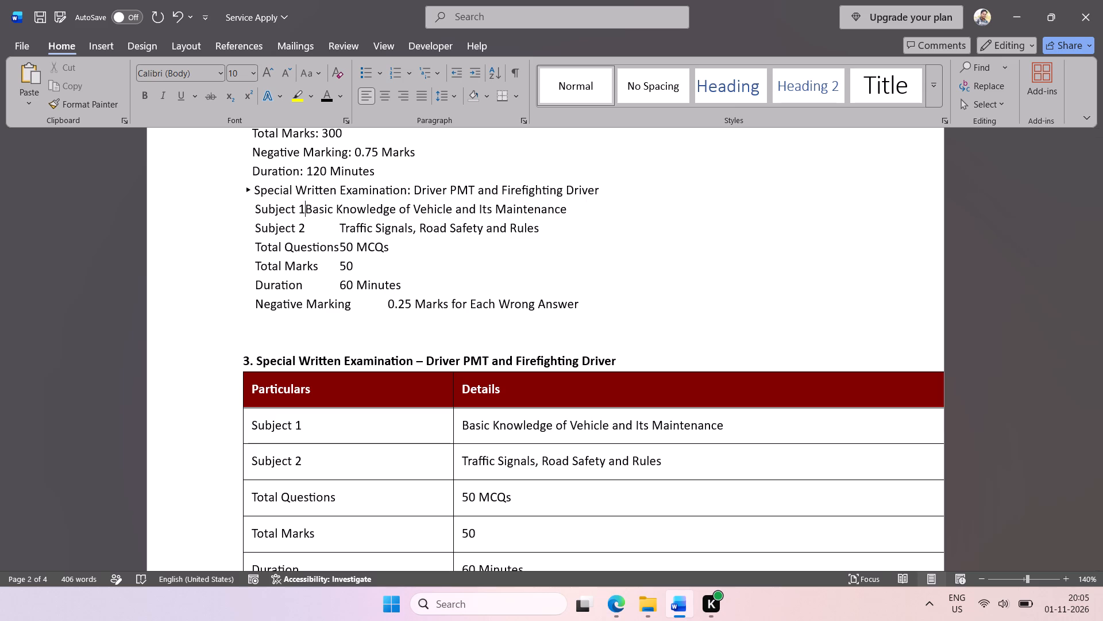
type(":")
key("space")
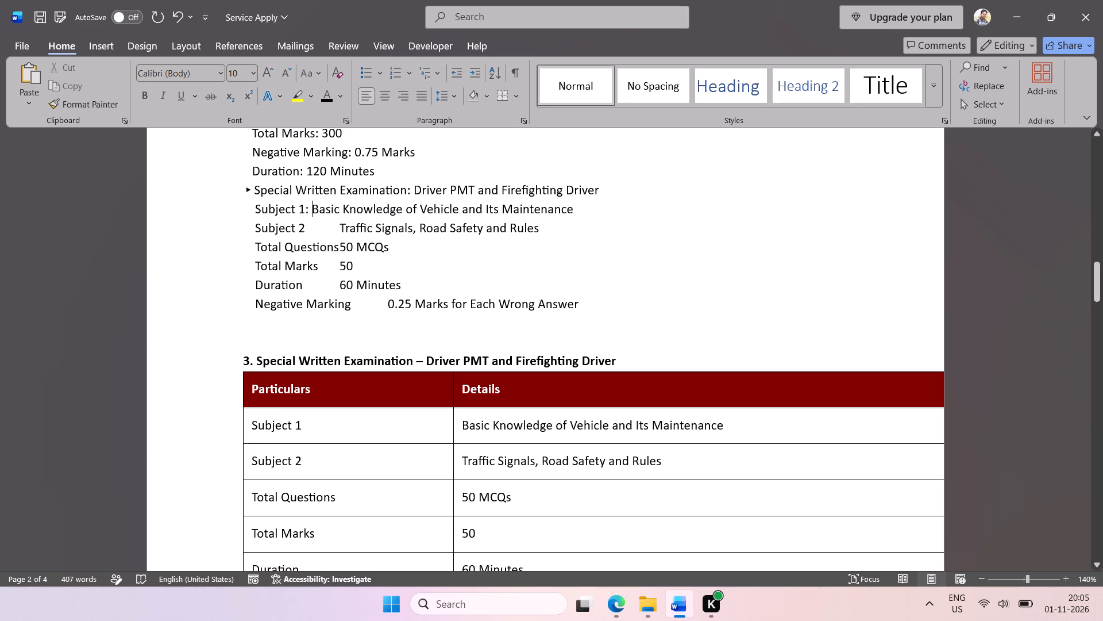
double_click(490, 210)
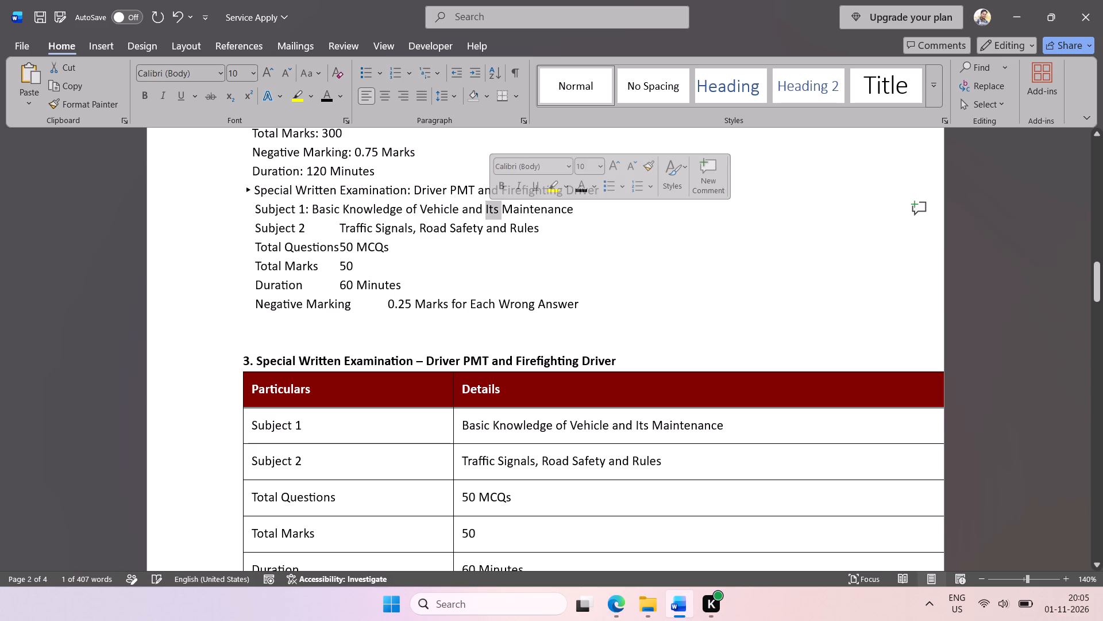
key("BackSpace")
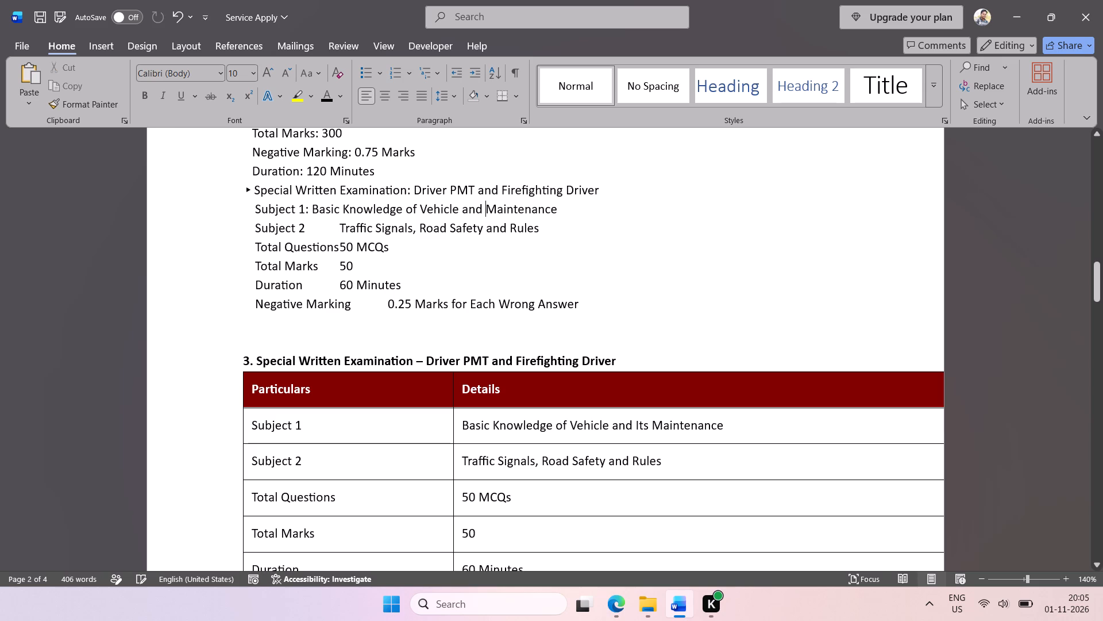
Rearrange the Subject 1 text to read "Vehicle and Maintenance (Basic Knowledge)", dropping the word "of".
left_click_drag(402, 210, 321, 211)
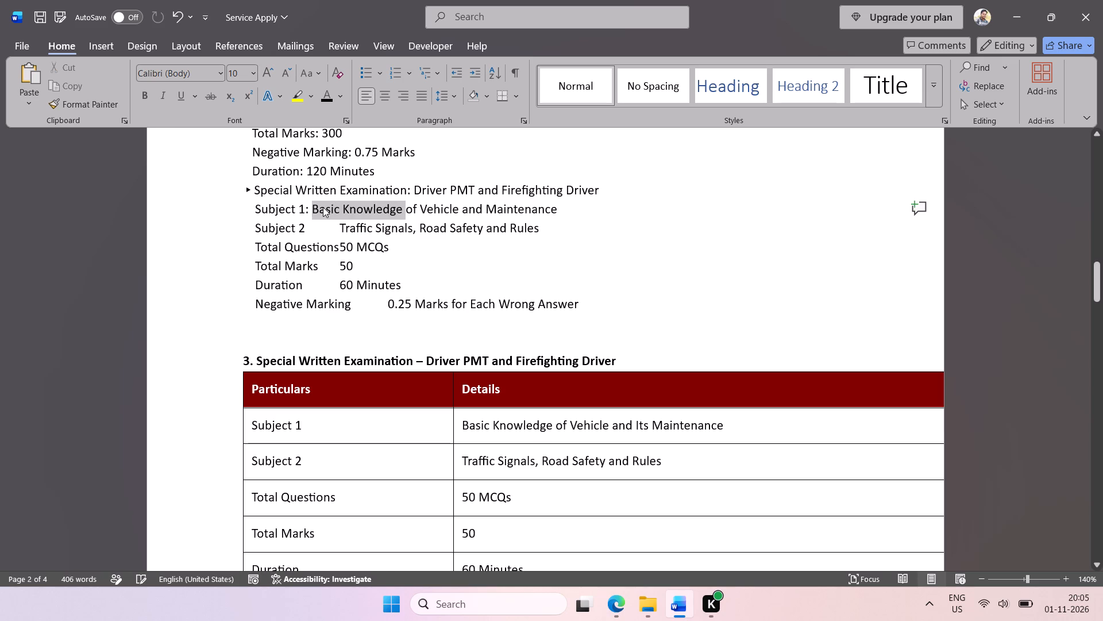
key("ctrl+x")
left_click_drag(330, 208, 317, 212)
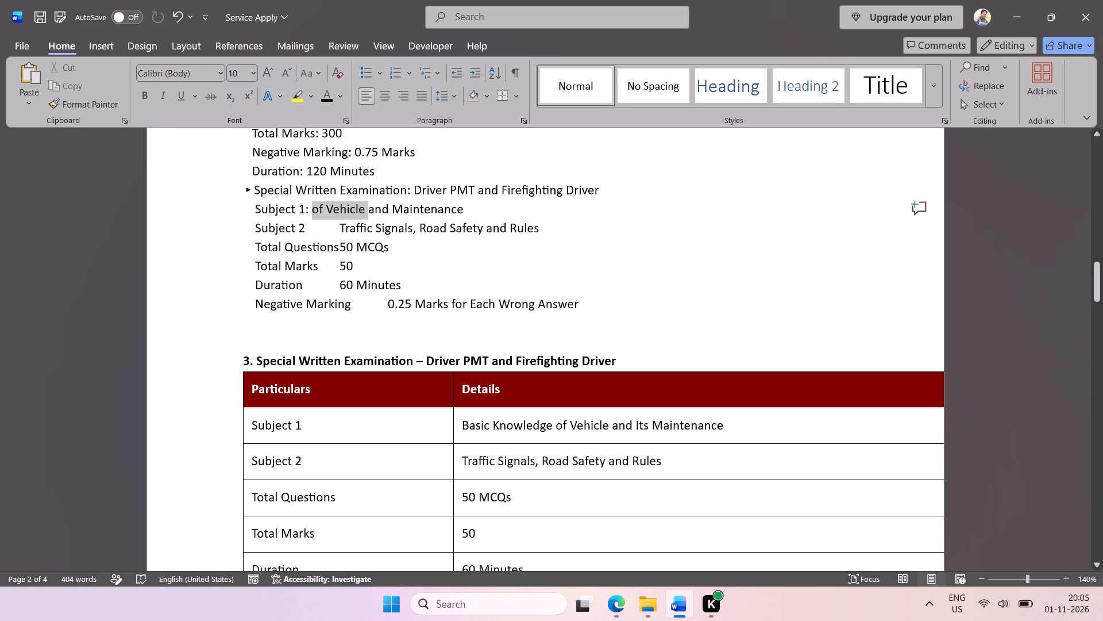
left_click_drag(317, 212, 318, 212)
left_click(327, 212)
key("BackSpace")
key("BackSpace")
key("BackSpace")
left_click(466, 209)
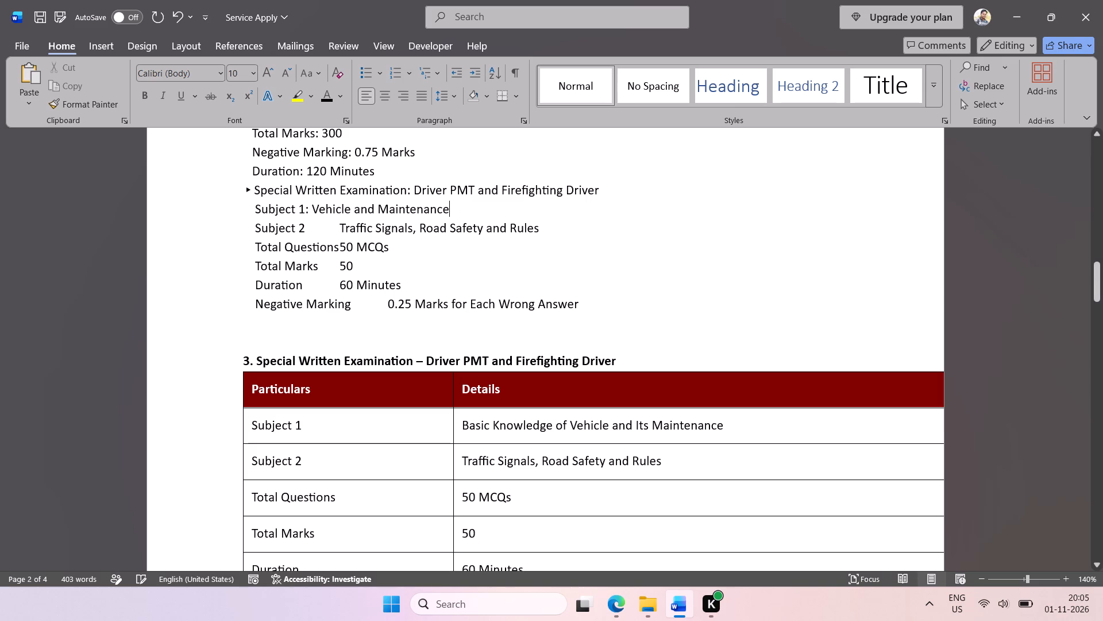
key("space")
key("shift+parenleft")
key("ctrl+v")
key("shift+parenright")
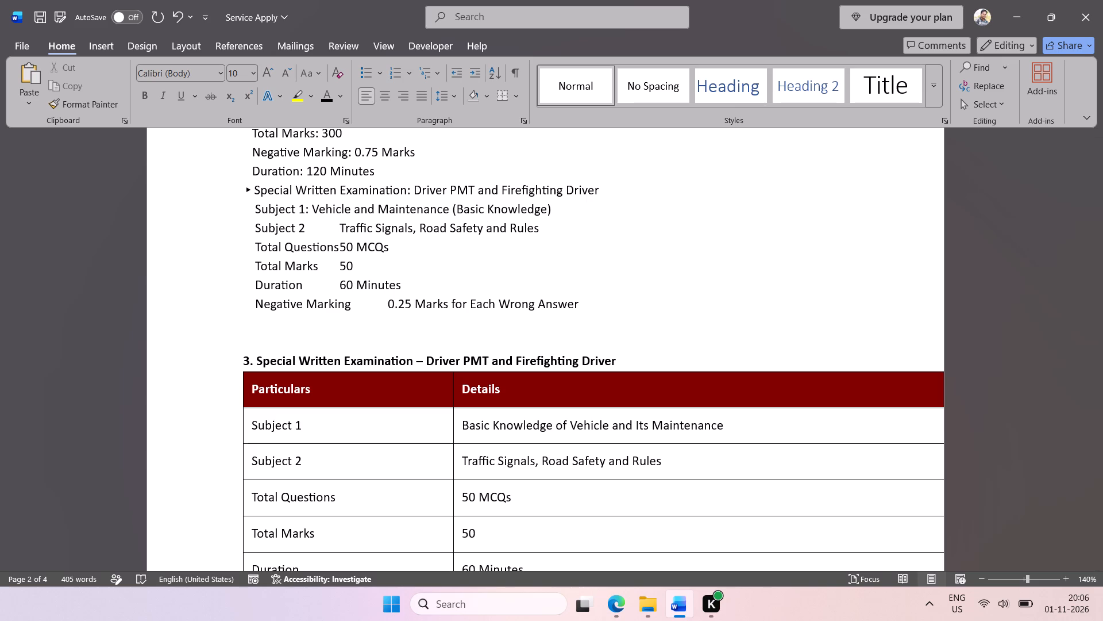
Replace the gap after Subject 2 with a colon and a space.
left_click(314, 228)
key("shift+colon")
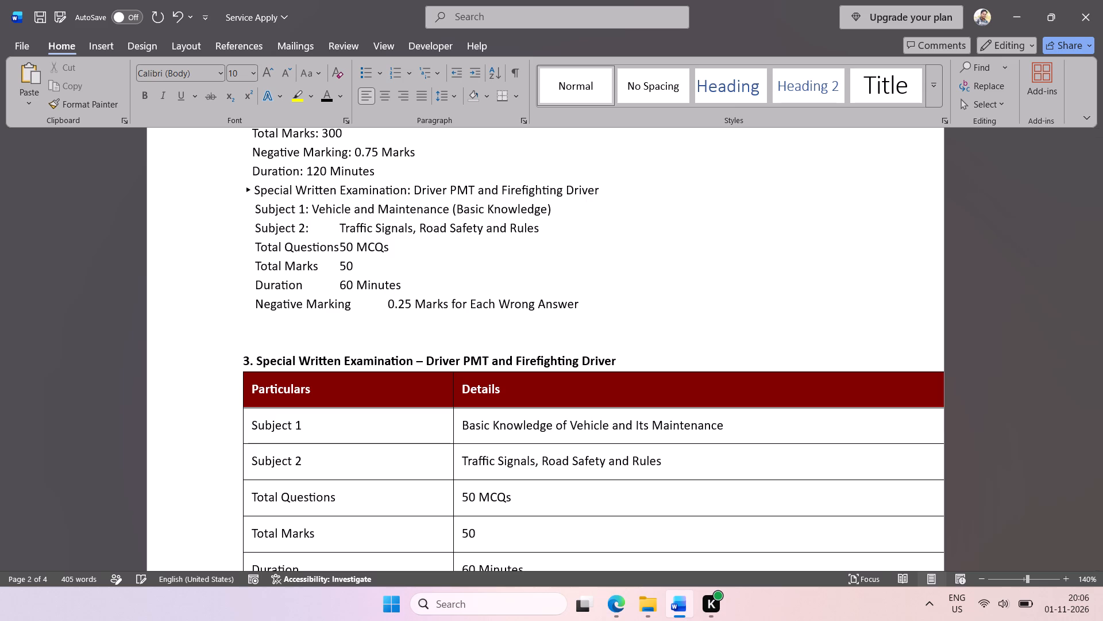
left_click(337, 230)
key("BackSpace")
key("space")
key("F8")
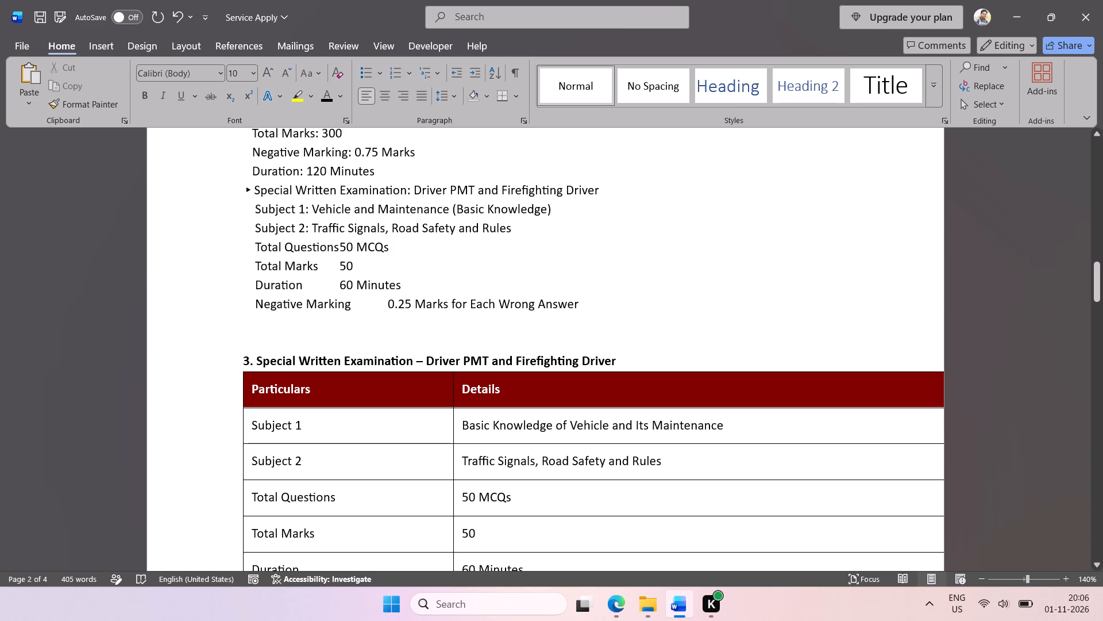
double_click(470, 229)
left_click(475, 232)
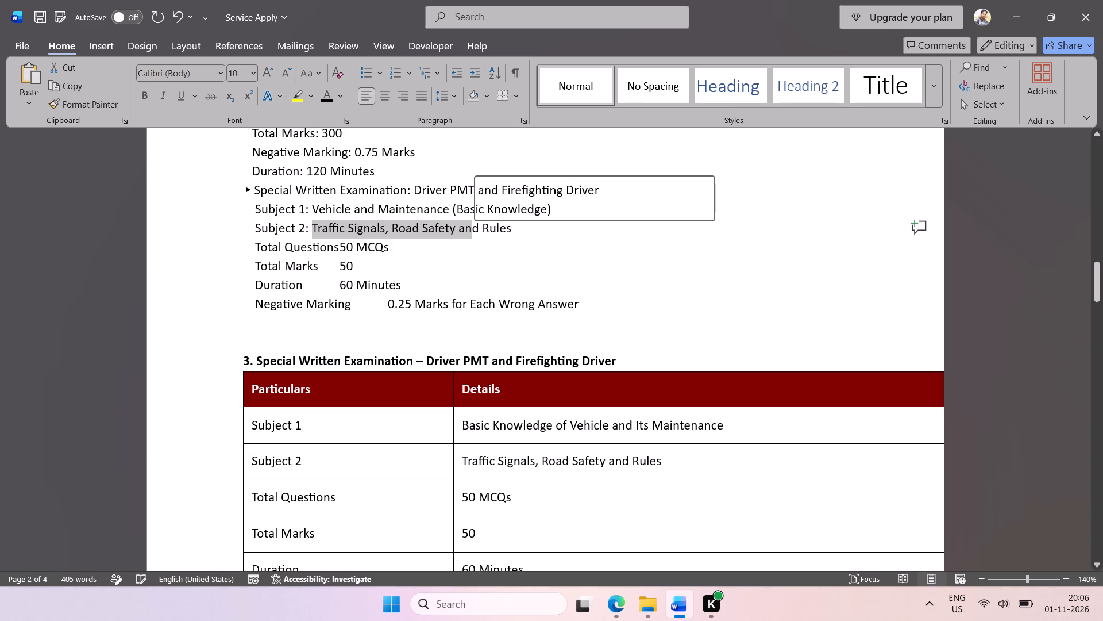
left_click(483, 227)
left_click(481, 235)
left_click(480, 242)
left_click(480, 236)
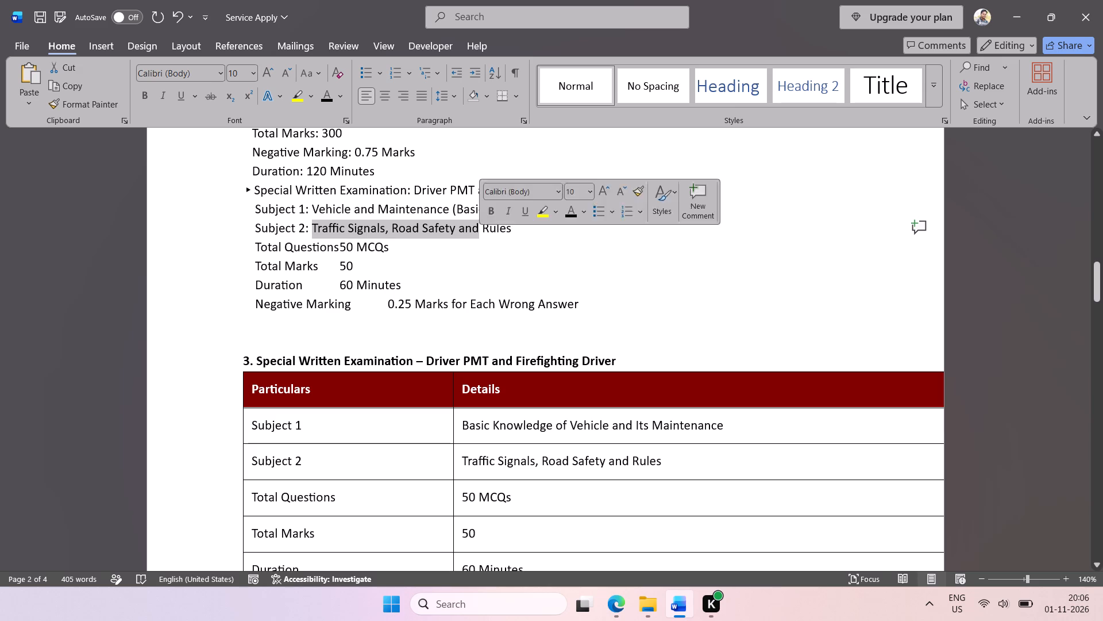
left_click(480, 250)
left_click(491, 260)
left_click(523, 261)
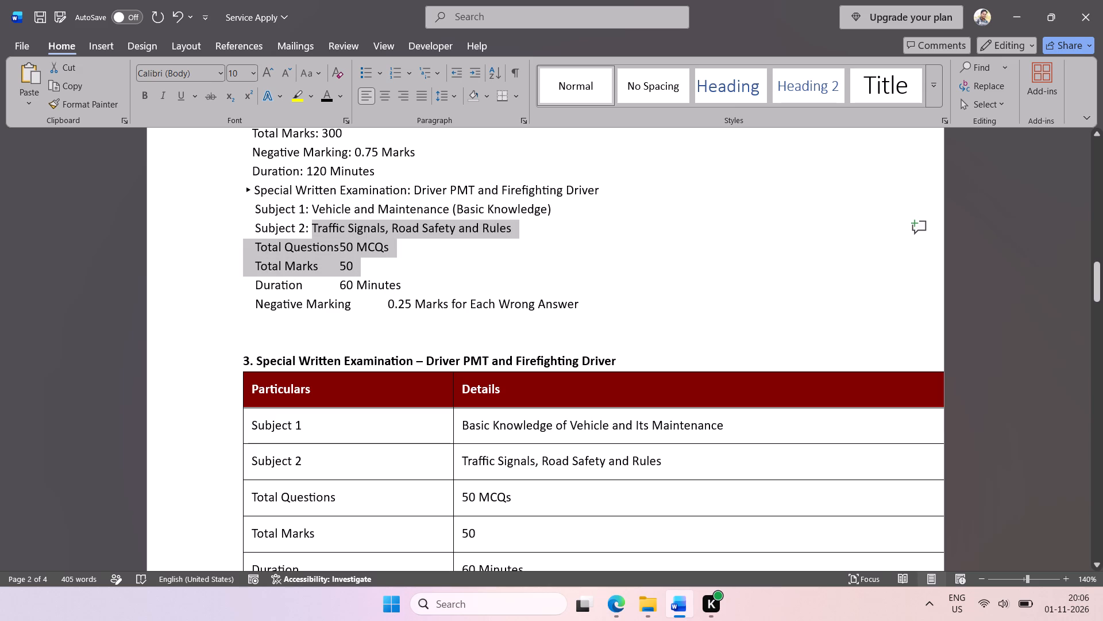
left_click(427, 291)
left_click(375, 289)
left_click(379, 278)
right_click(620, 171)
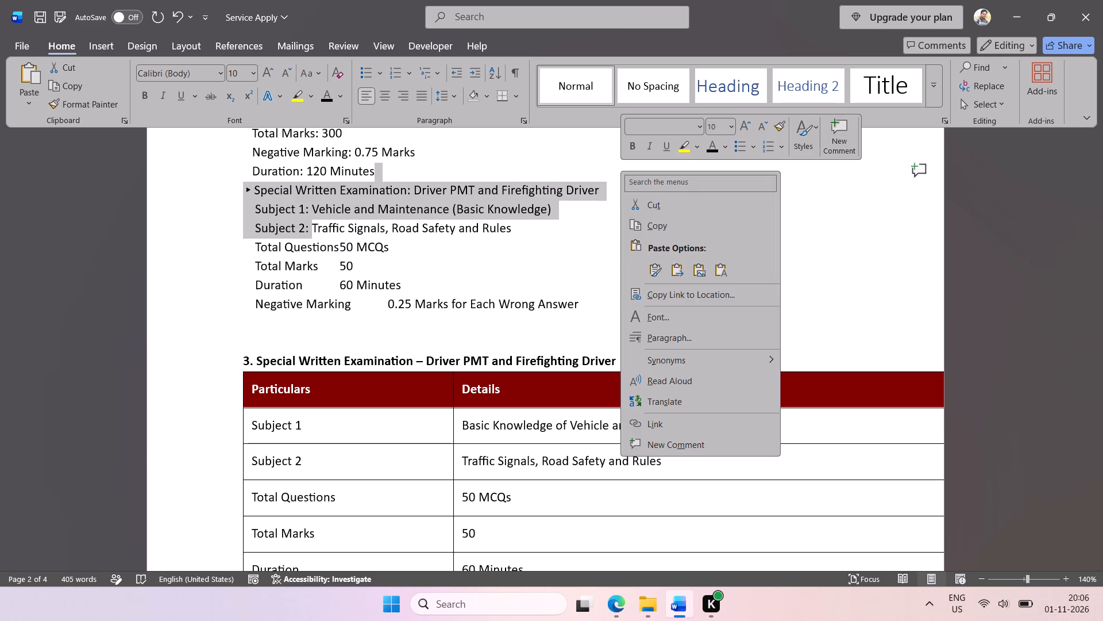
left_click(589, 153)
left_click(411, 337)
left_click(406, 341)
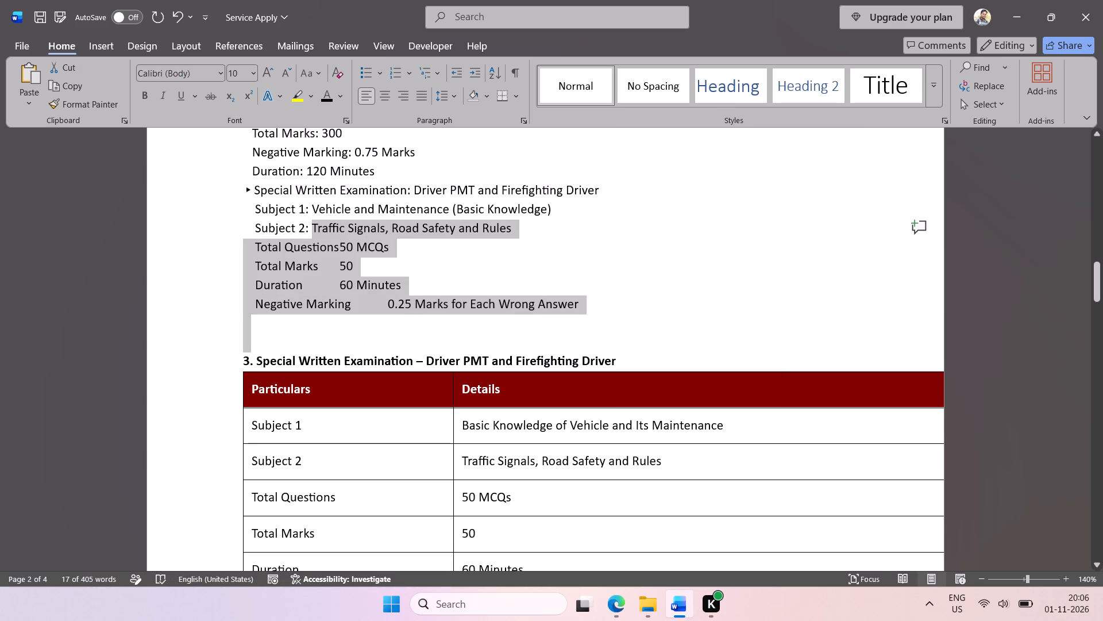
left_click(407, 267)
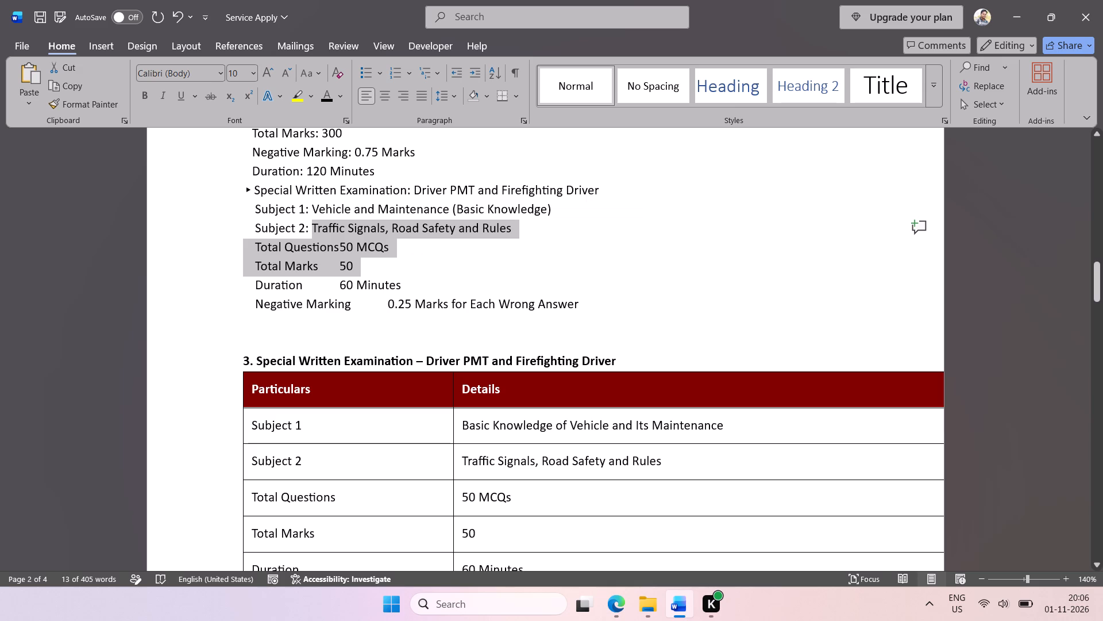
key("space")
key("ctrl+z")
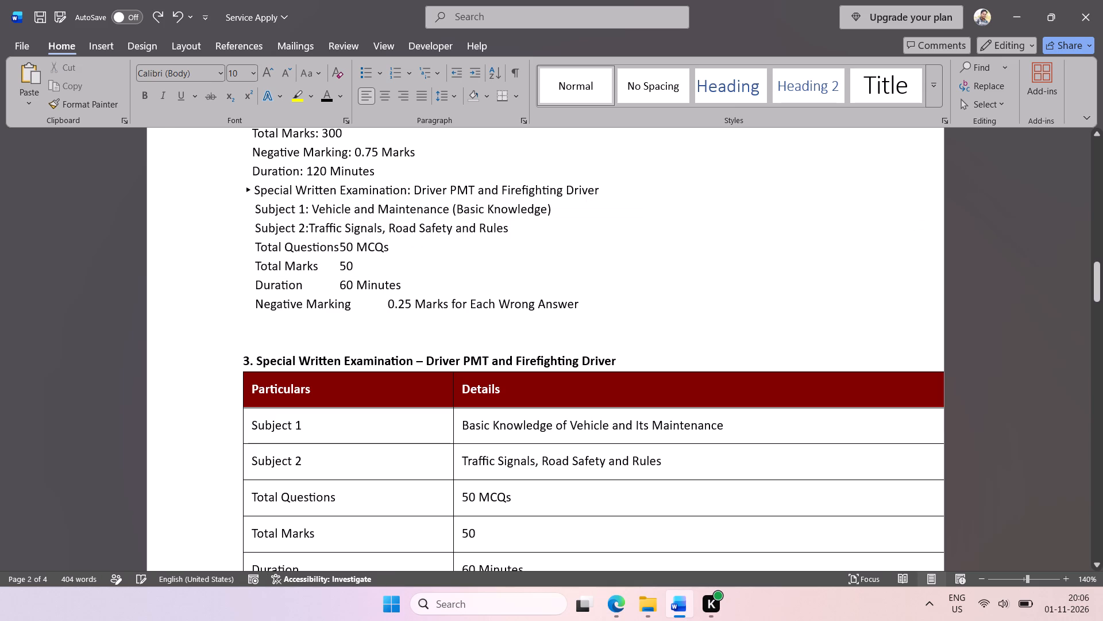
Edit the Subject 2 line to read "Subject 2: Traffic Signals, Road Safety, Rules" and save the document.
key("ctrl+s")
double_click(464, 233)
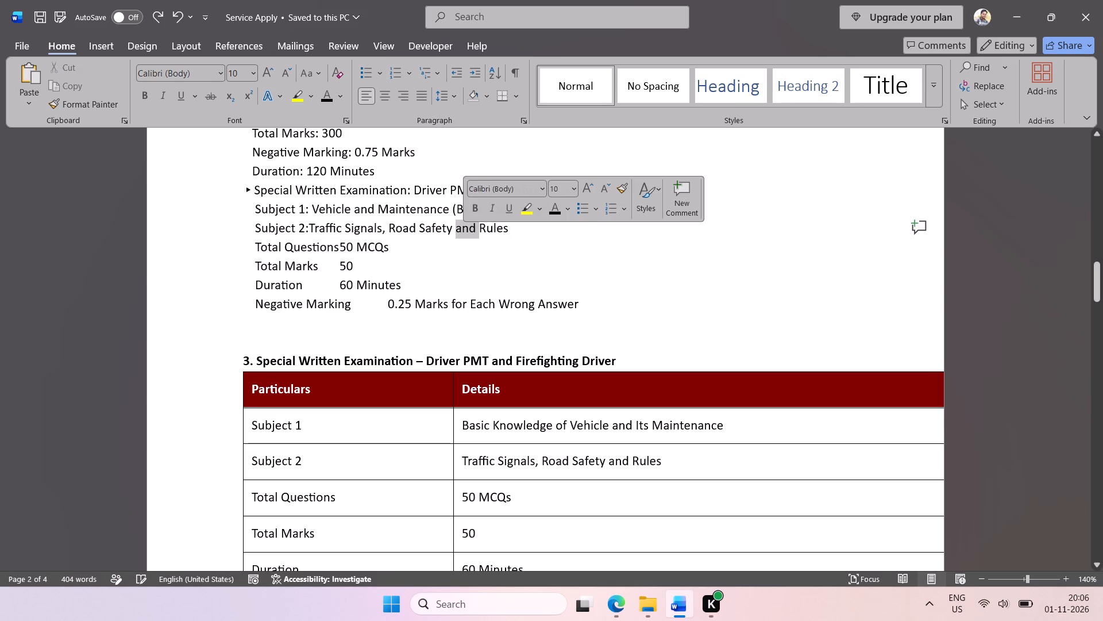
key("BackSpace")
left_click(457, 228)
key("BackSpace")
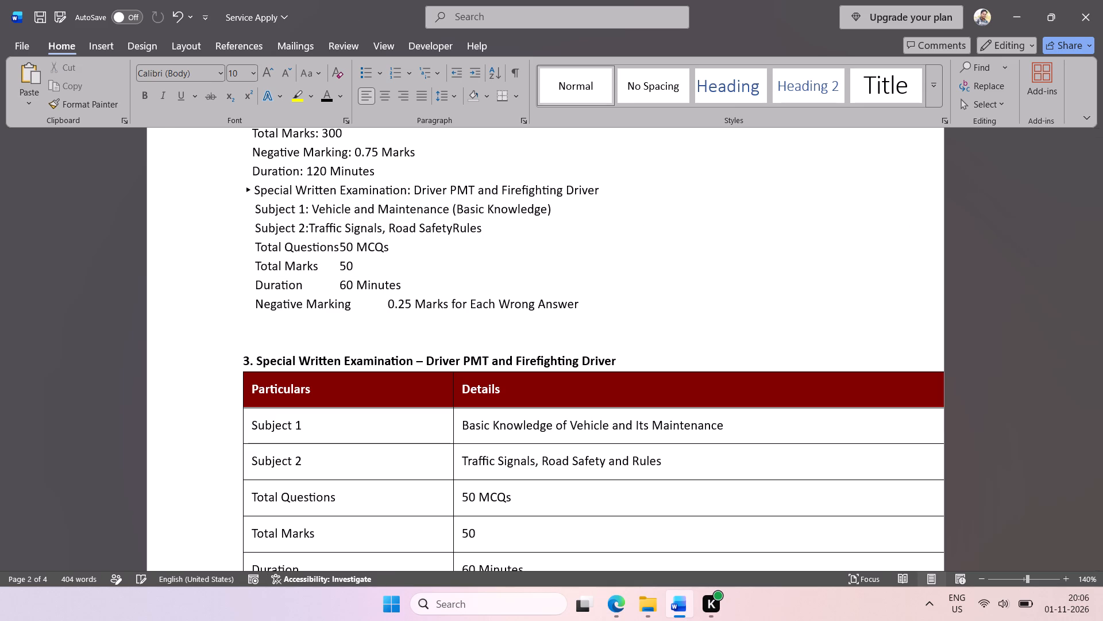
type(",")
key("space")
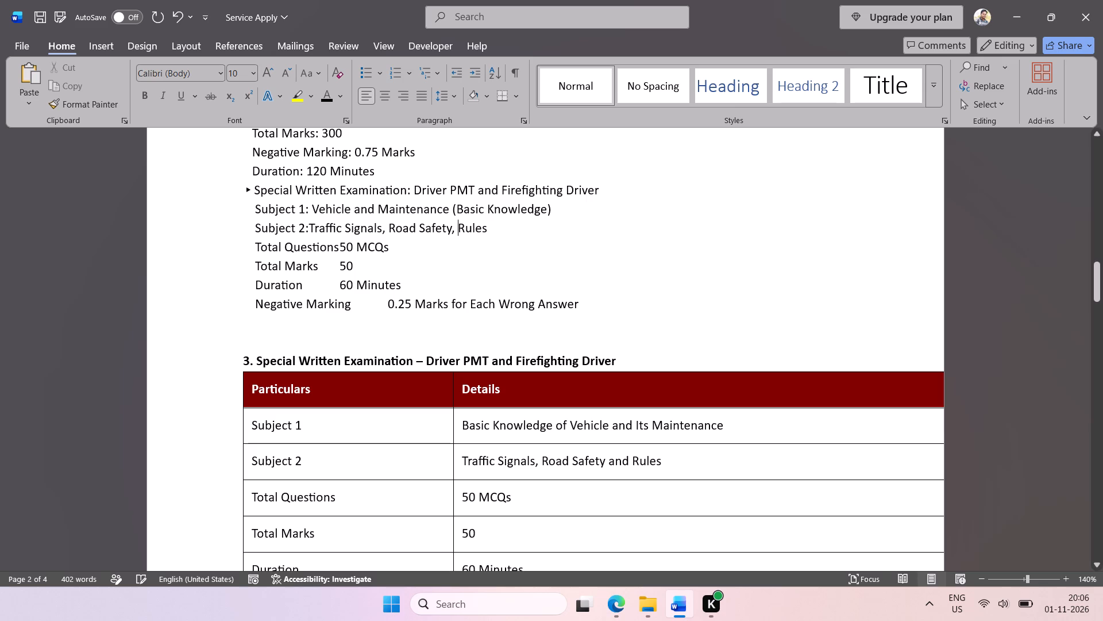
left_click(311, 228)
key("space")
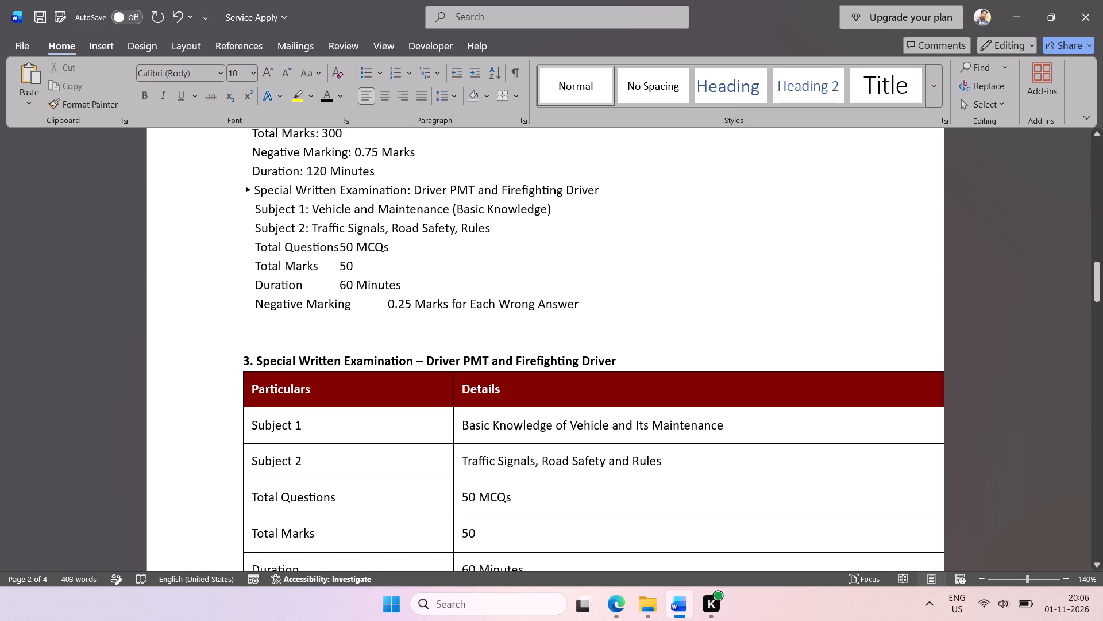
key("ctrl+s")
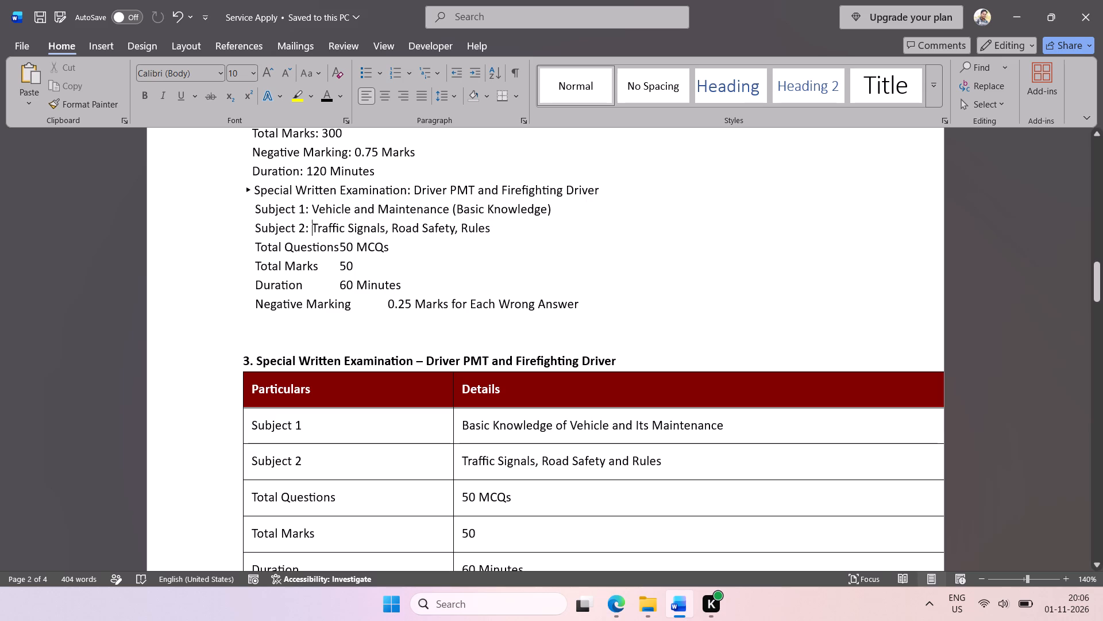
Replace the gaps after Total Marks and Duration in the Driver PMT section with a colon and space each.
left_click(341, 264)
key("BackSpace")
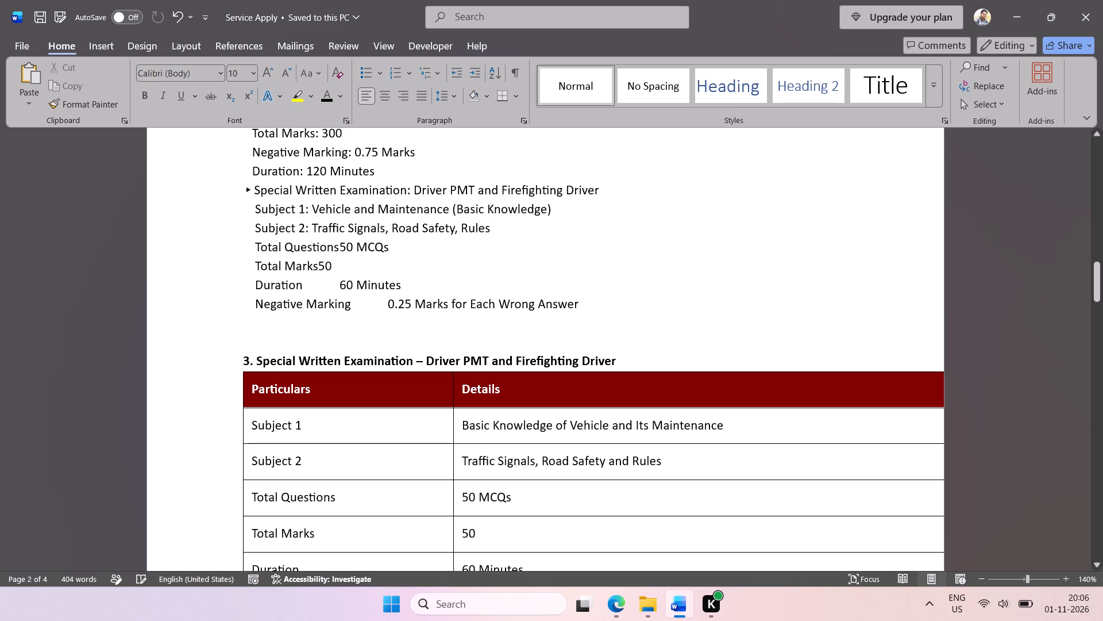
type(":")
key("space")
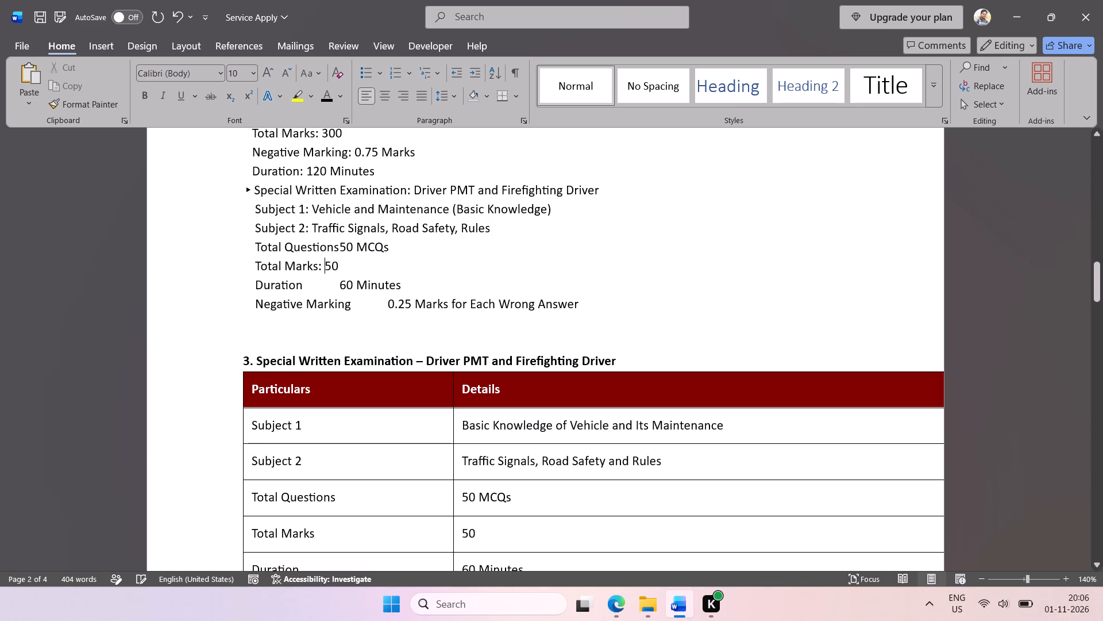
left_click(337, 283)
key("BackSpace")
type(":")
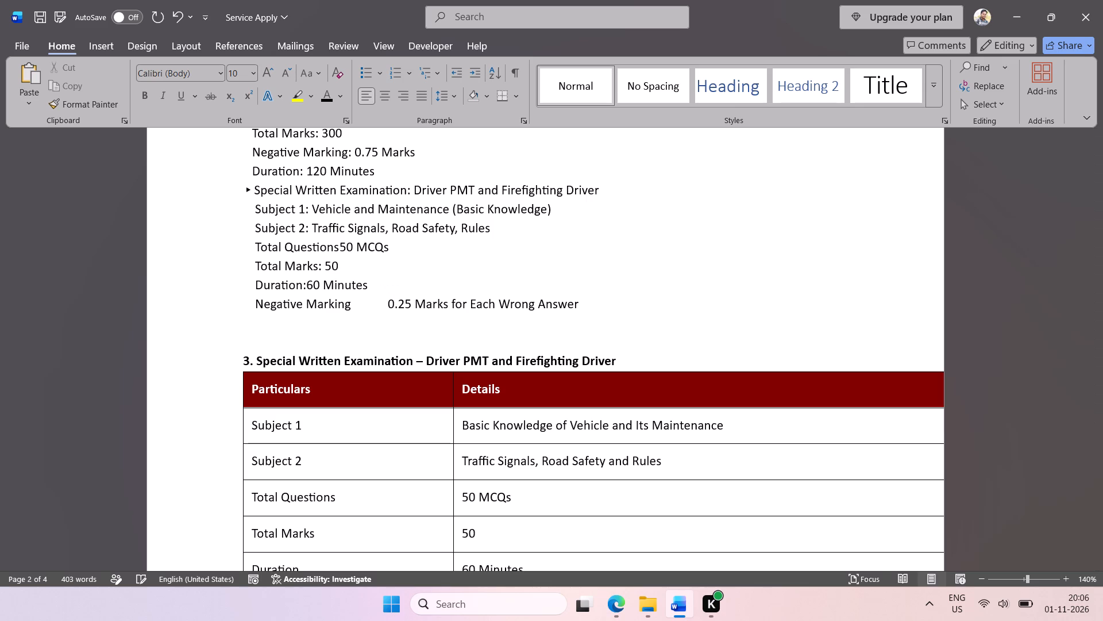
key("space")
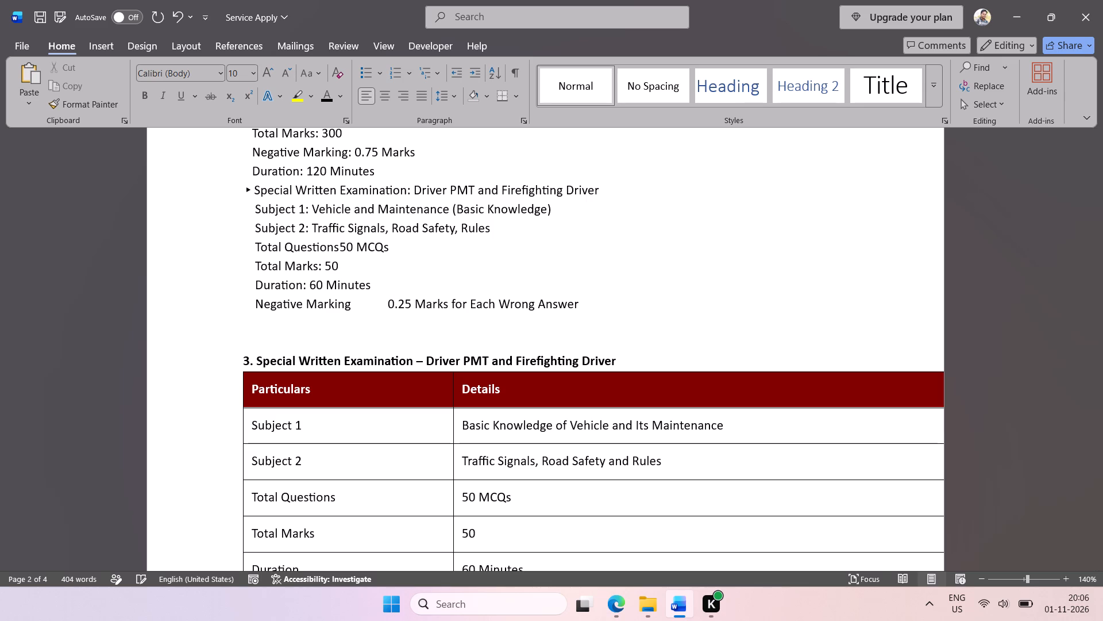
Shorten the Negative Marking line of the Driver PMT section to "Negative Marking: 0.25 Marks".
left_click(388, 305)
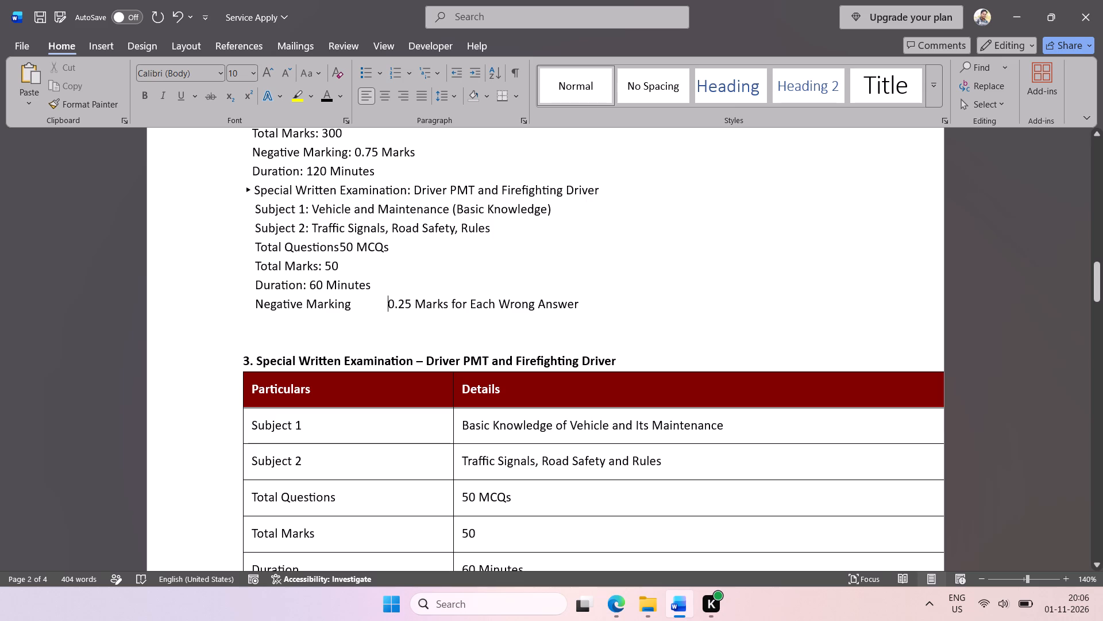
key("BackSpace")
key("shift+colon")
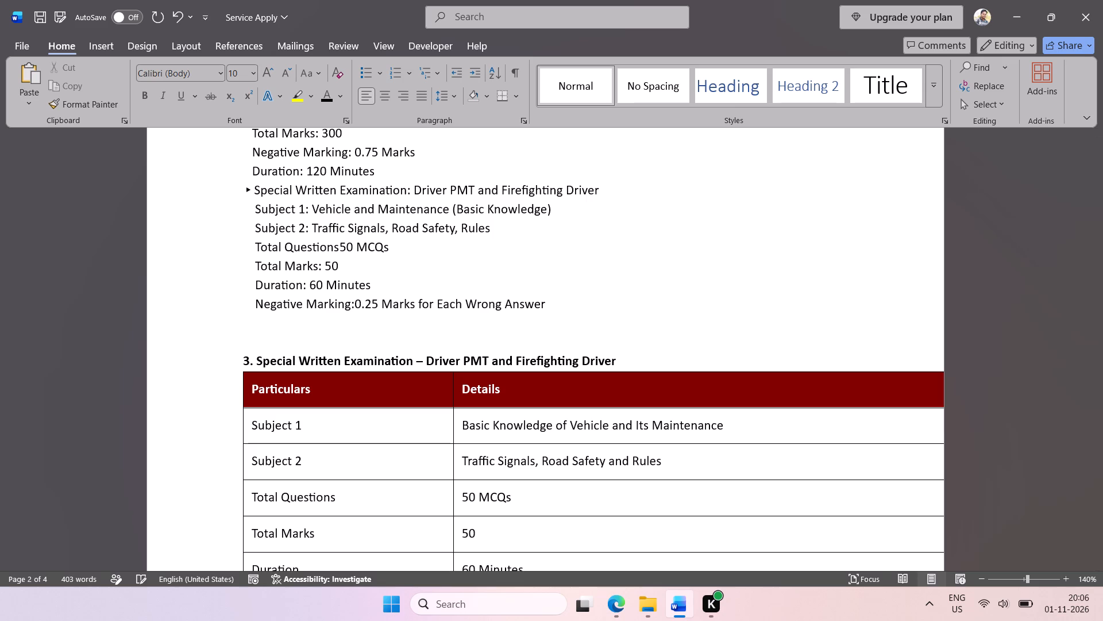
key("space")
left_click_drag(553, 303, 433, 305)
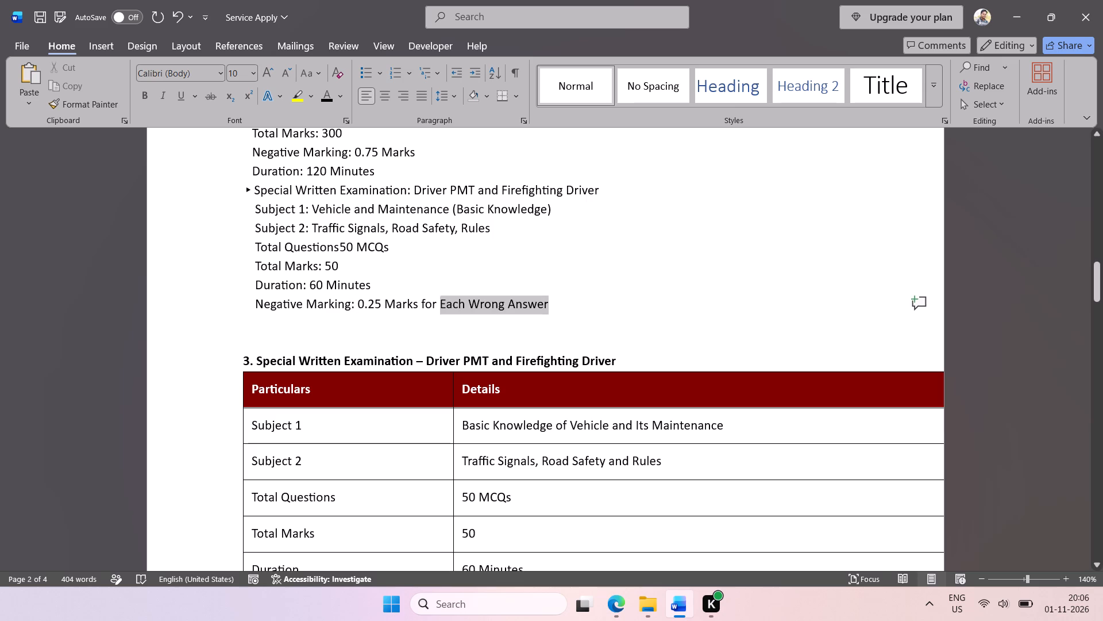
left_click_drag(433, 305, 427, 305)
key("BackSpace")
key("BackSpace")
Delete the heading "3. Special Written Examination – Driver PMT and Firefighting Driver" together with the Particulars/Details table below it.
scroll(337, 329, "down", 1)
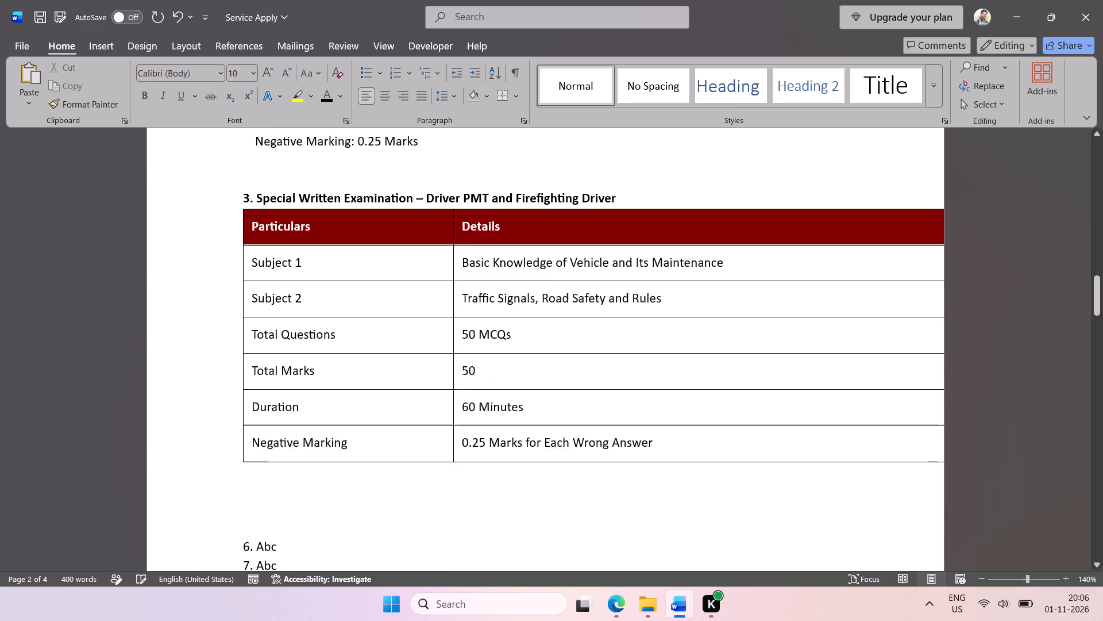
scroll(301, 312, "down", 1)
left_click_drag(215, 181, 671, 453)
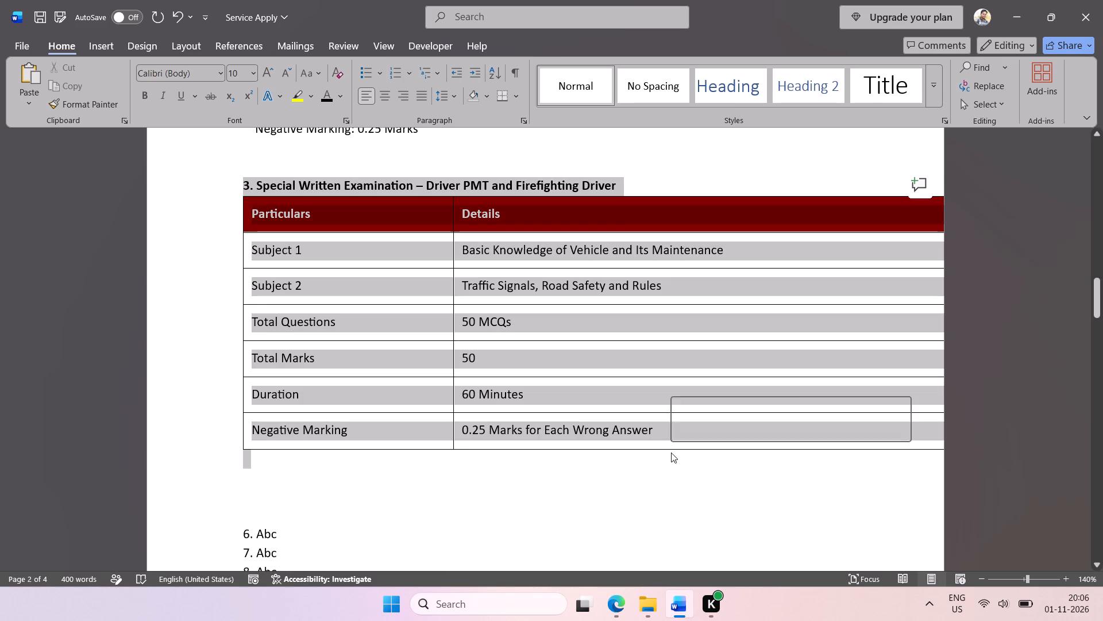
key("BackSpace")
Switch to the recruitment page in Edge and review the Physical Standards, Physical Efficiency Test and Post-Wise Vacancy tables.
left_click(618, 602)
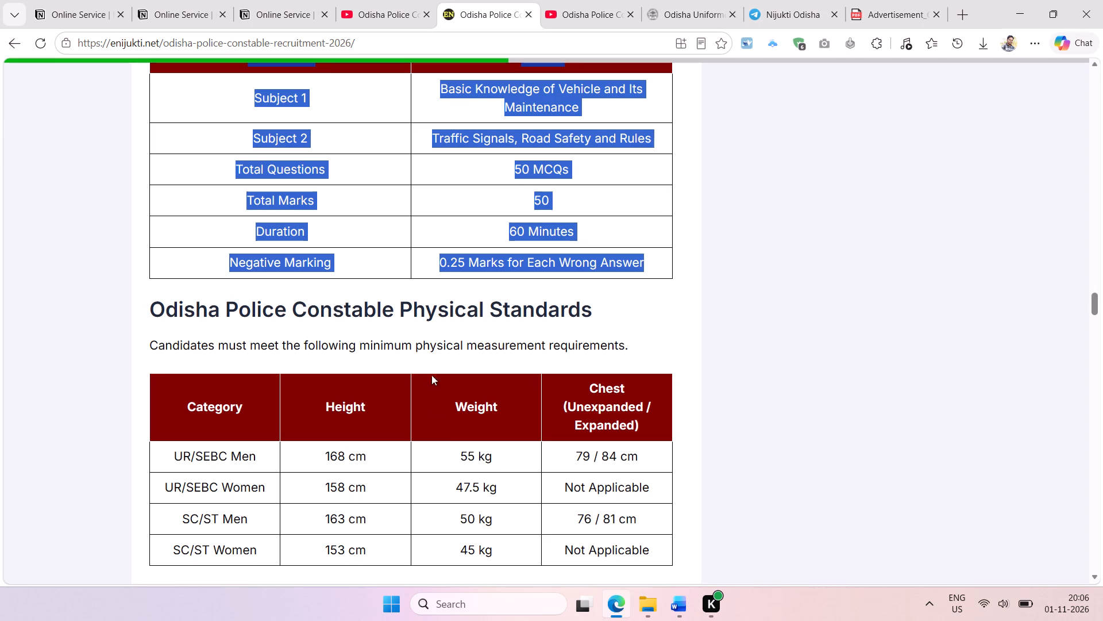
left_click(547, 318)
scroll(522, 325, "down", 3)
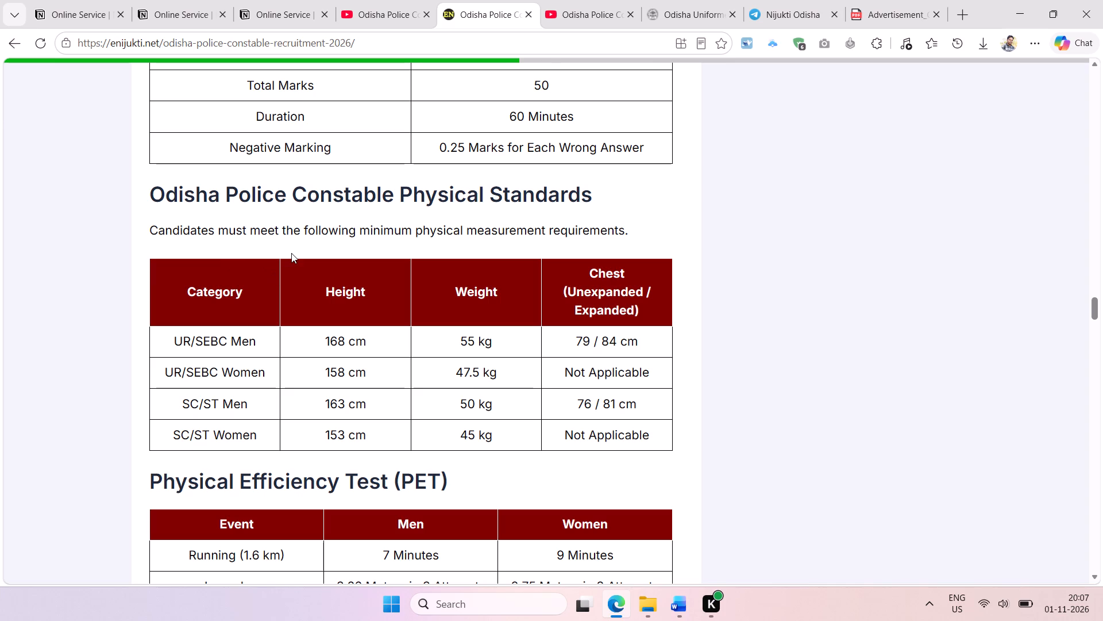
scroll(291, 253, "down", 5)
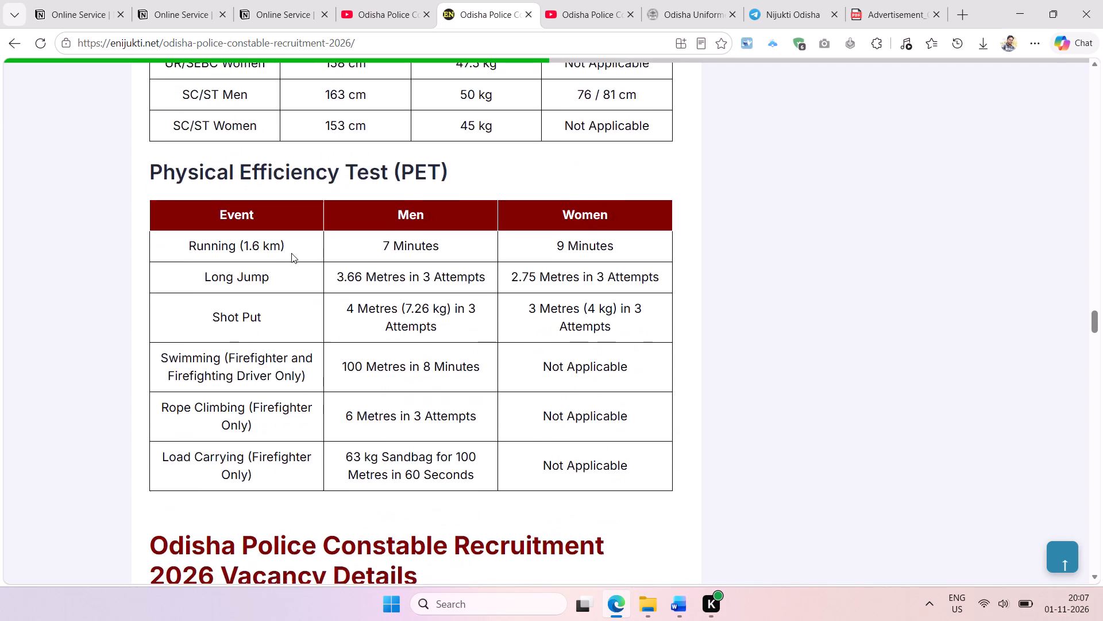
scroll(291, 253, "down", 3)
scroll(291, 253, "up", 3)
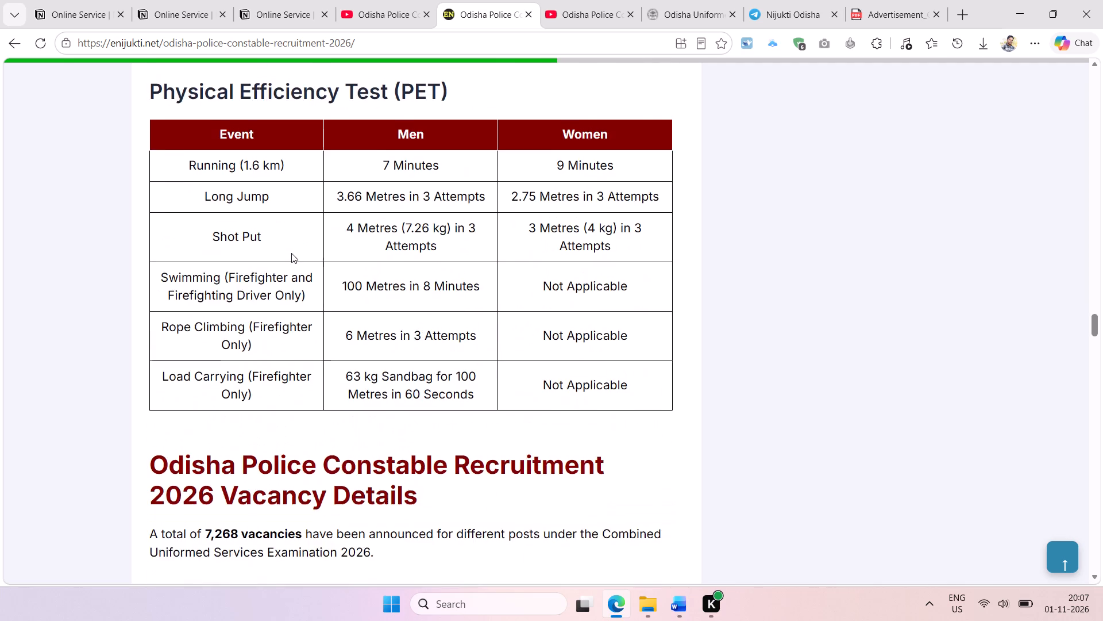
scroll(291, 253, "up", 4)
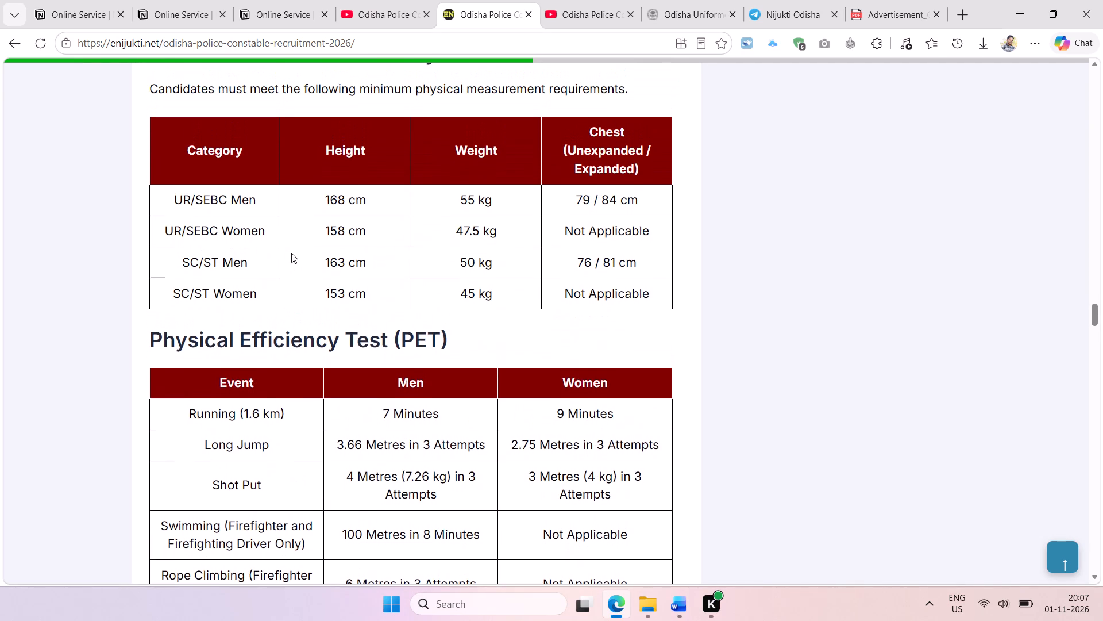
scroll(291, 253, "up", 1)
scroll(291, 253, "down", 3)
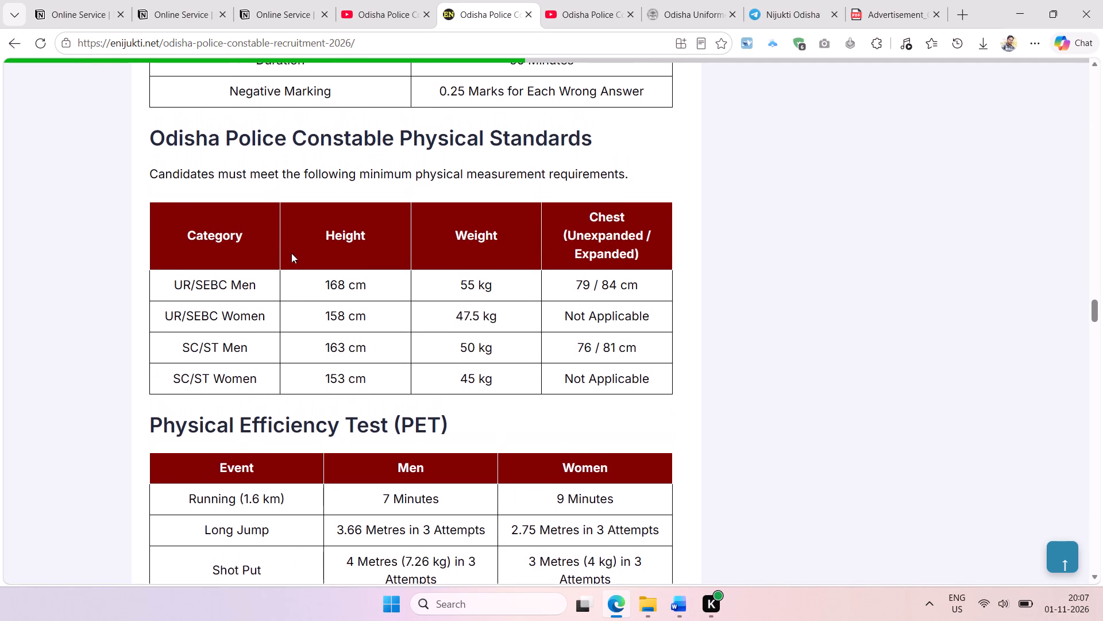
scroll(291, 253, "down", 4)
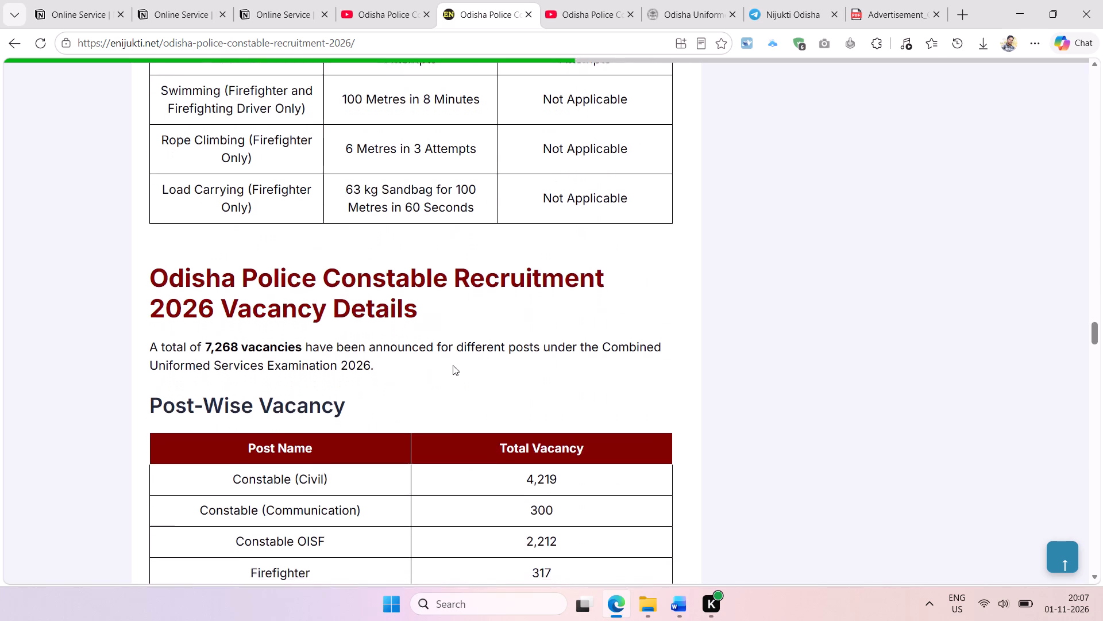
scroll(453, 365, "down", 2)
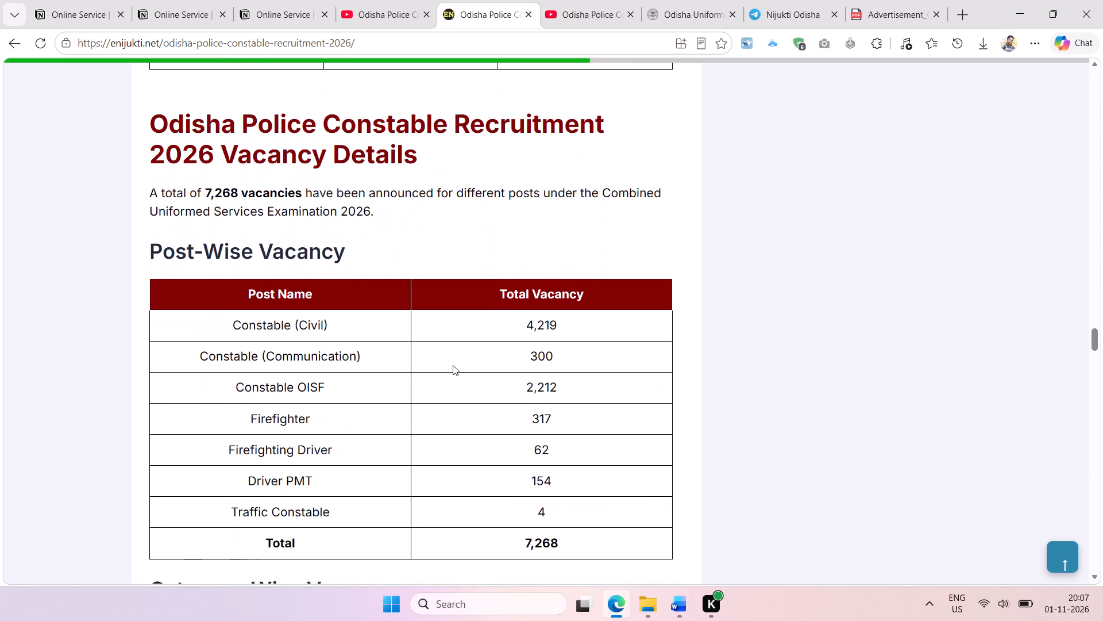
scroll(453, 365, "down", 1)
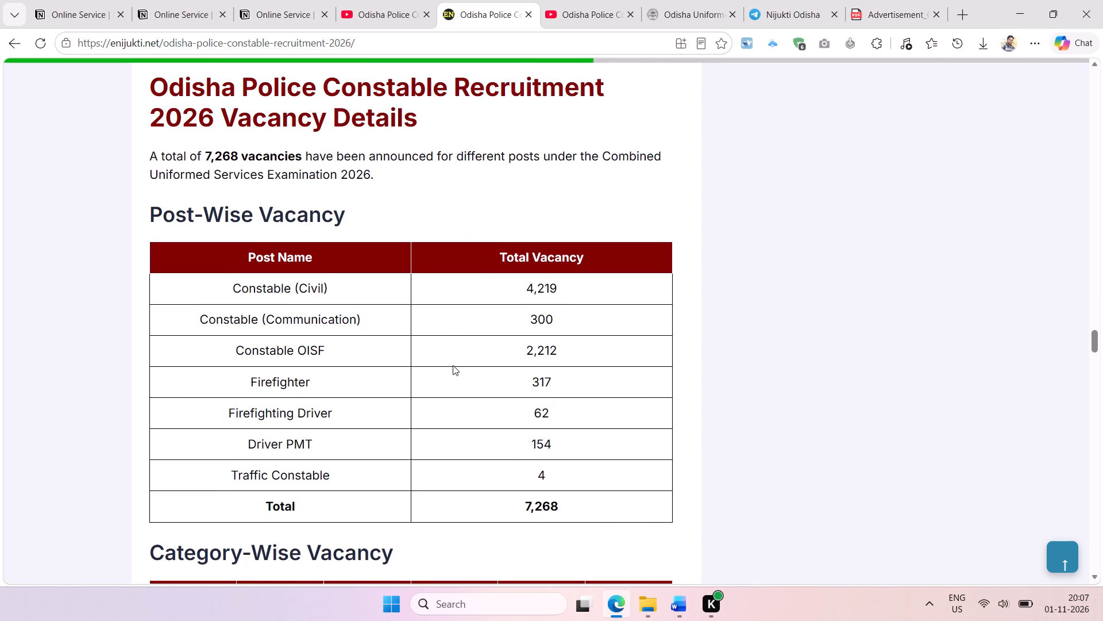
scroll(453, 365, "down", 1)
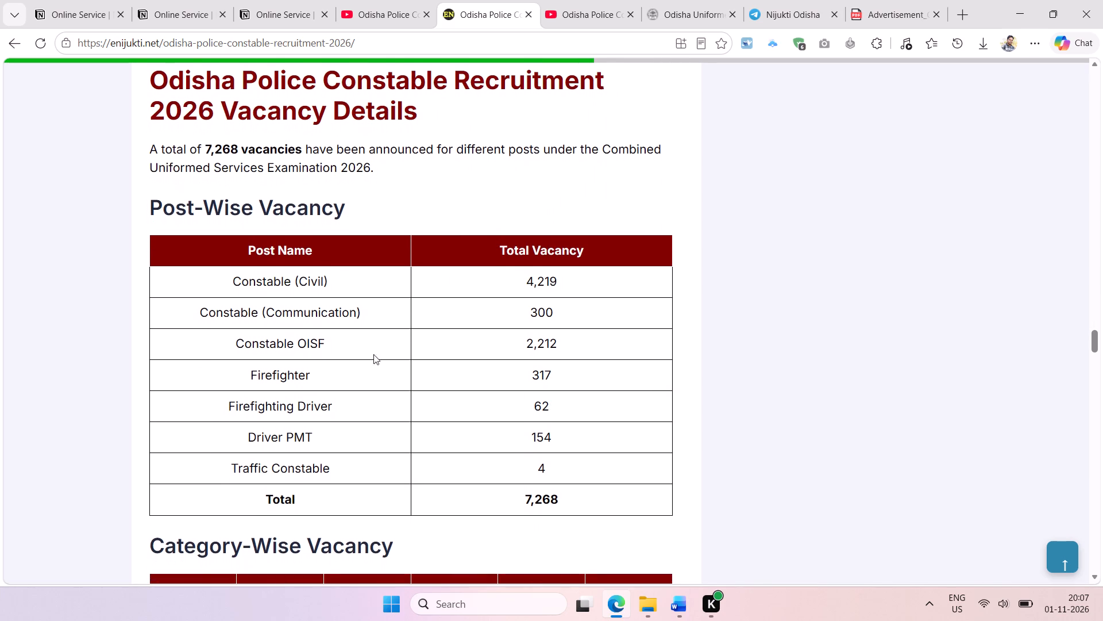
Copy the Post-Wise Vacancy table from the web page and paste it in Word below the Application Fee line.
left_click_drag(151, 237, 591, 507)
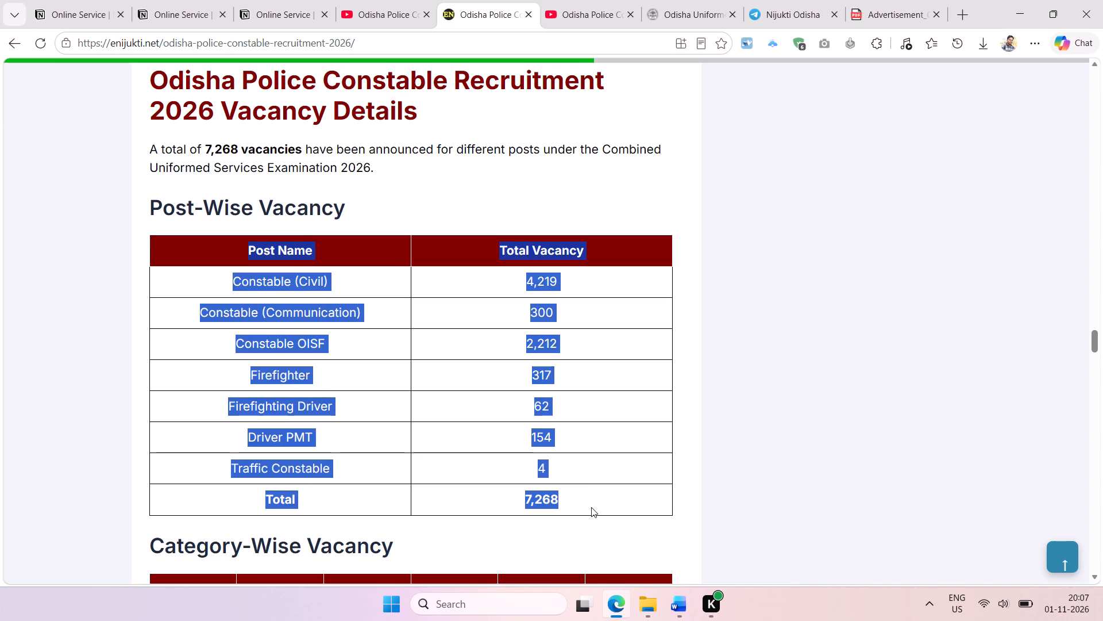
left_click_drag(591, 507, 589, 507)
key("ctrl+c")
scroll(540, 371, "up", 8)
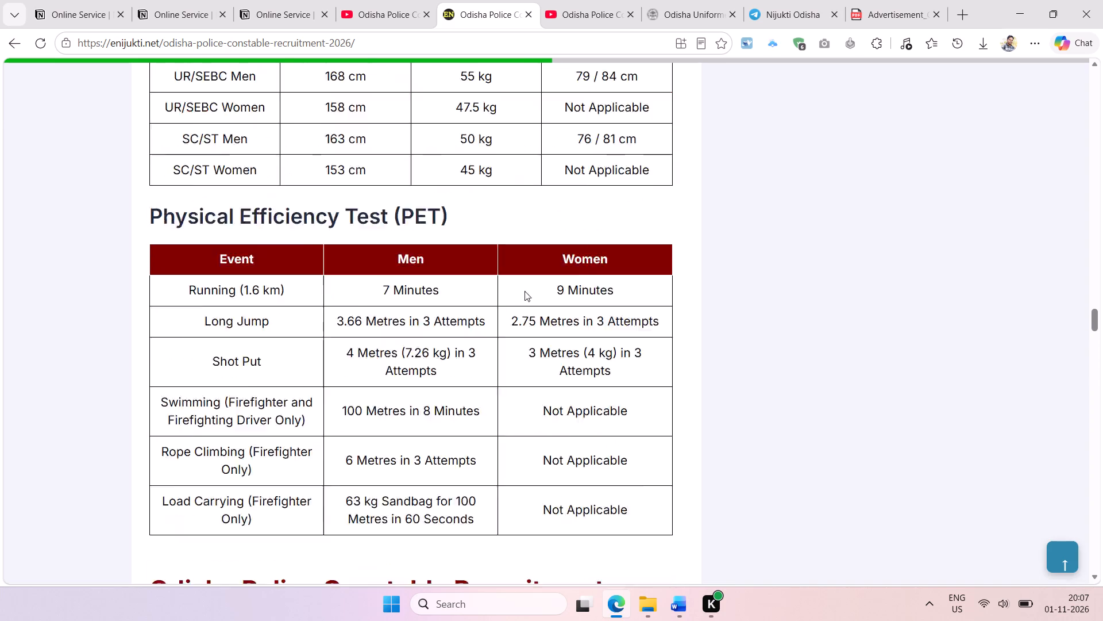
scroll(484, 225, "up", 6)
scroll(744, 553, "down", 5)
scroll(678, 591, "down", 1)
left_click(678, 604)
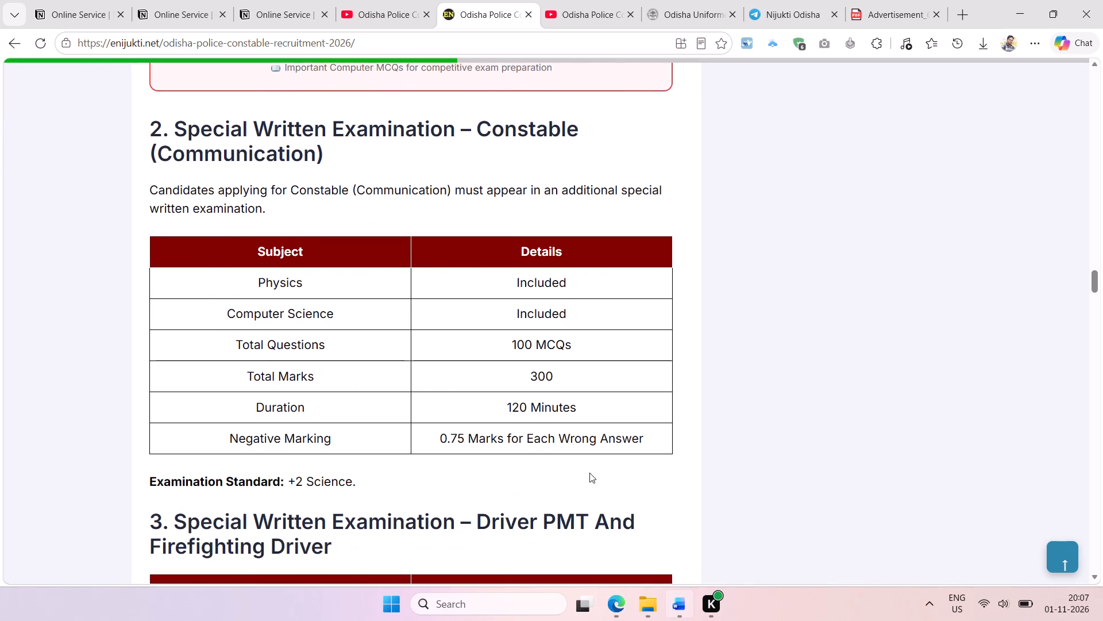
scroll(469, 243, "up", 4)
scroll(419, 270, "up", 1)
scroll(420, 270, "down", 1)
scroll(420, 270, "up", 1)
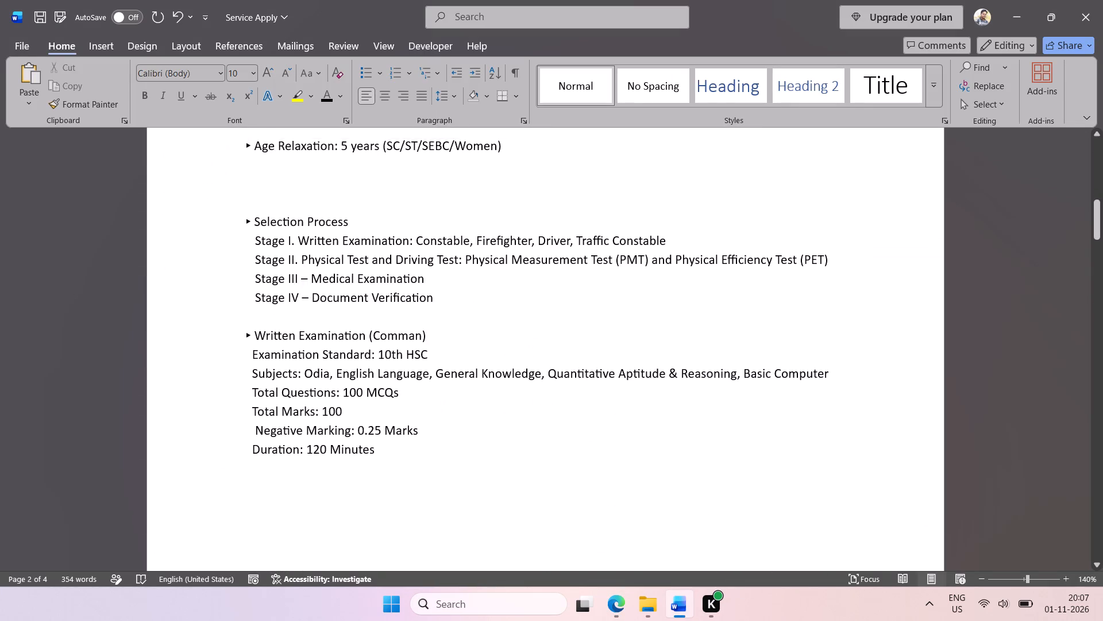
scroll(427, 271, "up", 2)
left_click(364, 236)
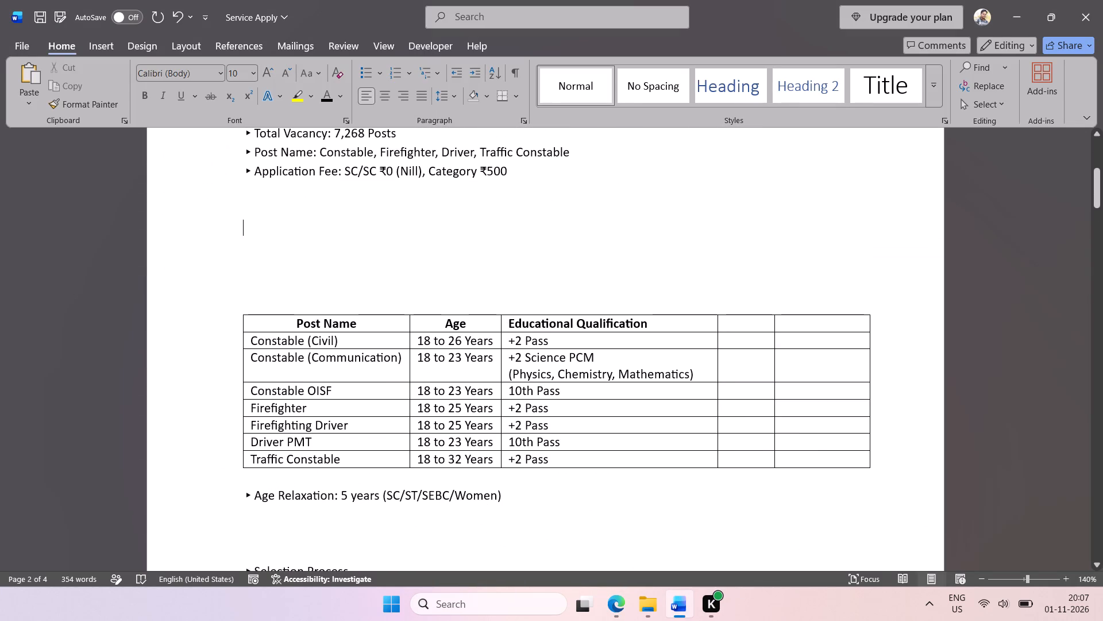
key("ctrl+v")
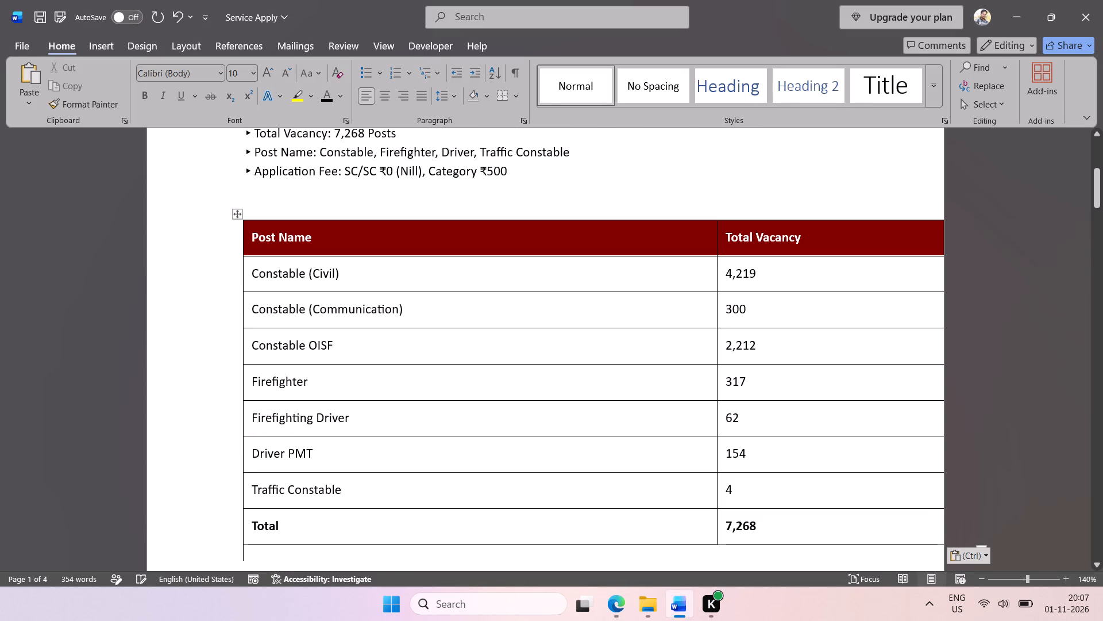
Copy the word "Vacancy" from the pasted table into the empty header cell beside Educational Qualification in the eligibility table.
scroll(533, 264, "down", 2, "ctrl")
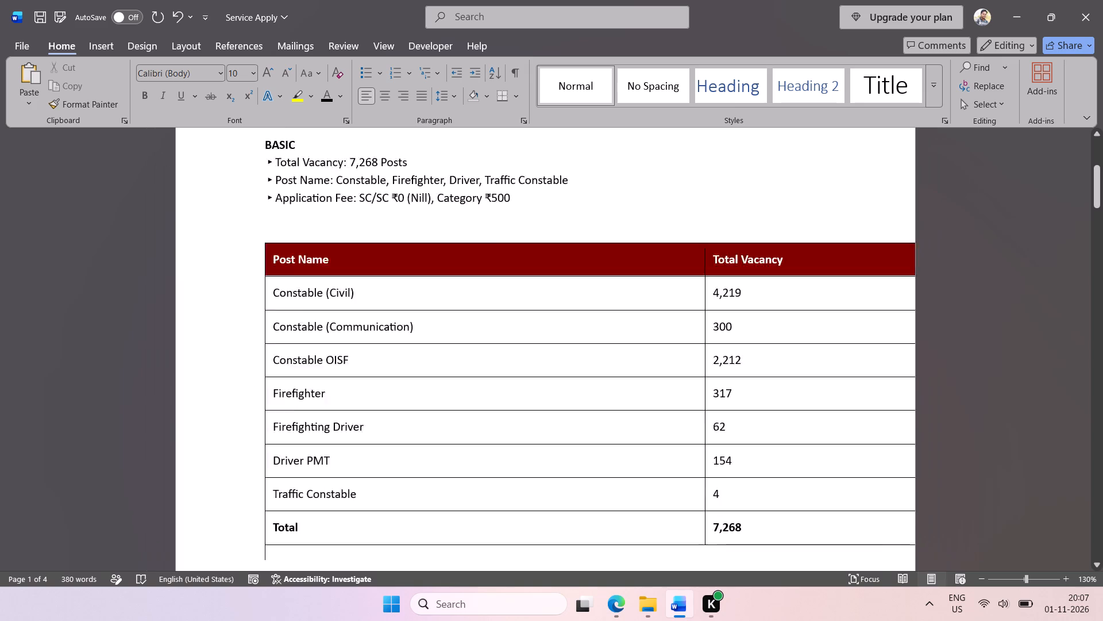
scroll(533, 264, "down", 1, "ctrl")
scroll(646, 362, "down", 1)
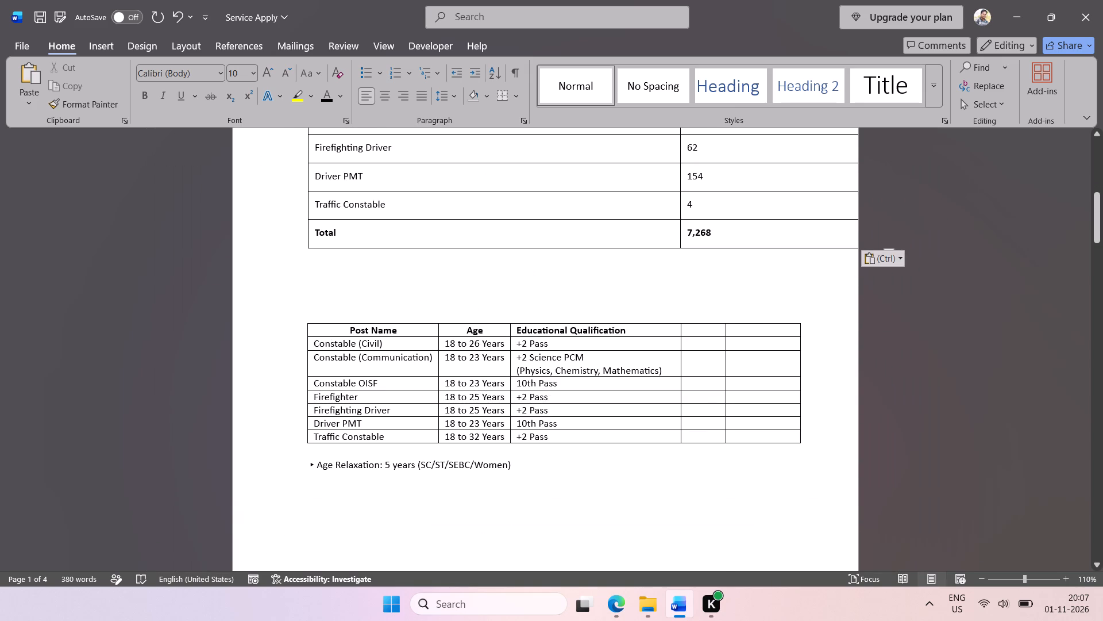
scroll(722, 259, "up", 1)
left_click_drag(751, 171, 683, 170)
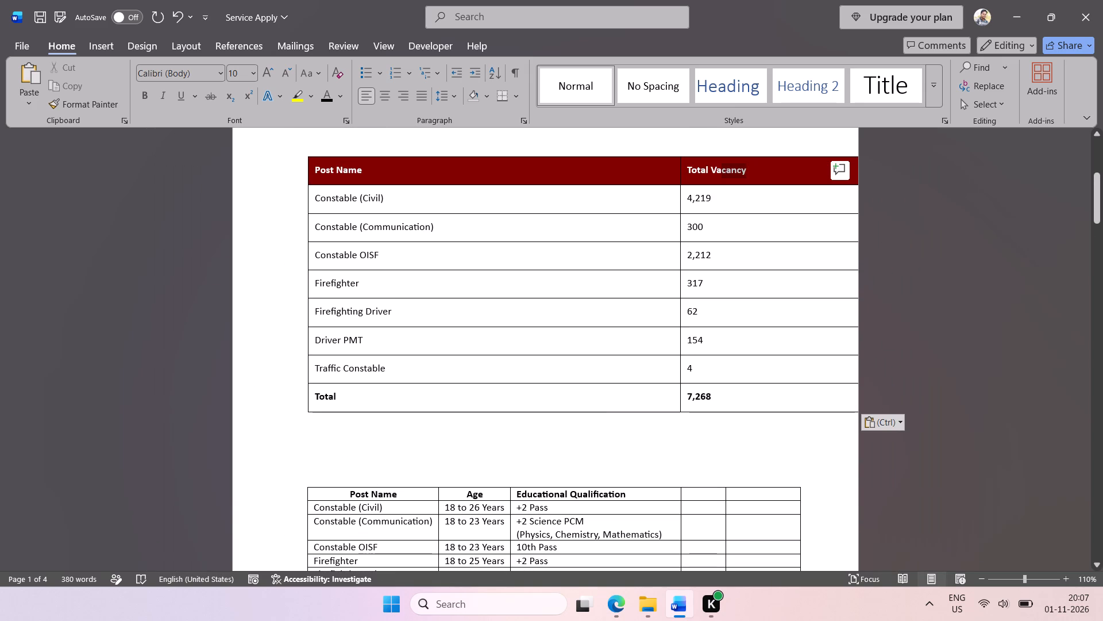
left_click_drag(683, 170, 684, 170)
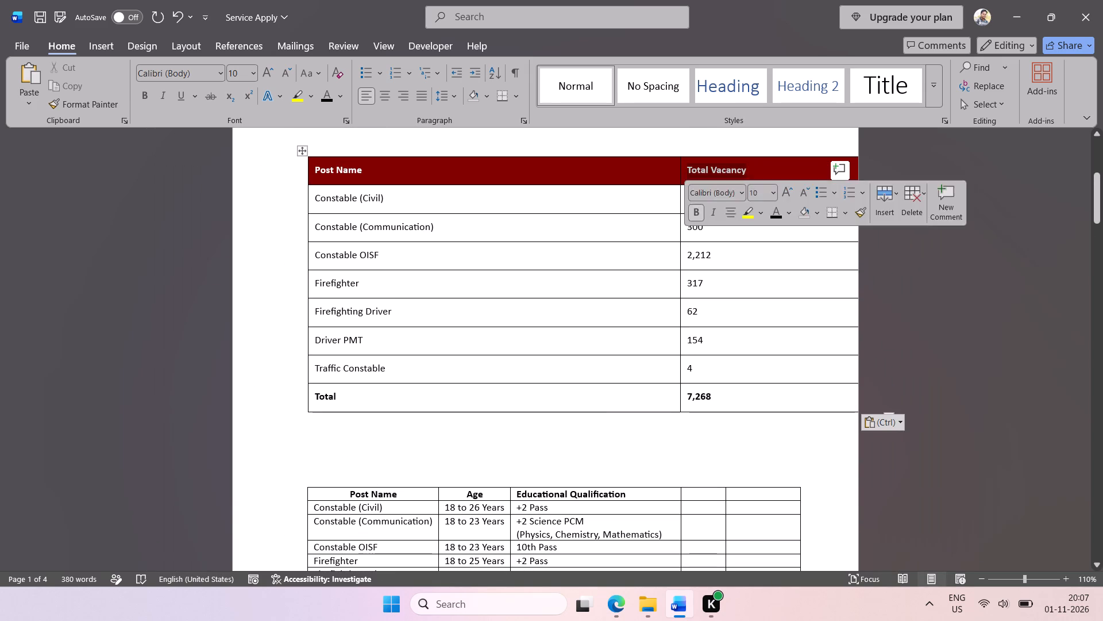
left_click(710, 170)
double_click(726, 172)
key("ctrl+c")
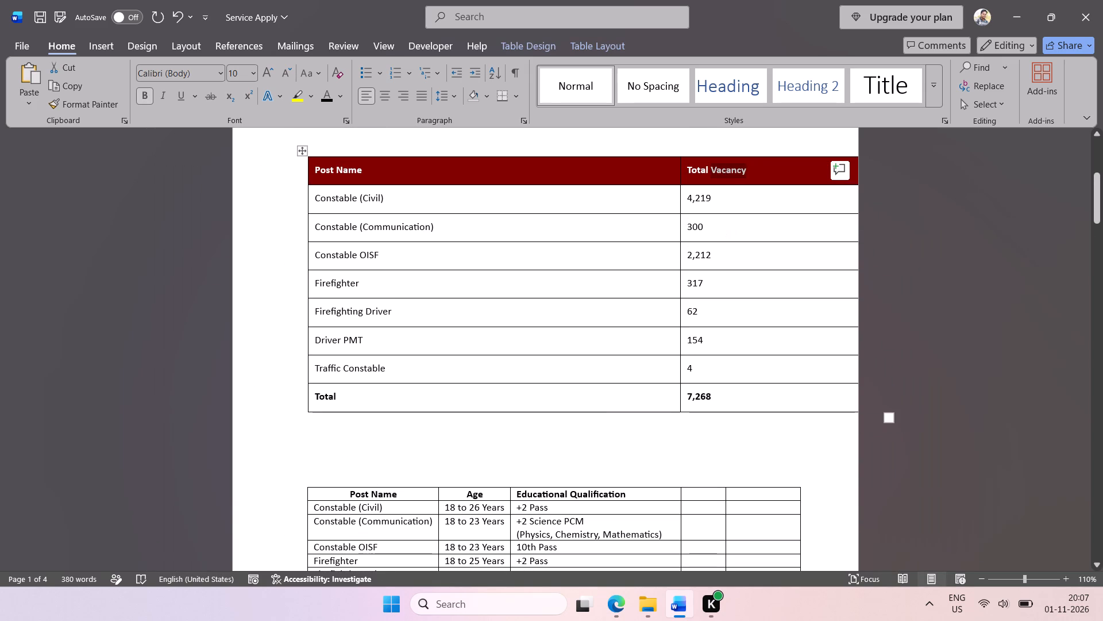
left_click(700, 497)
key("ctrl+v")
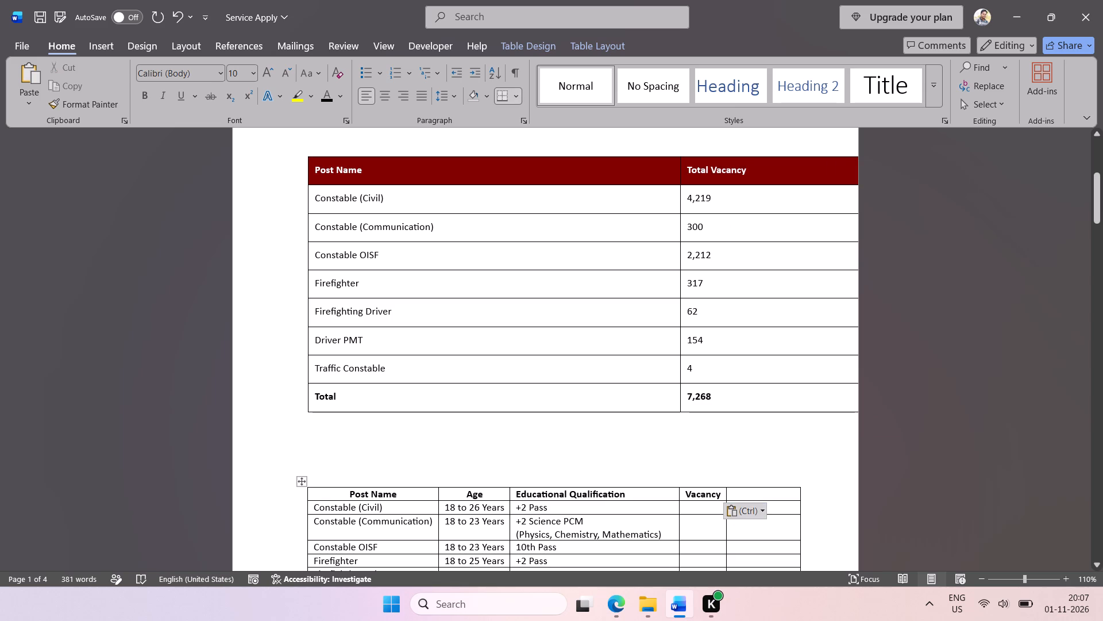
Copy the Constable (Civil) vacancy figure 4,219 into the Vacancy column of the eligibility table.
left_click_drag(722, 201, 681, 203)
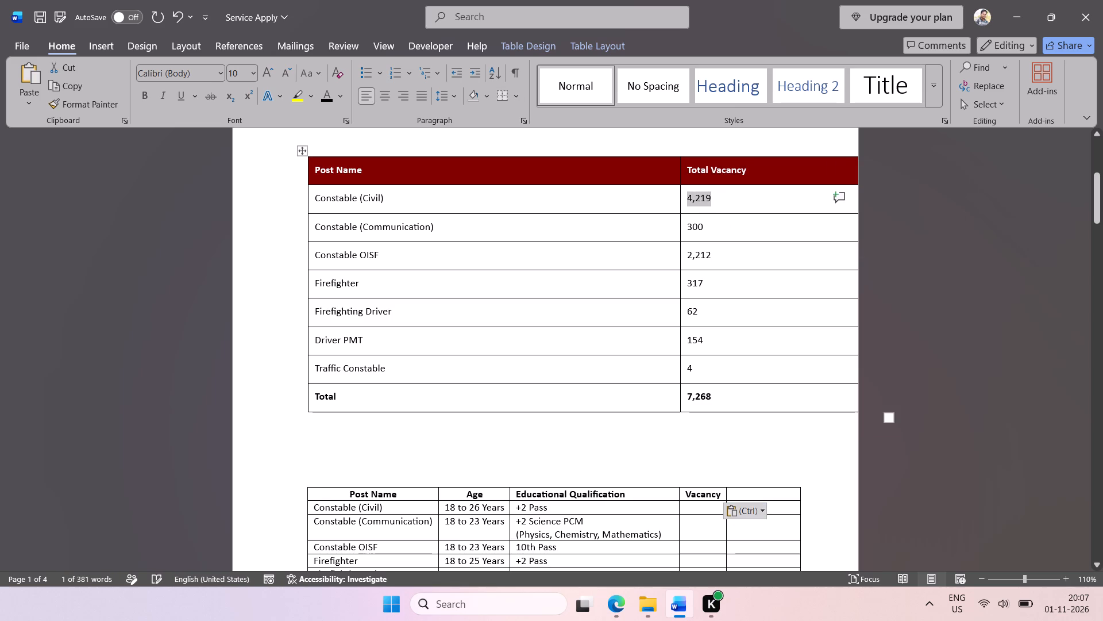
key("ctrl+c")
left_click(693, 515)
left_click(696, 507)
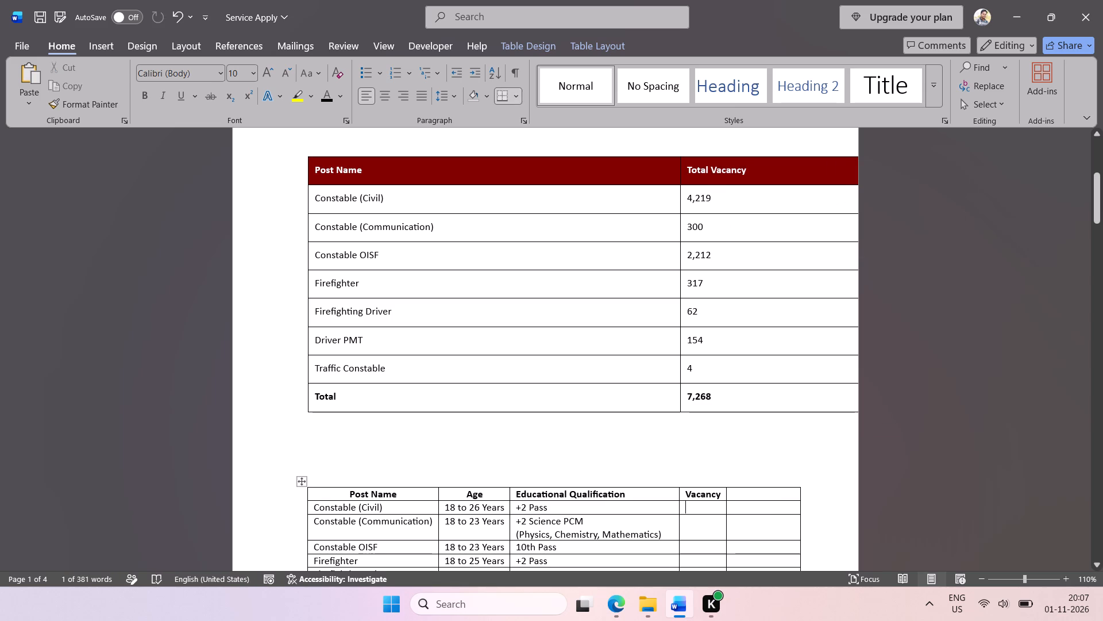
key("ctrl+v")
Copy the Constable (Communication) vacancy figure 300 into its Vacancy cell in the eligibility table.
scroll(744, 453, "down", 1)
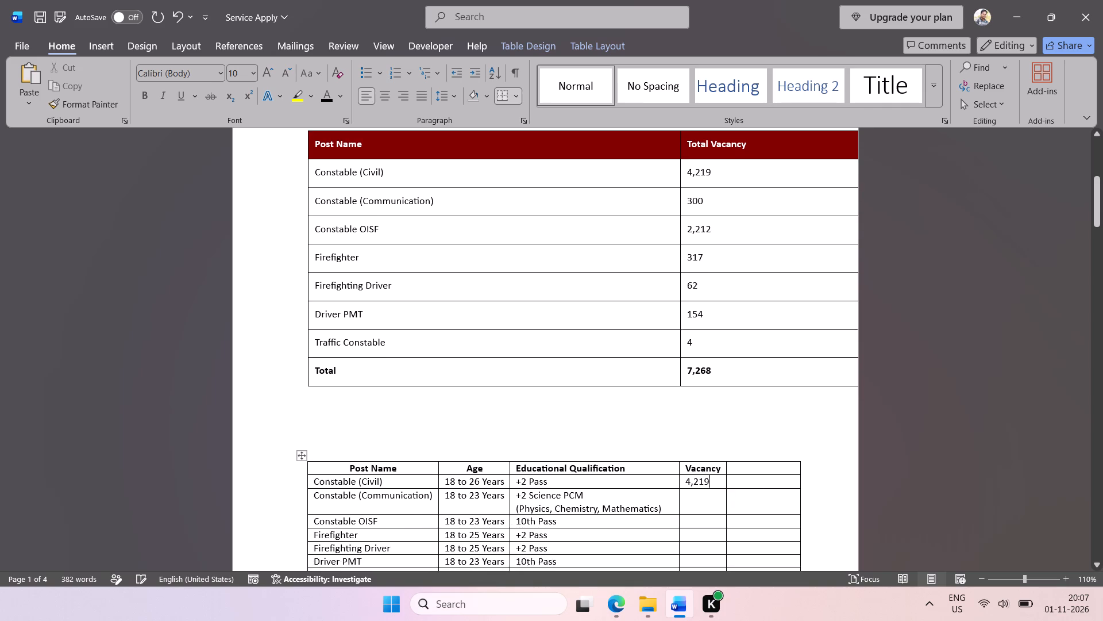
scroll(743, 422, "down", 1)
double_click(698, 185)
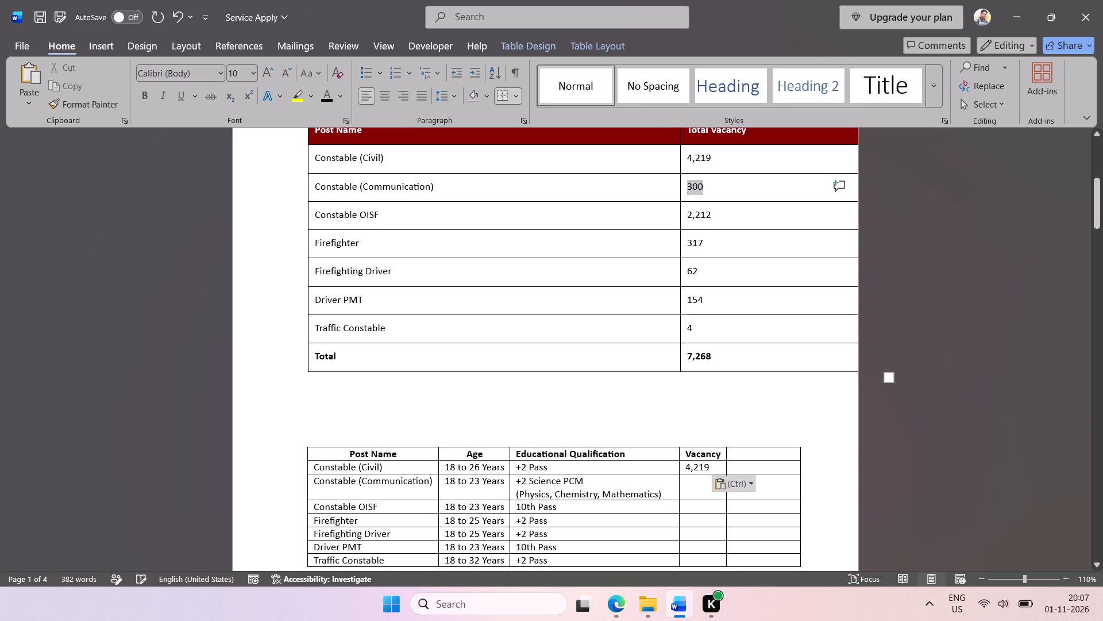
key("ctrl+c")
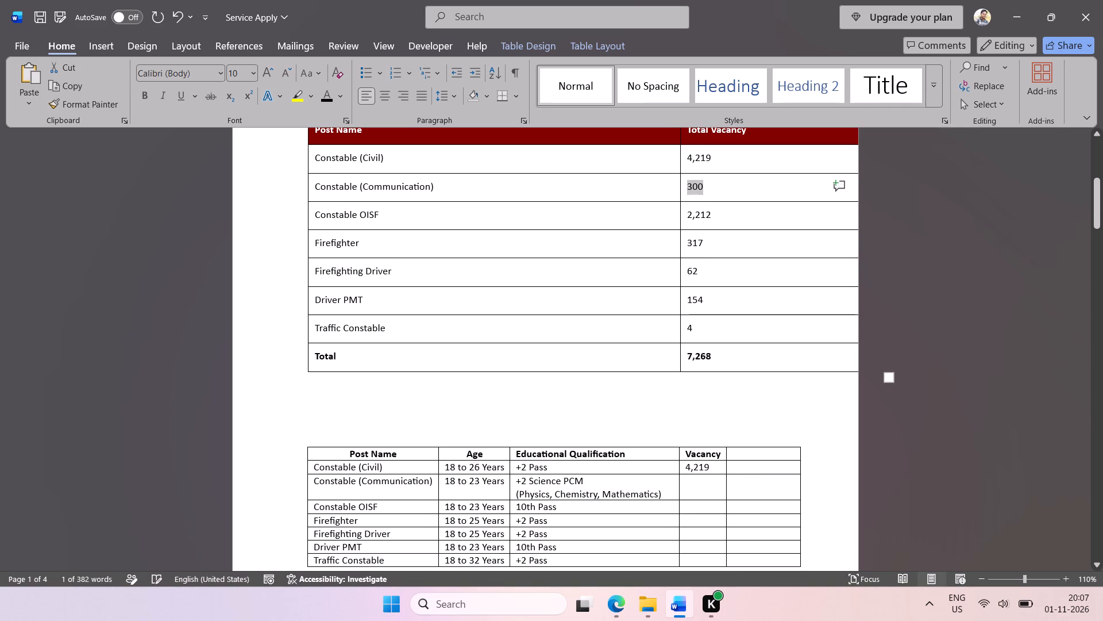
left_click(697, 489)
key("ctrl+v")
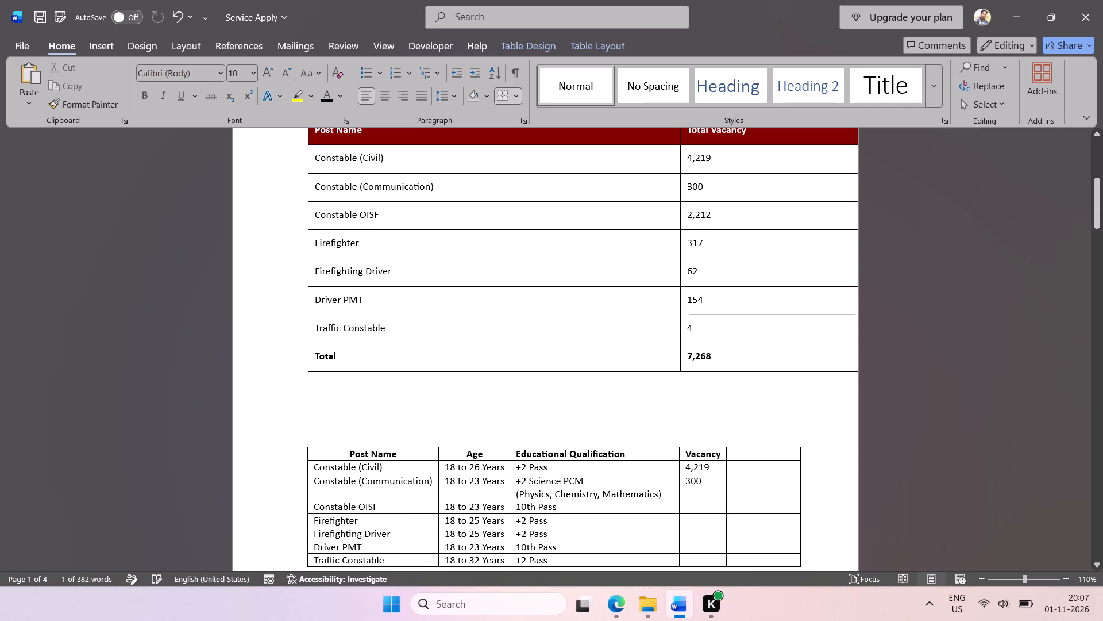
Copy the Constable OISF vacancy figure 2,212 into its Vacancy cell in the eligibility table.
left_click_drag(719, 213, 668, 213)
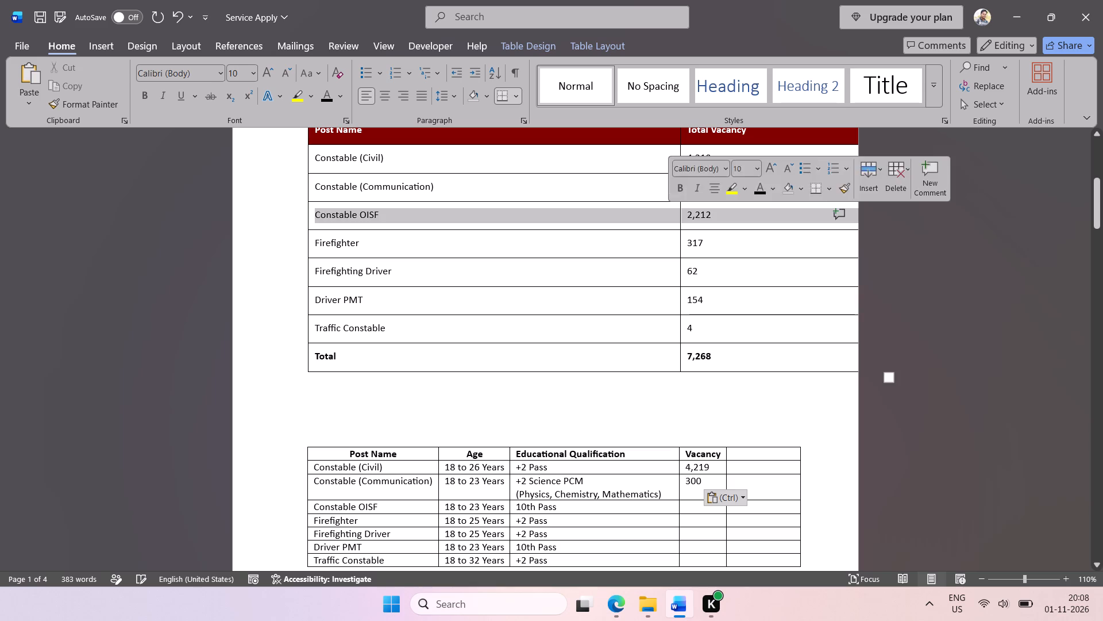
left_click(693, 213)
left_click_drag(712, 214, 680, 214)
left_click(696, 217)
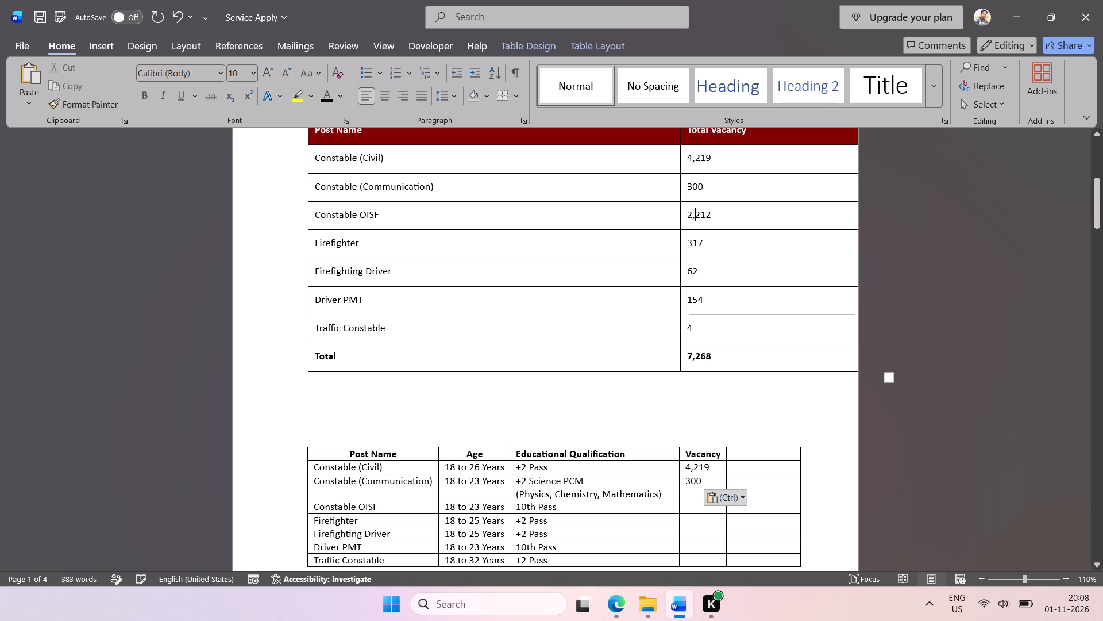
left_click_drag(689, 213, 708, 213)
key("ctrl+c")
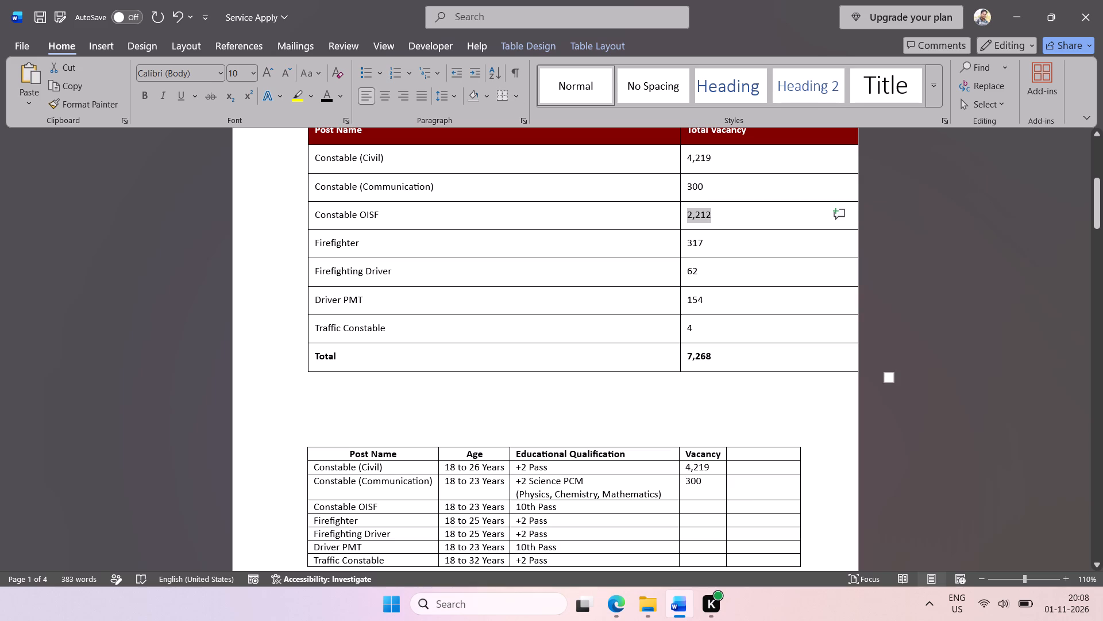
left_click(696, 507)
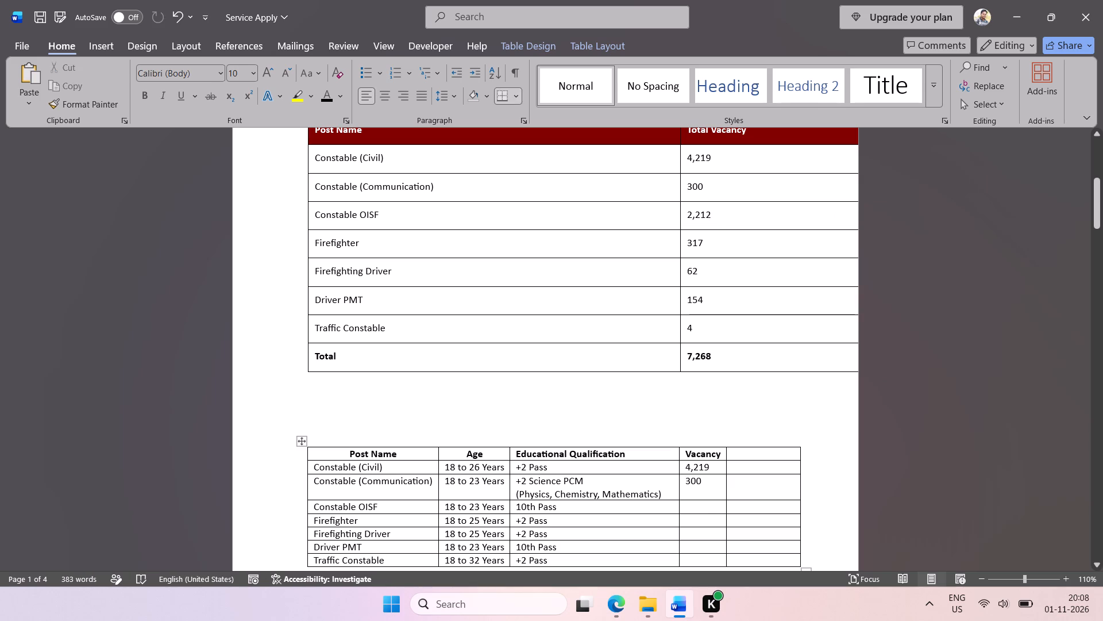
key("ctrl+v")
Copy the Firefighter vacancy figure 317 from the pasted table into its Vacancy cell in the eligibility table.
left_click(699, 241)
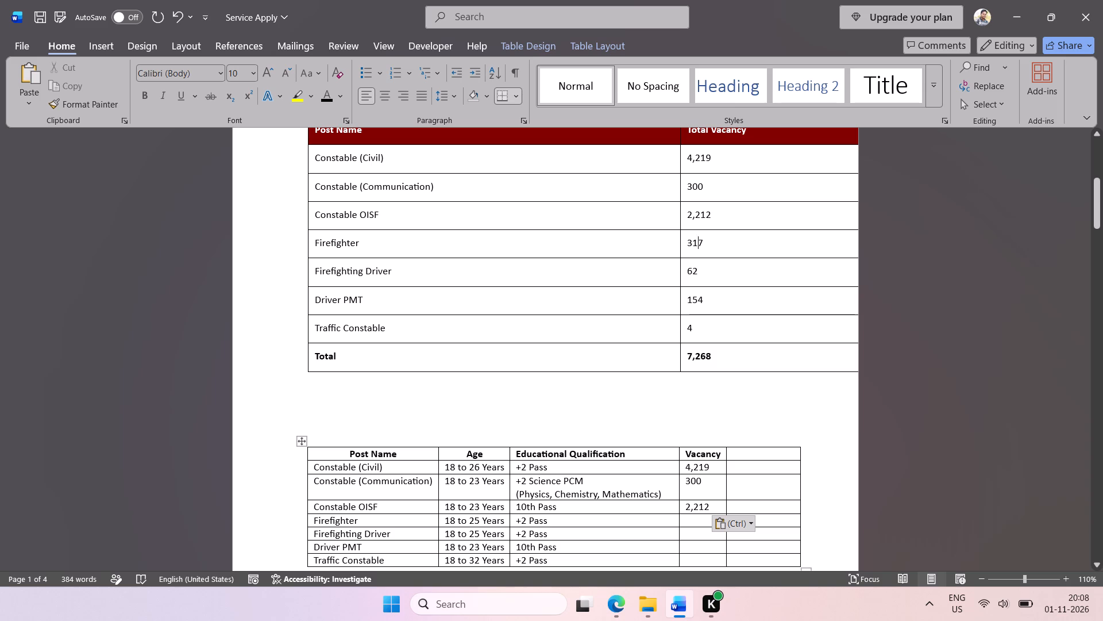
left_click(696, 248)
double_click(696, 242)
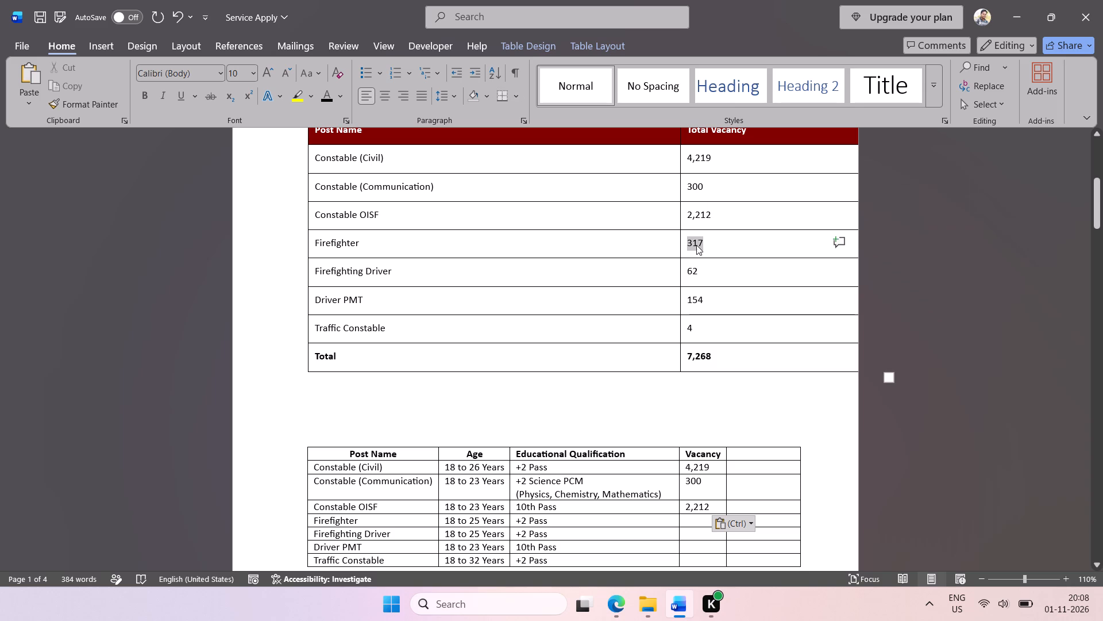
key("ctrl+c")
left_click(695, 521)
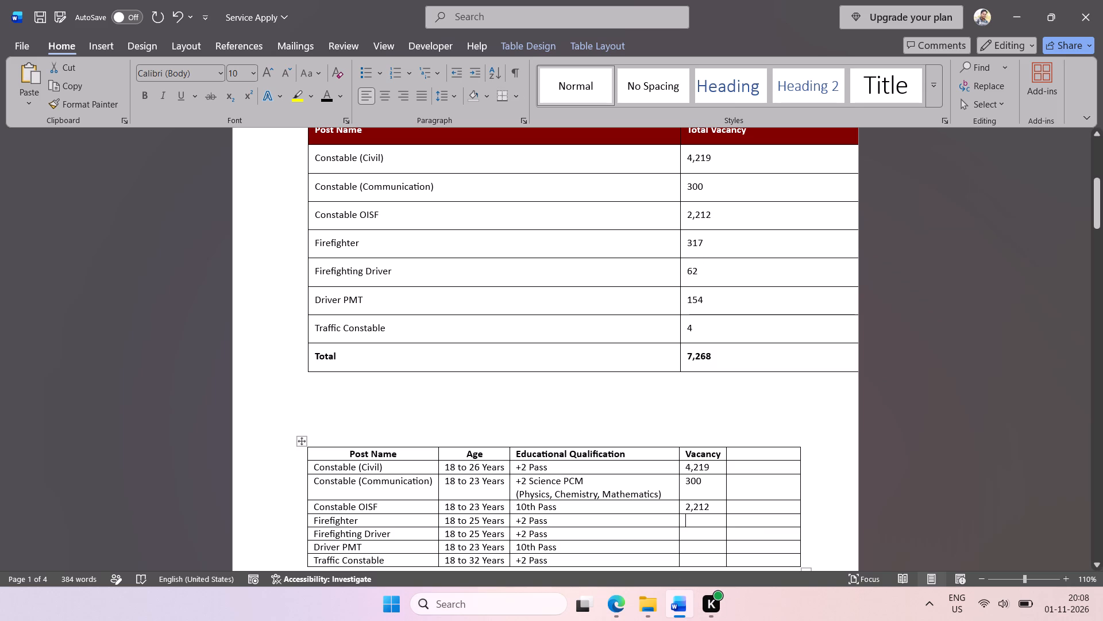
key("ctrl+v")
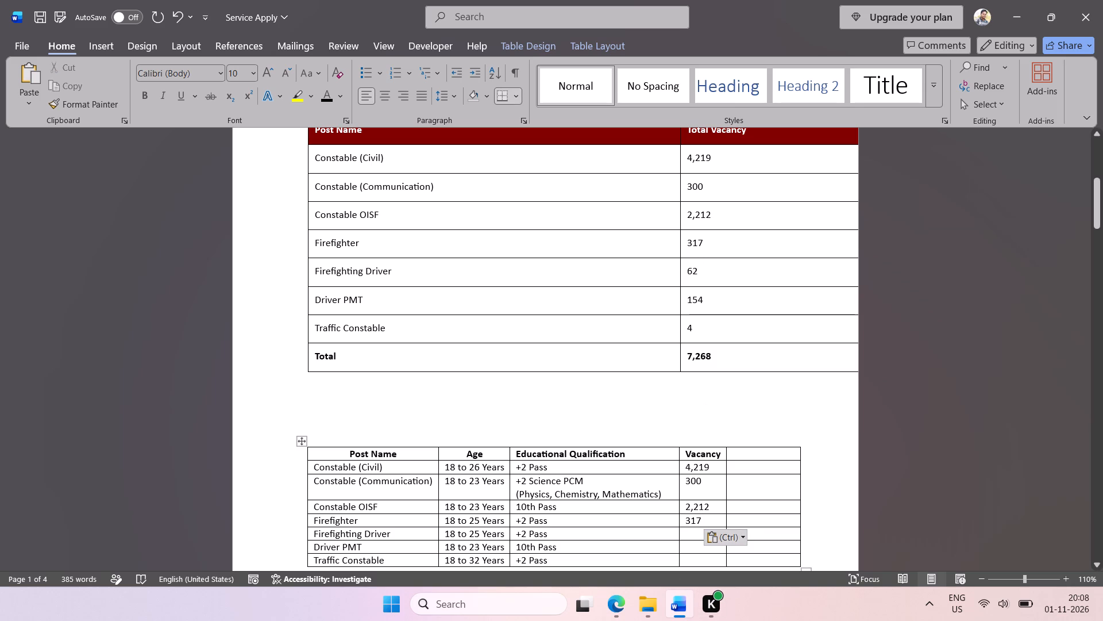
Copy the Firefighting Driver vacancy figure 62 into its Vacancy cell in the eligibility table.
double_click(692, 272)
key("ctrl+c")
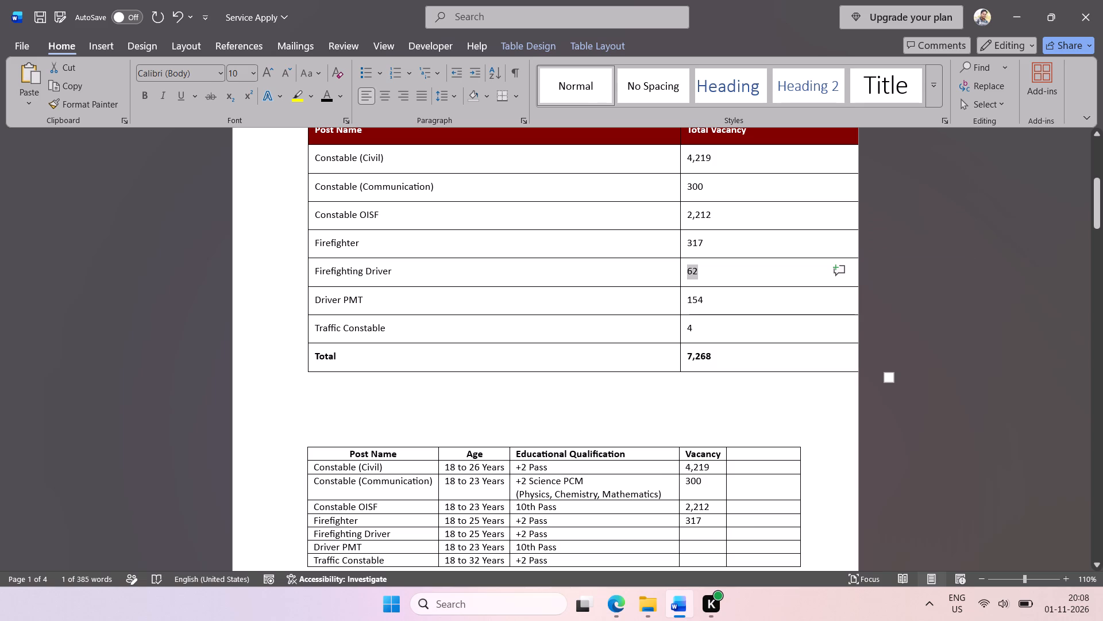
left_click(707, 533)
key("ctrl+v")
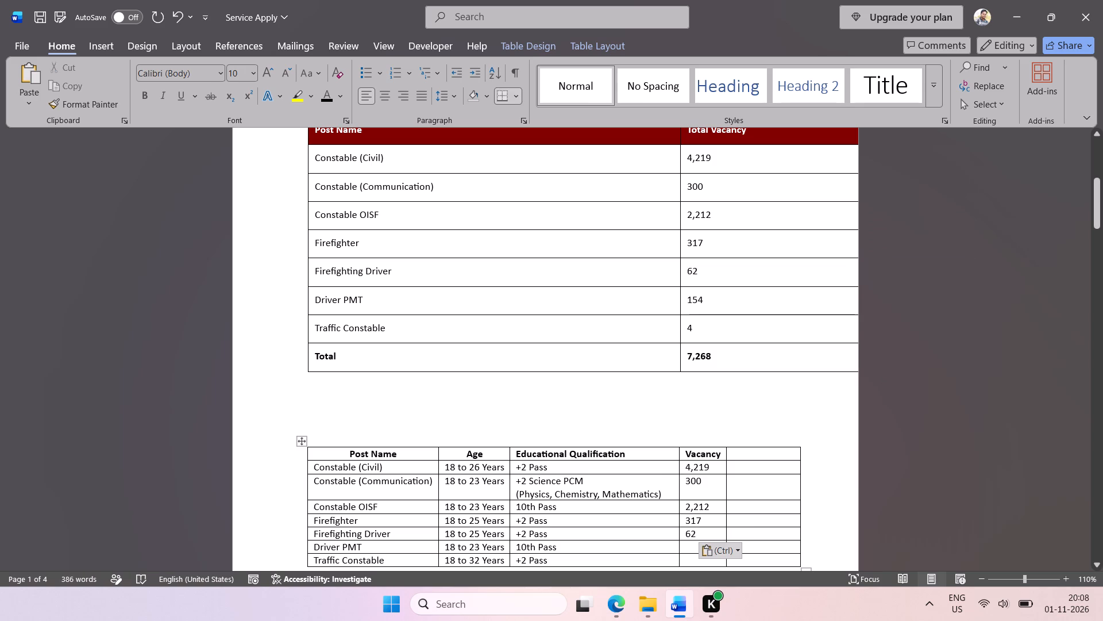
Copy the Driver PMT vacancy figure 154 into its Vacancy cell in the eligibility table.
double_click(697, 300)
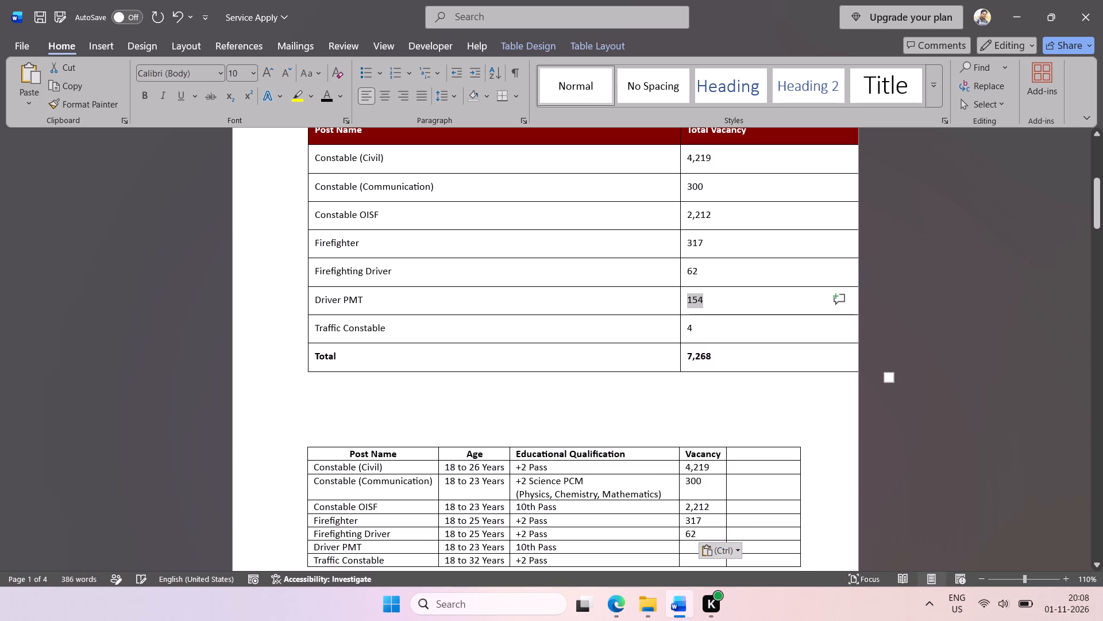
key("ctrl+c")
left_click(692, 547)
key("ctrl+v")
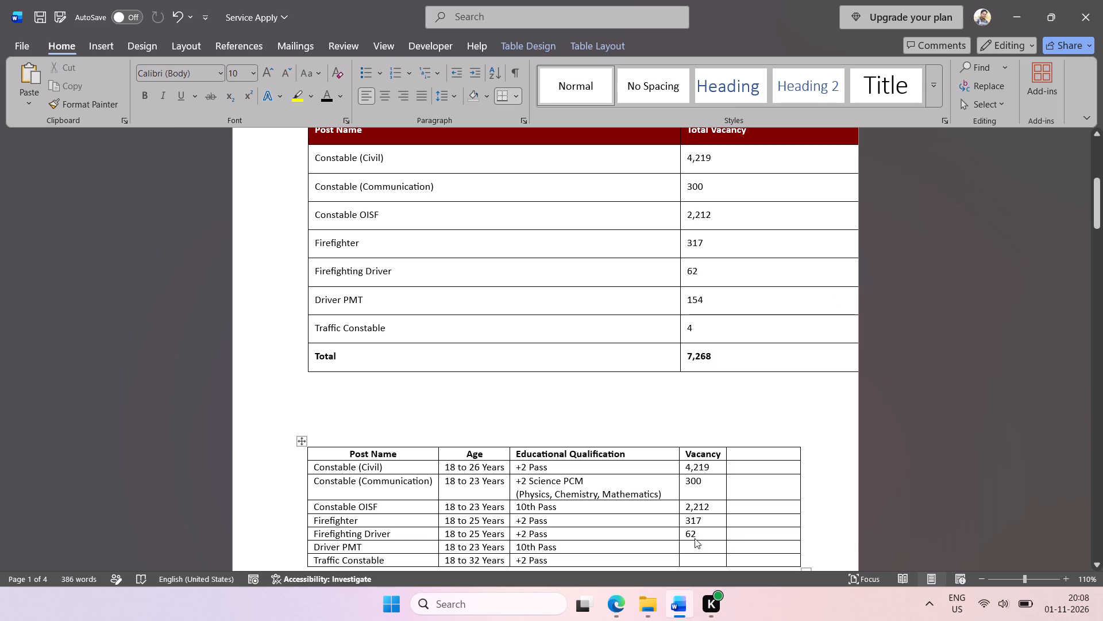
Enter 4 as the Traffic Constable vacancy in the last row of the eligibility table.
left_click(693, 562)
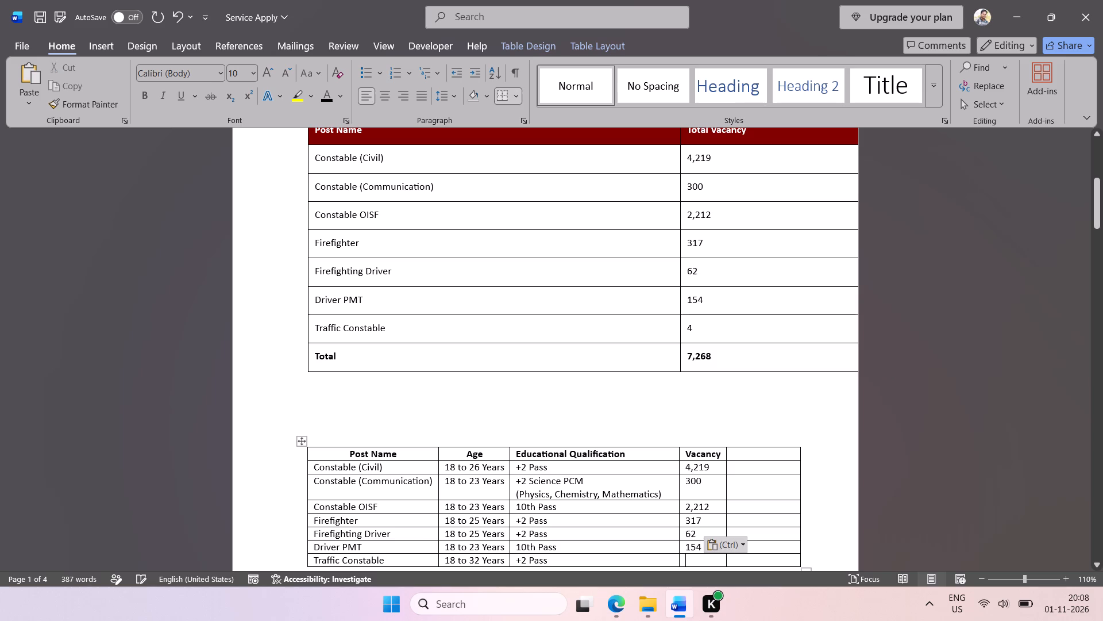
key("4")
Delete the empty last column beside Vacancy from the eligibility table.
scroll(722, 311, "down", 1)
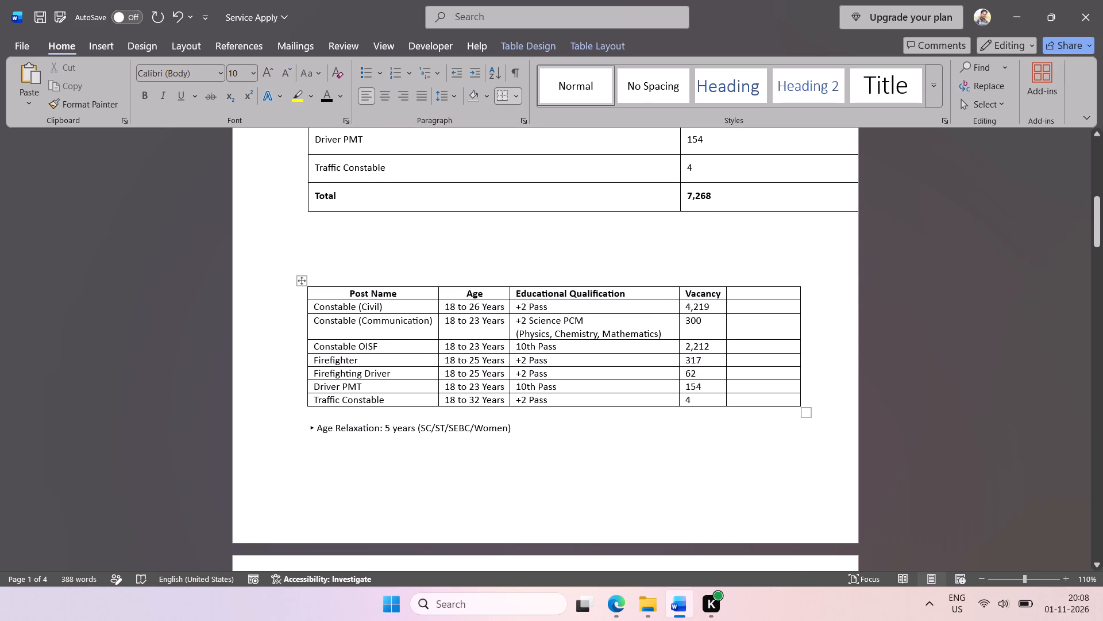
scroll(693, 317, "up", 5, "ctrl")
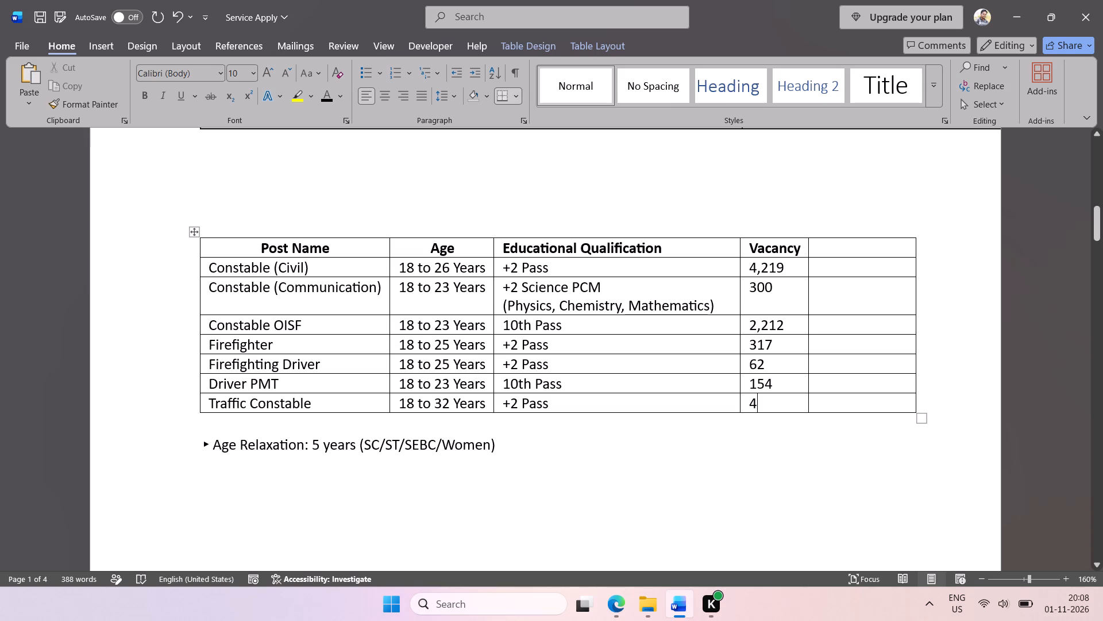
left_click_drag(835, 246, 863, 419)
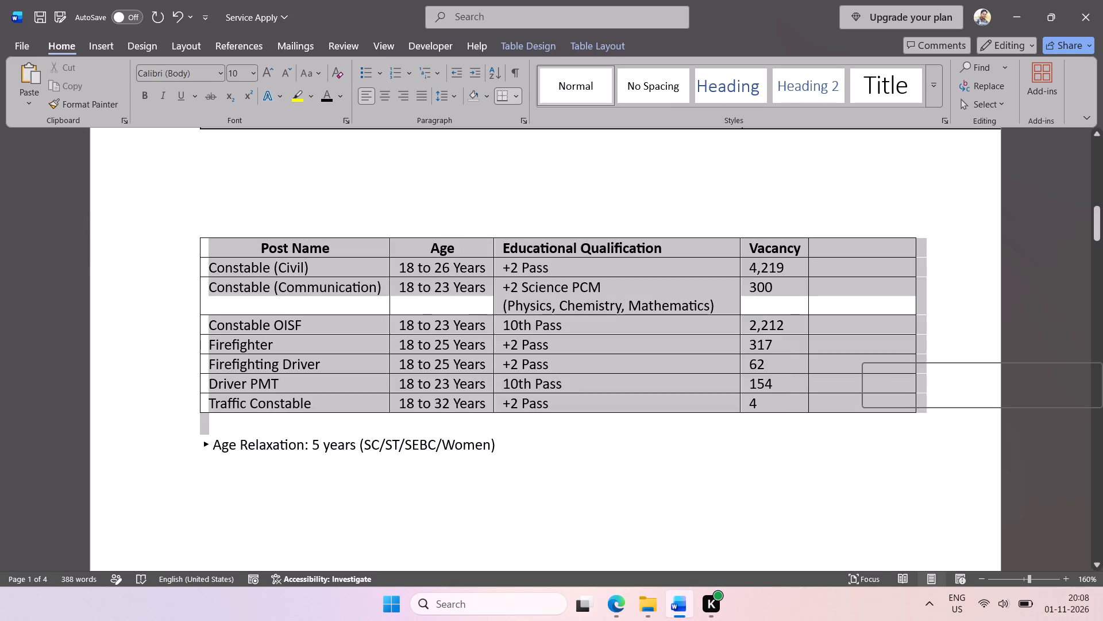
left_click(848, 313)
left_click_drag(856, 243, 886, 398)
key("BackSpace")
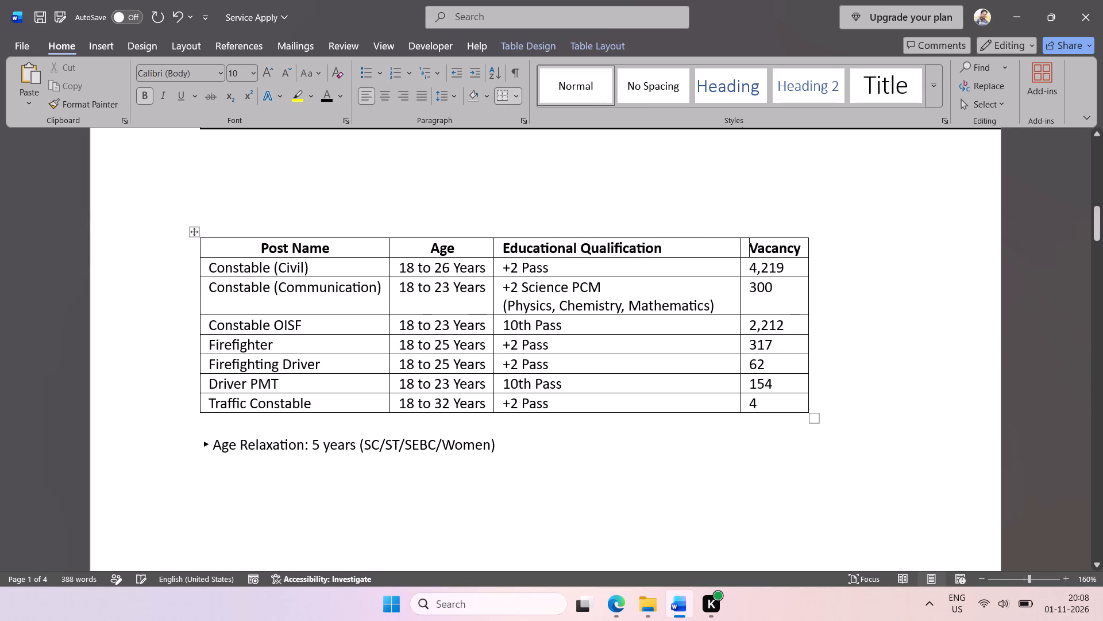
Extend the eligibility table's outer edge past the Vacancy column and widen the Educational Qualification column into the added space.
left_click_drag(808, 253, 953, 250)
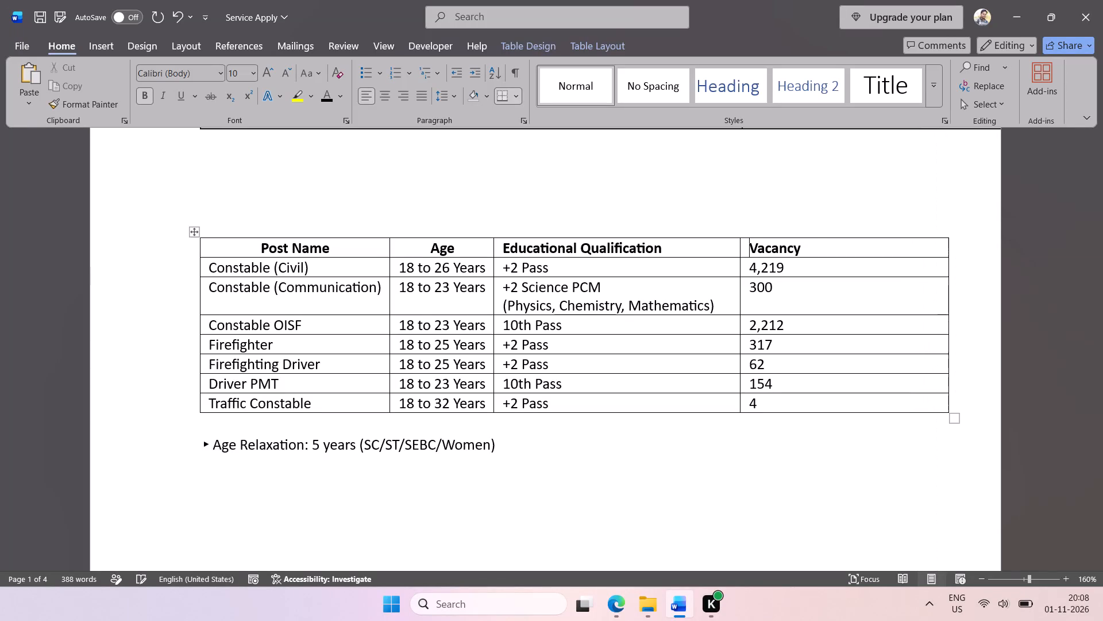
left_click_drag(739, 260, 798, 258)
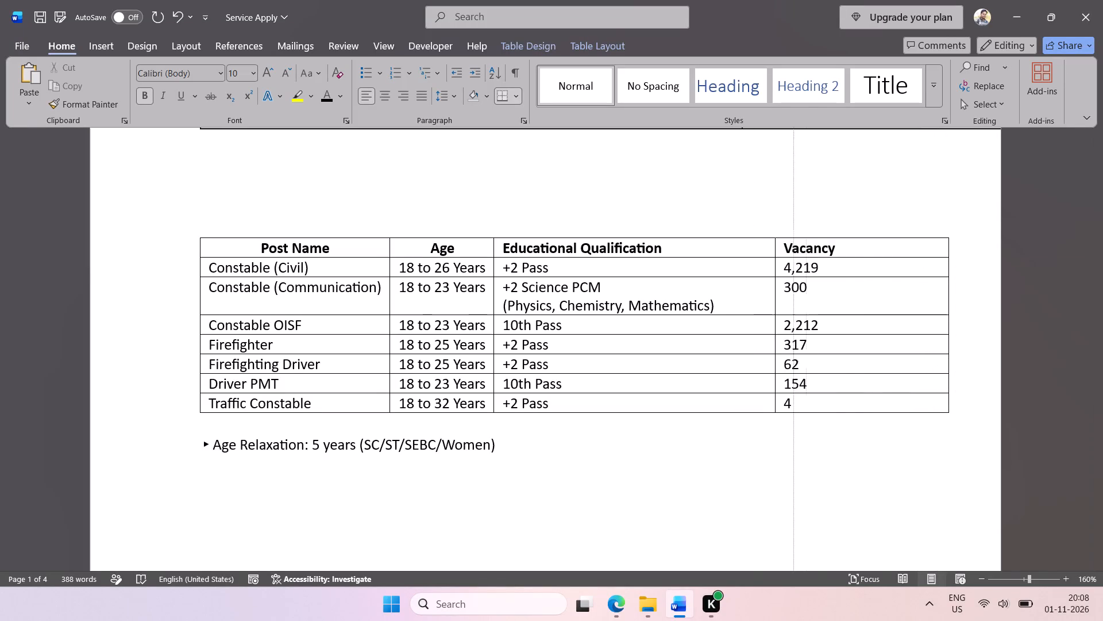
left_click_drag(798, 258, 845, 257)
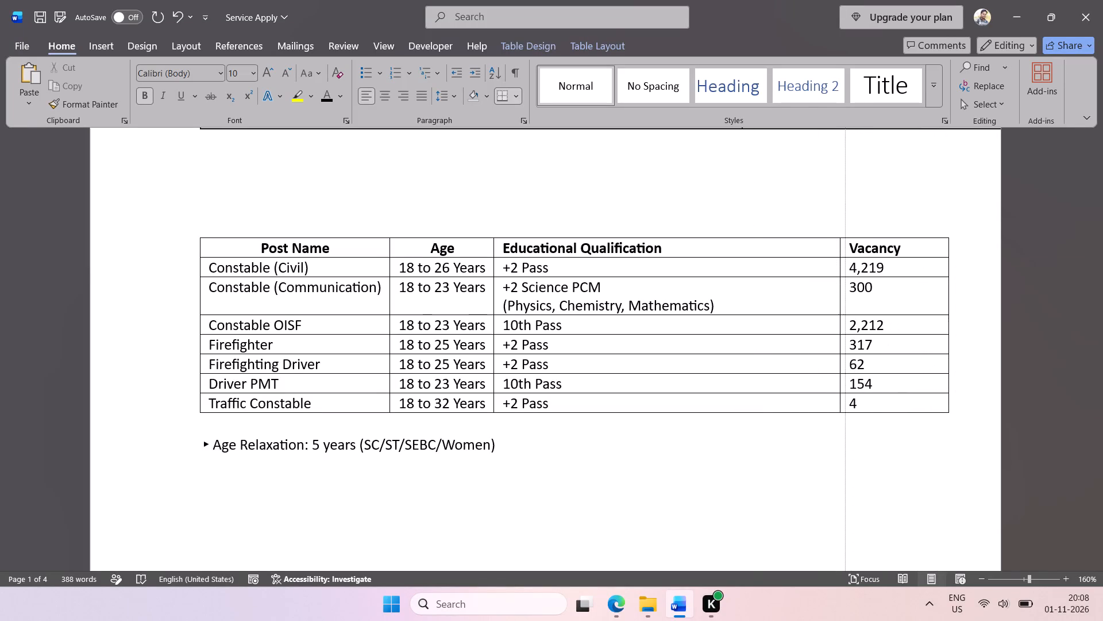
left_click_drag(845, 257, 857, 258)
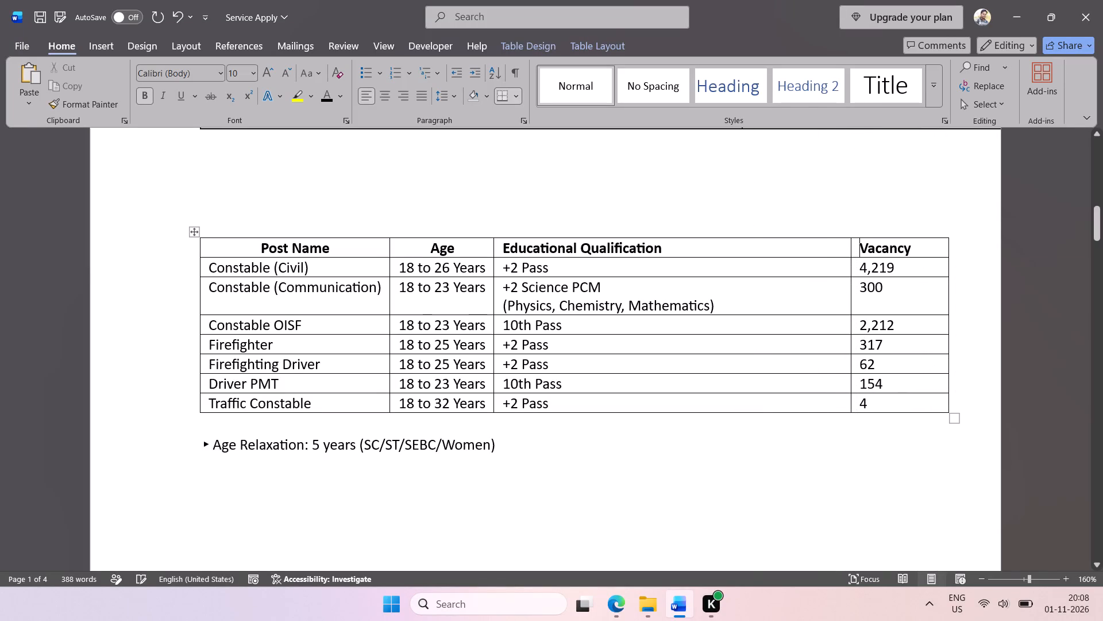
Join "(Physics, Chemistry, Mathematics)" onto the same line as "+2 Science PCM" in the Constable (Communication) row.
left_click(505, 306)
left_click(505, 306)
left_click(504, 305)
key("BackSpace")
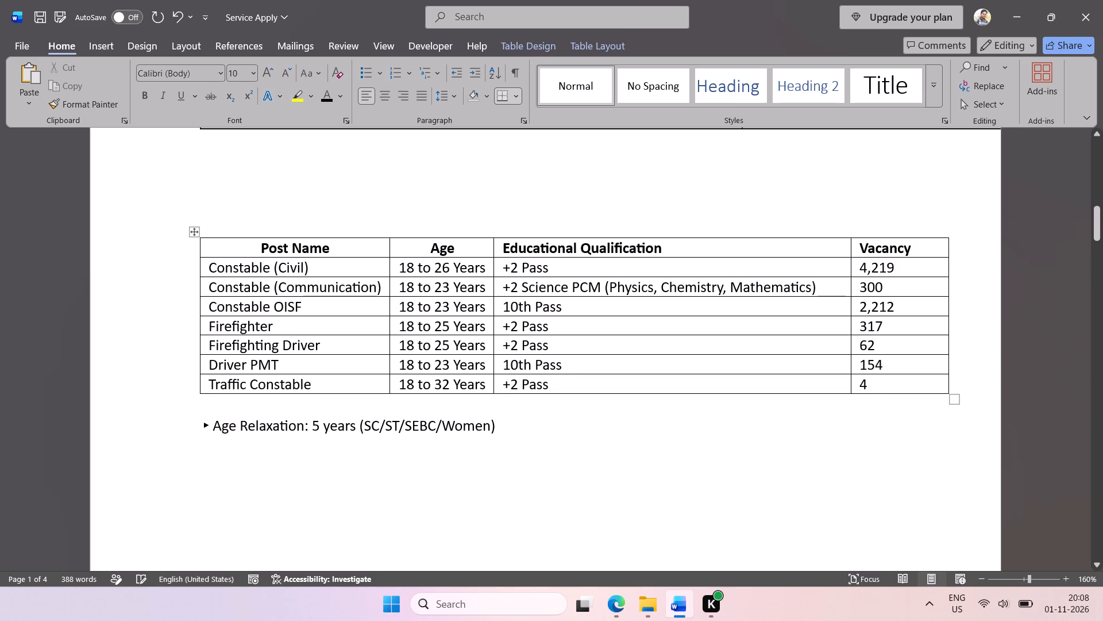
Narrow the Educational Qualification and Vacancy columns of the eligibility table to fit their text more closely.
left_click(850, 258)
left_click_drag(850, 271, 831, 273)
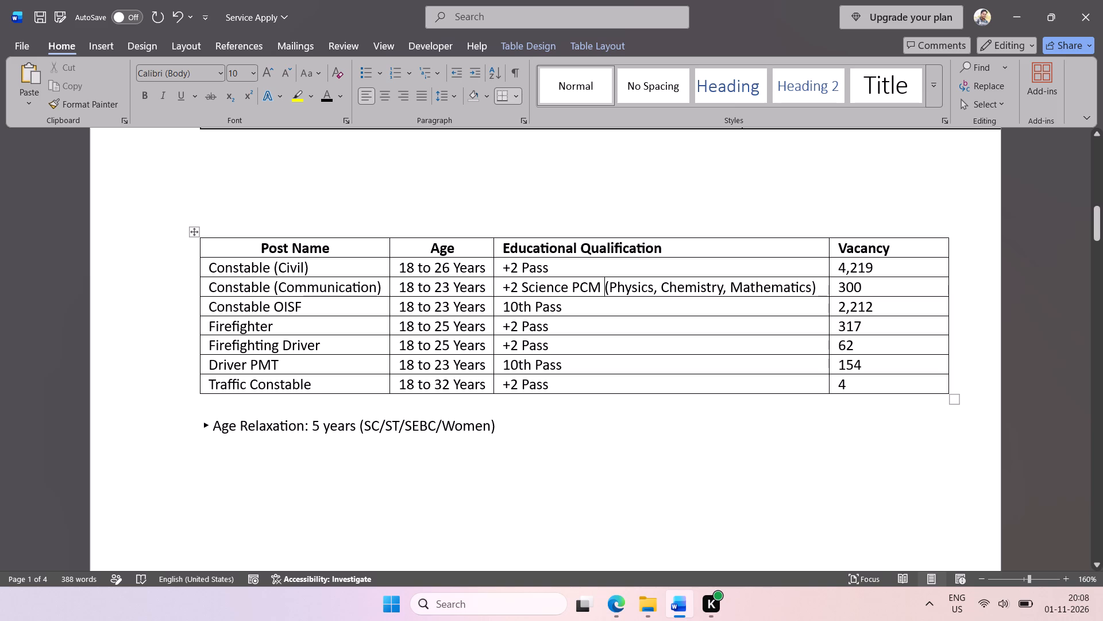
left_click_drag(948, 290, 928, 291)
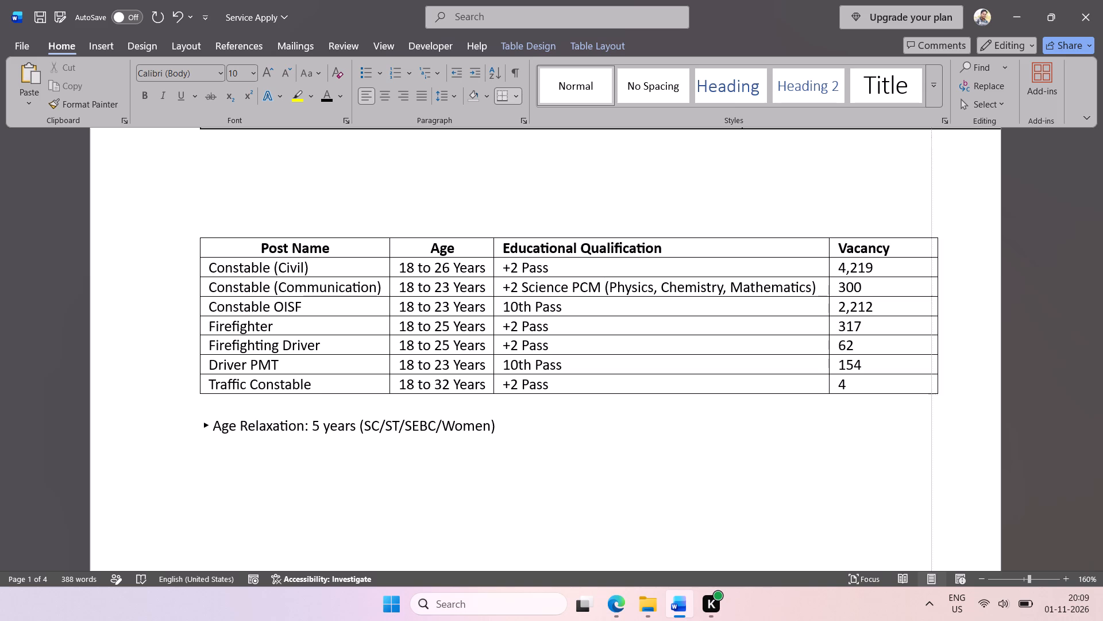
left_click_drag(928, 291, 908, 292)
Centre all the headings in the eligibility table's header row, from Post Name to Vacancy.
left_click_drag(230, 245, 233, 246)
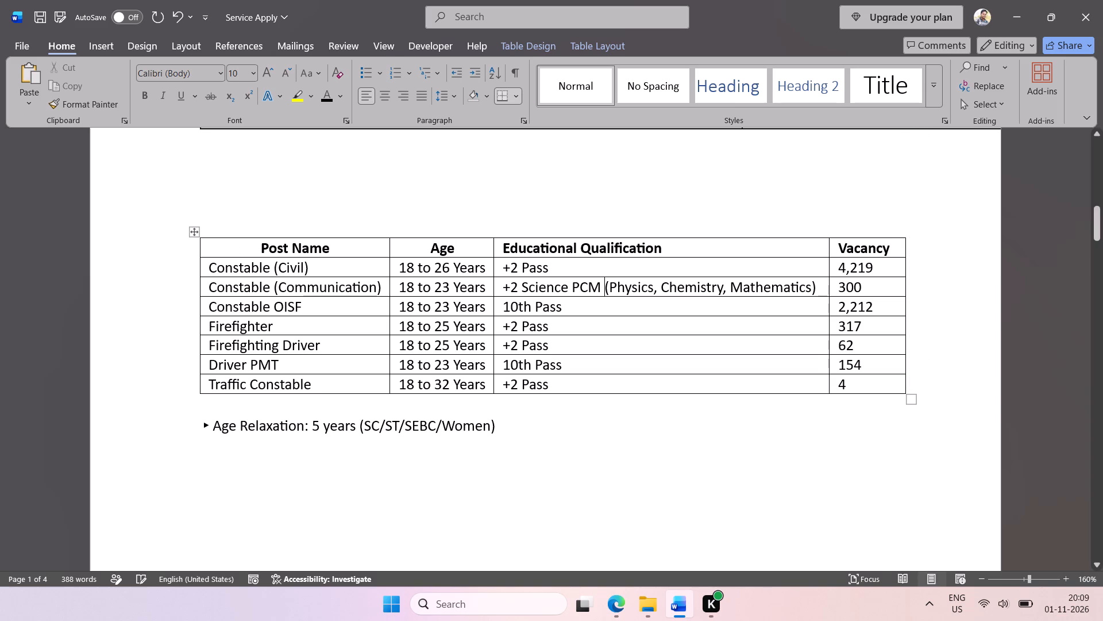
left_click_drag(233, 246, 844, 244)
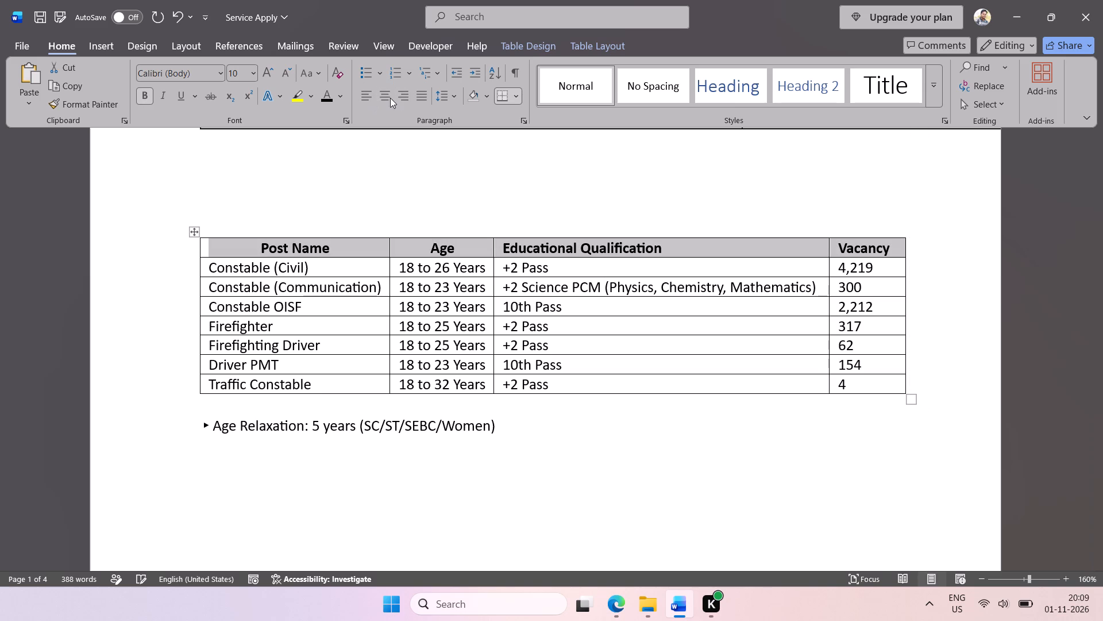
left_click(388, 97)
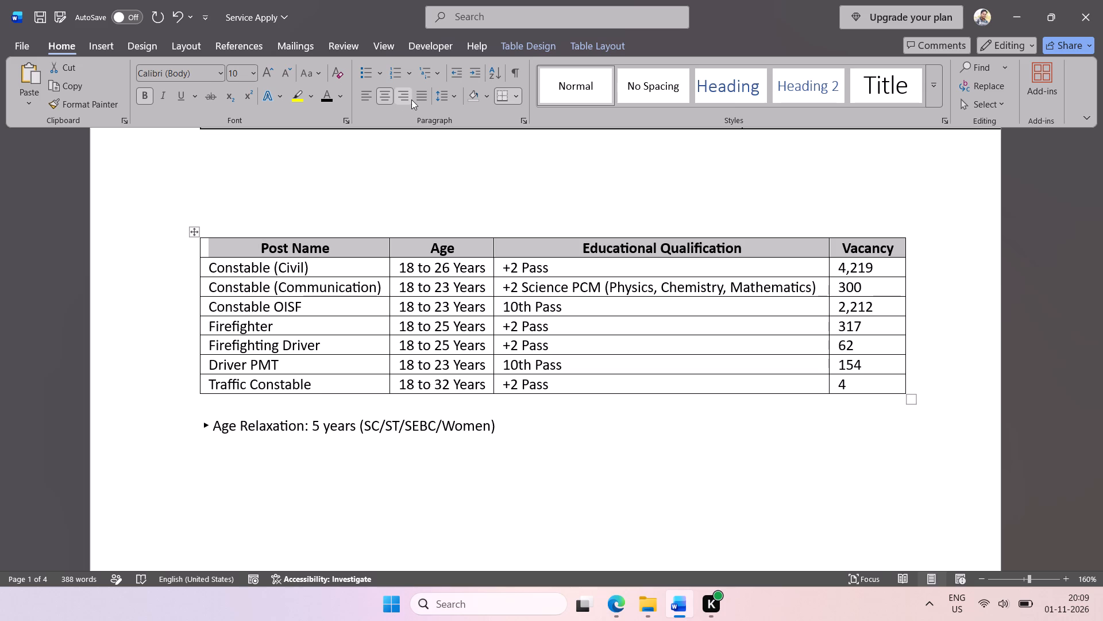
left_click(389, 94)
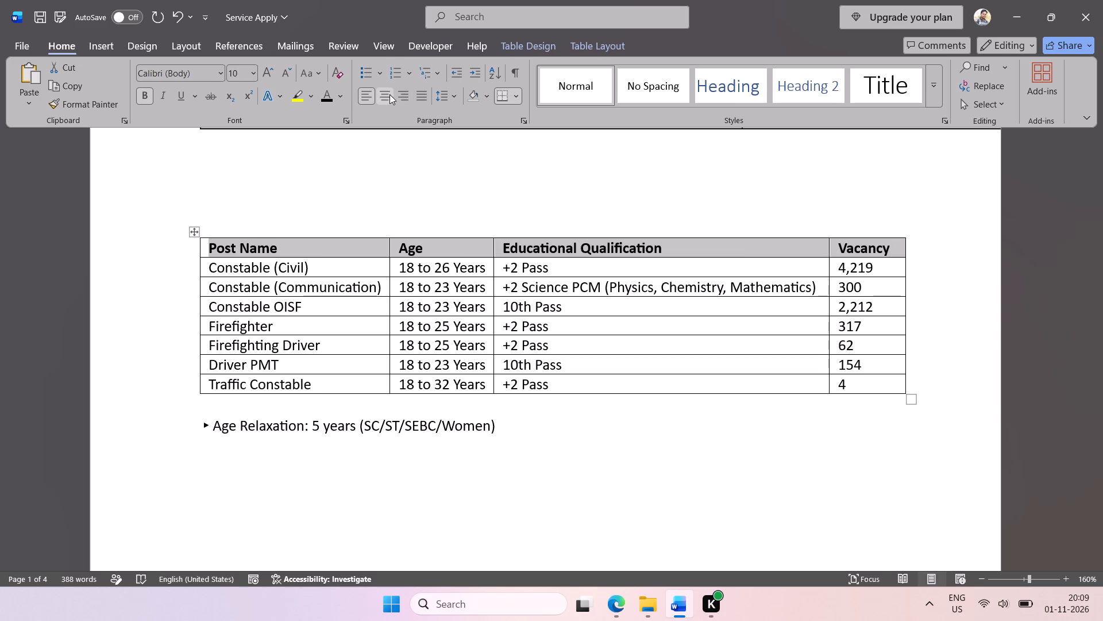
left_click(389, 94)
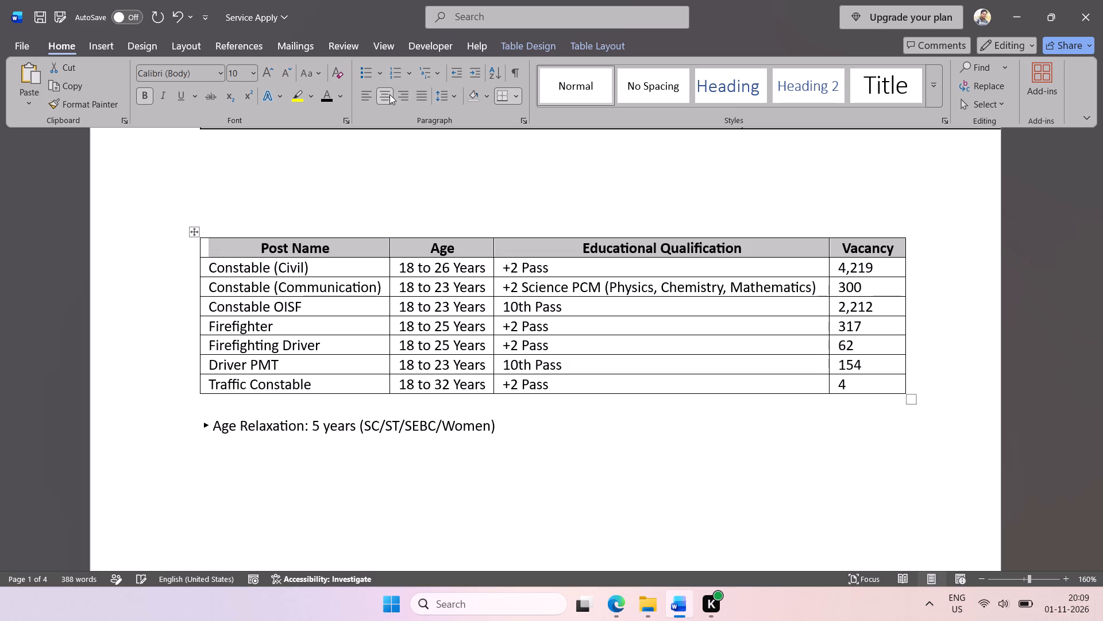
Remove the bold formatting from the eligibility table's header row and save the document.
key("ctrl+b")
left_click(683, 411)
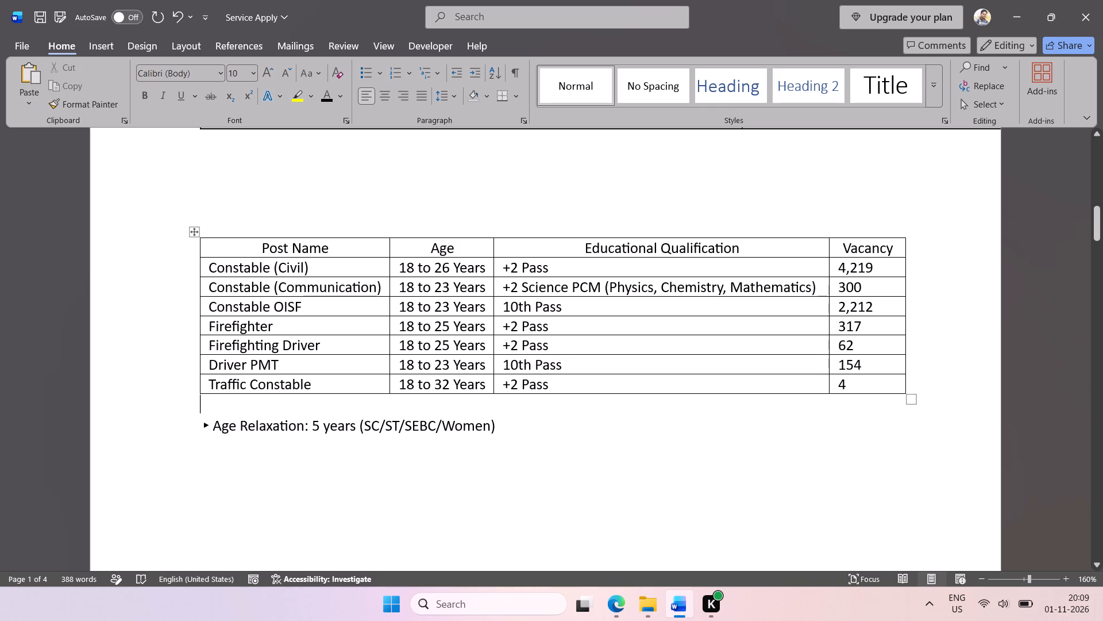
key("ctrl+s")
Right-align the seven vacancy figures below the Vacancy heading and save the document.
left_click_drag(838, 266, 865, 385)
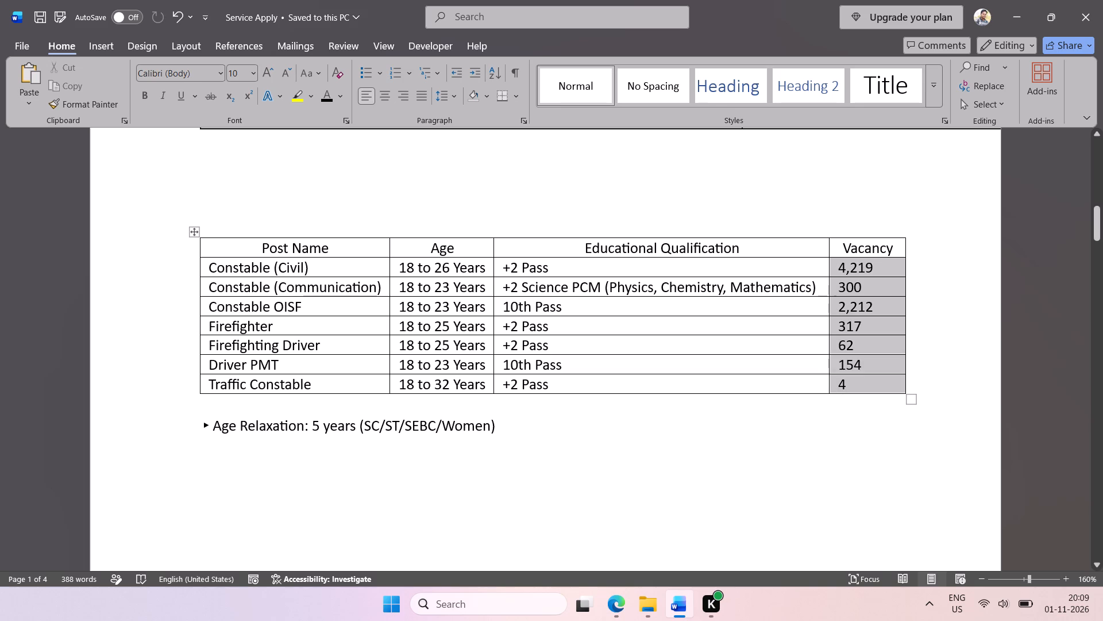
left_click_drag(865, 385, 865, 384)
left_click(406, 97)
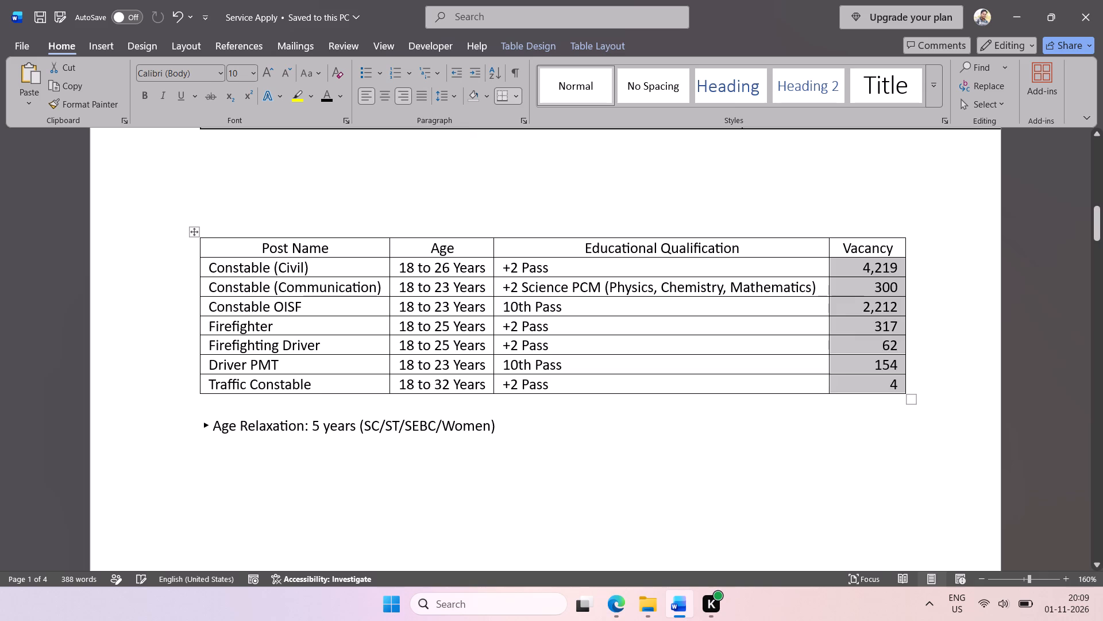
left_click(805, 443)
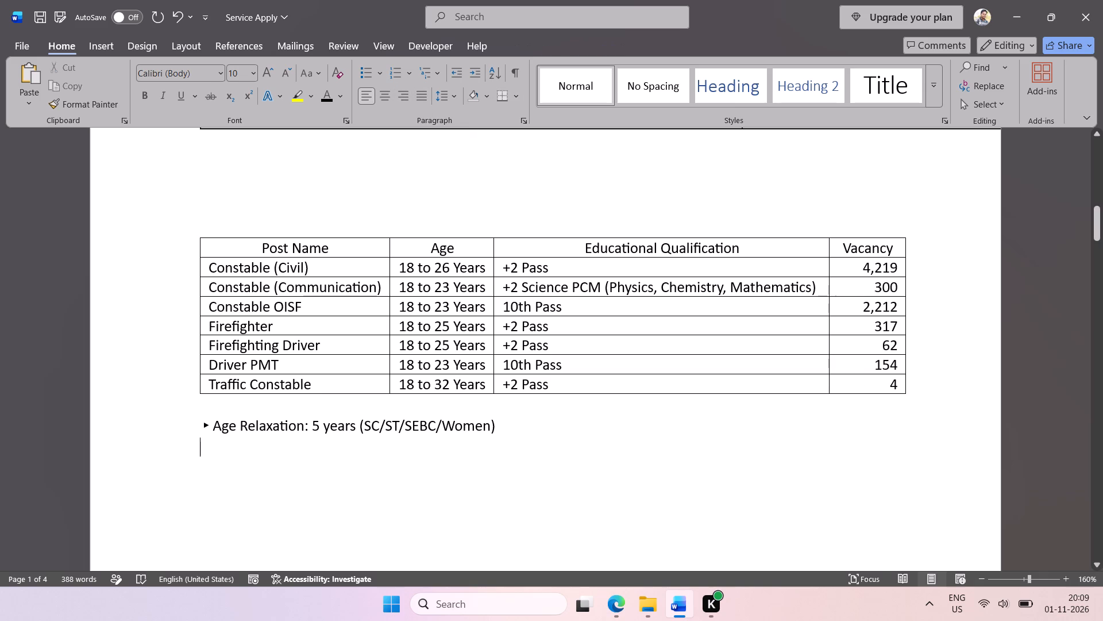
key("ctrl+s")
Delete the word "PCM" from the Constable (Communication) qualification so it reads "+2 Science (Physics, Chemistry, Mathematics)".
double_click(589, 285)
key("BackSpace")
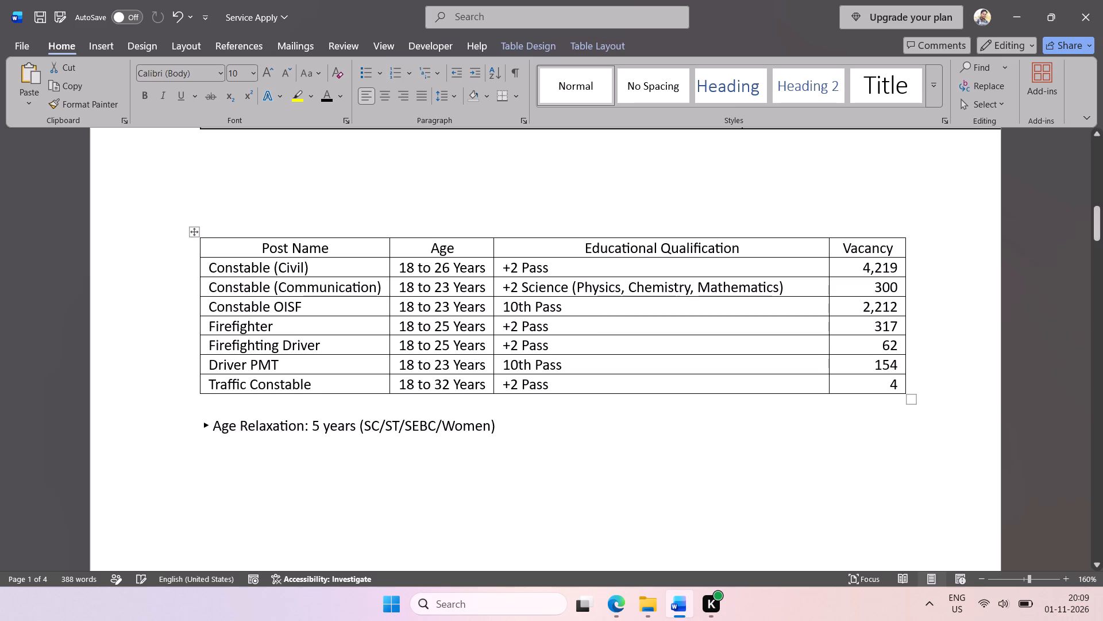
Save the document.
key("ctrl+s")
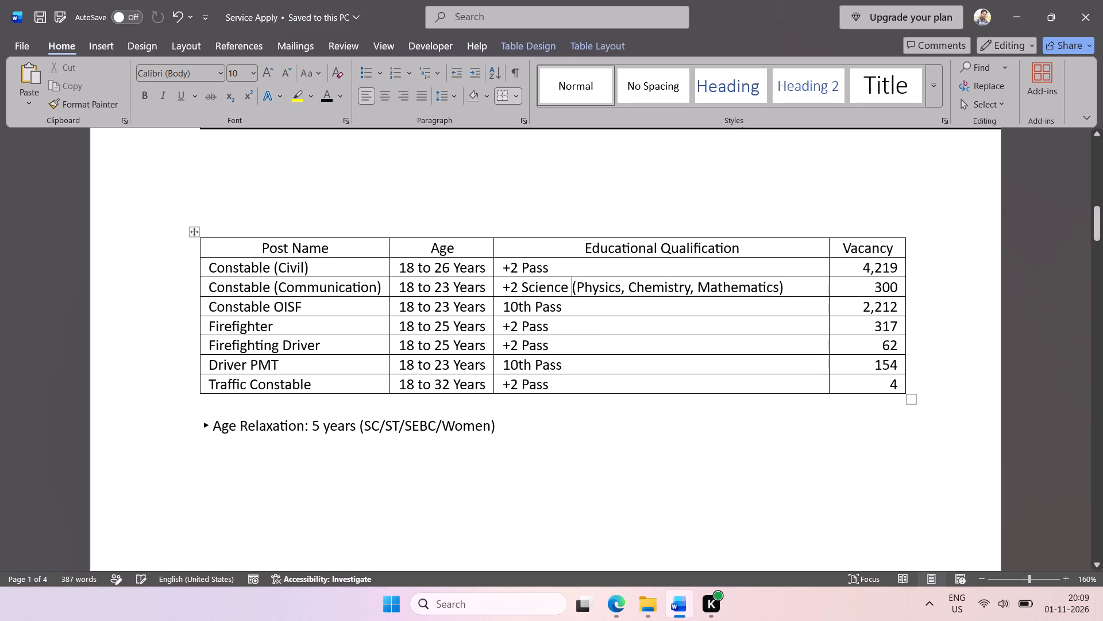
Delete the two-column Post Name and Total Vacancy table below the Application Fee line in the BASIC section.
scroll(604, 340, "down", 3, "ctrl")
scroll(604, 367, "up", 1)
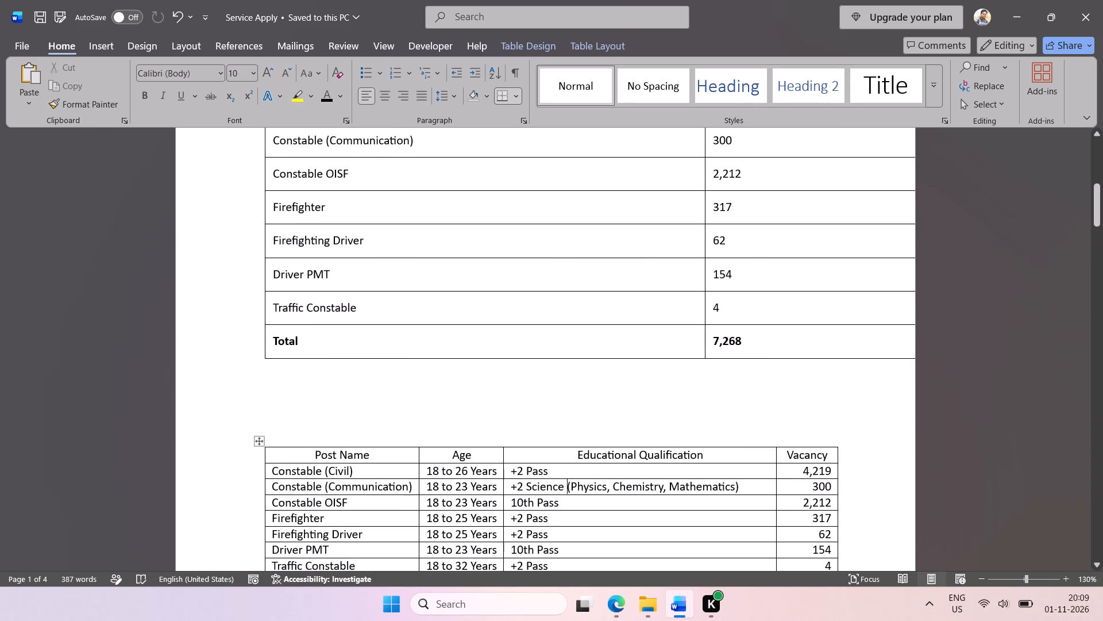
scroll(397, 273, "up", 1)
scroll(273, 348, "down", 1)
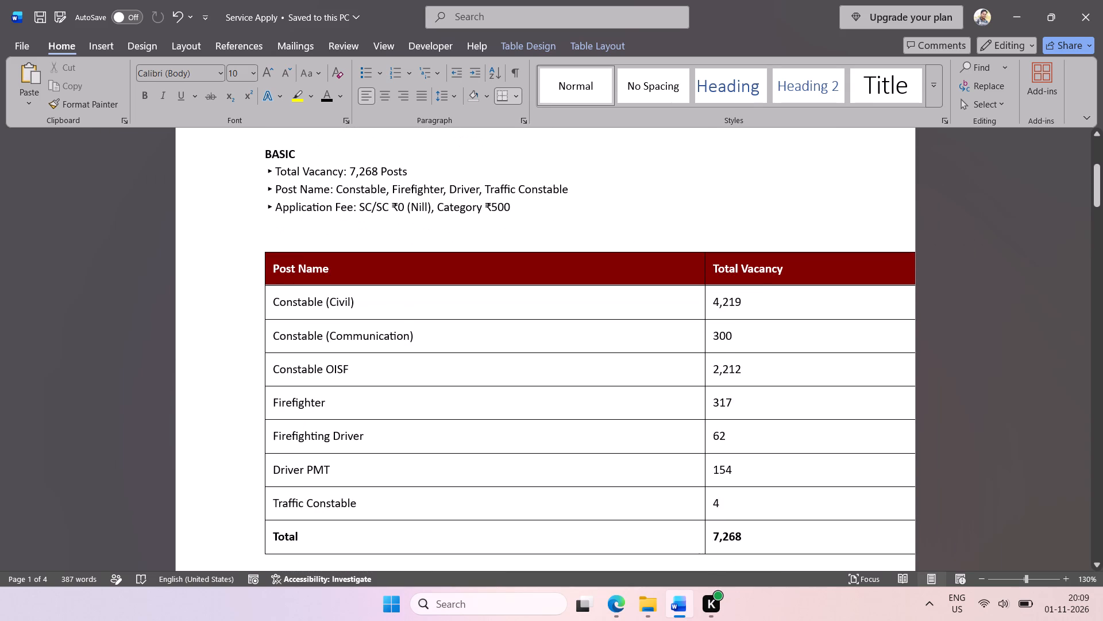
left_click_drag(259, 250, 872, 544)
key("BackSpace")
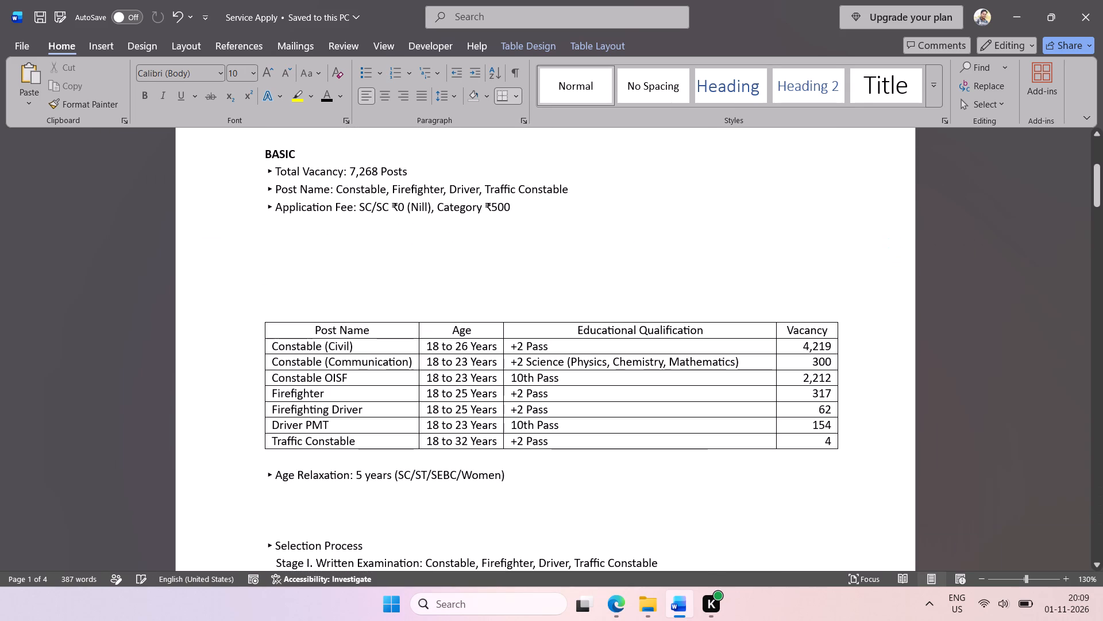
Remove all the blank lines between the Application Fee line and the eligibility table.
left_click(294, 282)
left_click_drag(277, 298, 260, 237)
key("BackSpace")
key("BackSpace")
left_click(290, 230)
key("BackSpace")
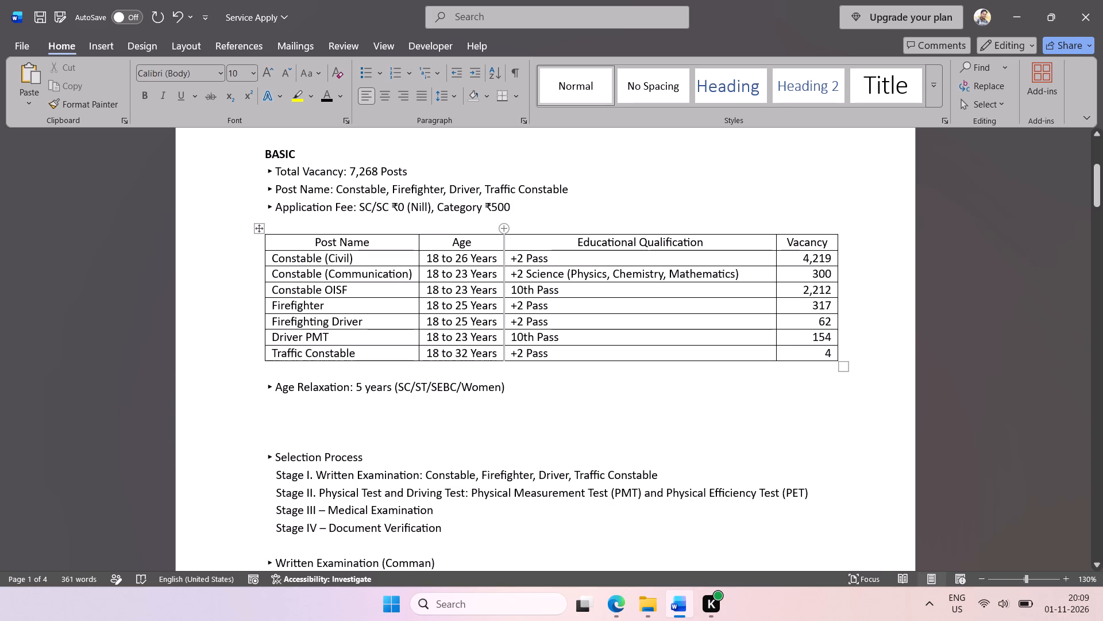
left_click(288, 218)
key("BackSpace")
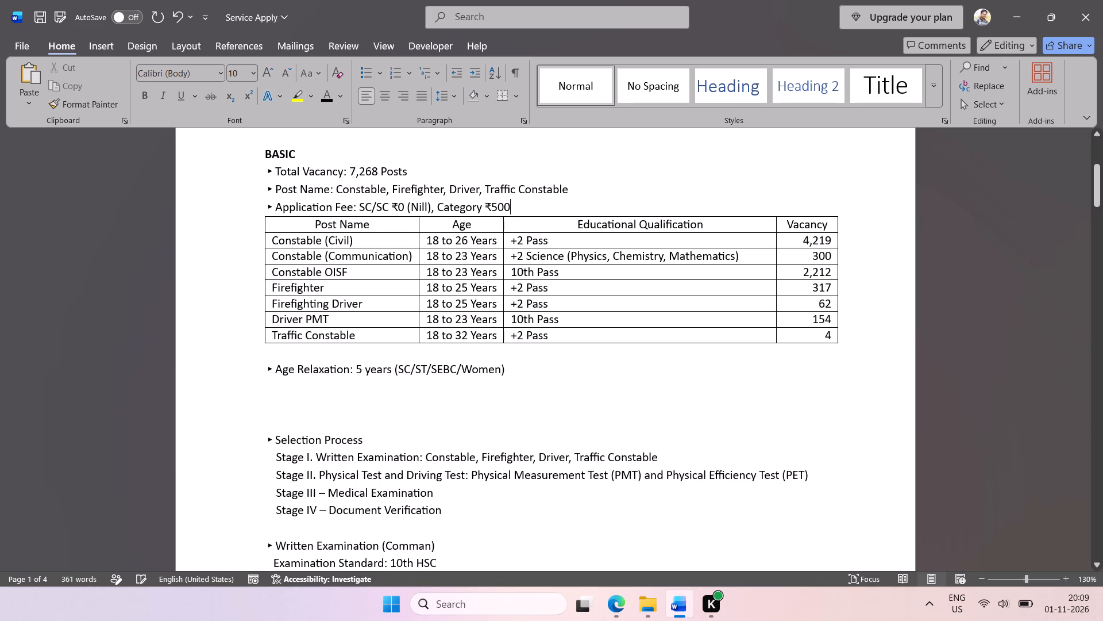
Remove the blank line between the eligibility table and the Age Relaxation line, and save the document.
left_click(289, 353)
key("BackSpace")
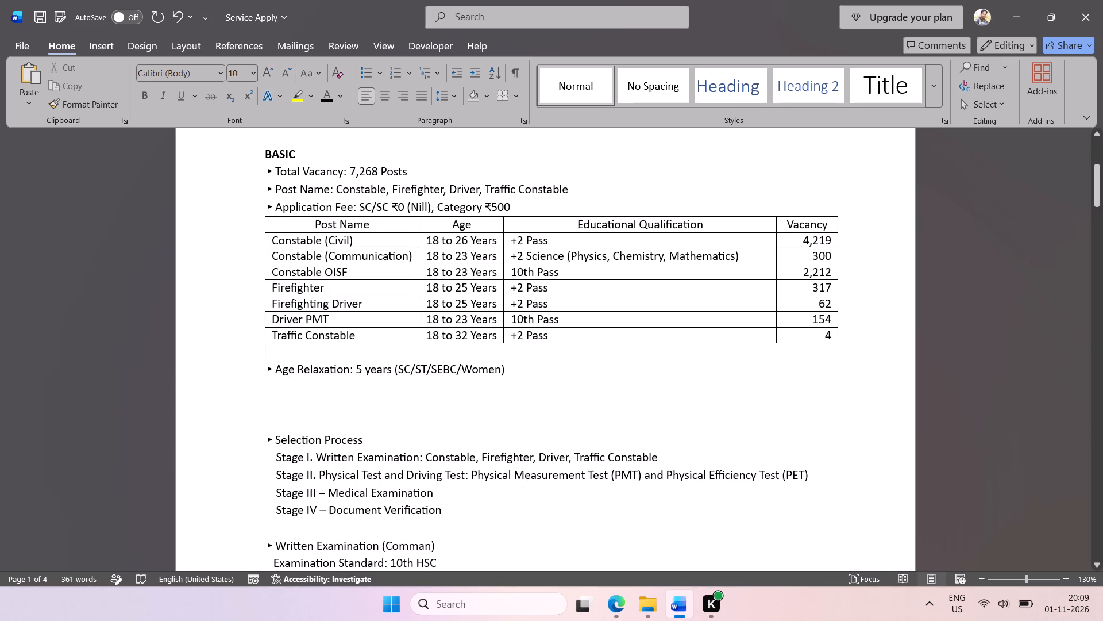
key("BackSpace")
left_click(277, 356)
left_click(267, 369)
key("BackSpace")
left_click(546, 369)
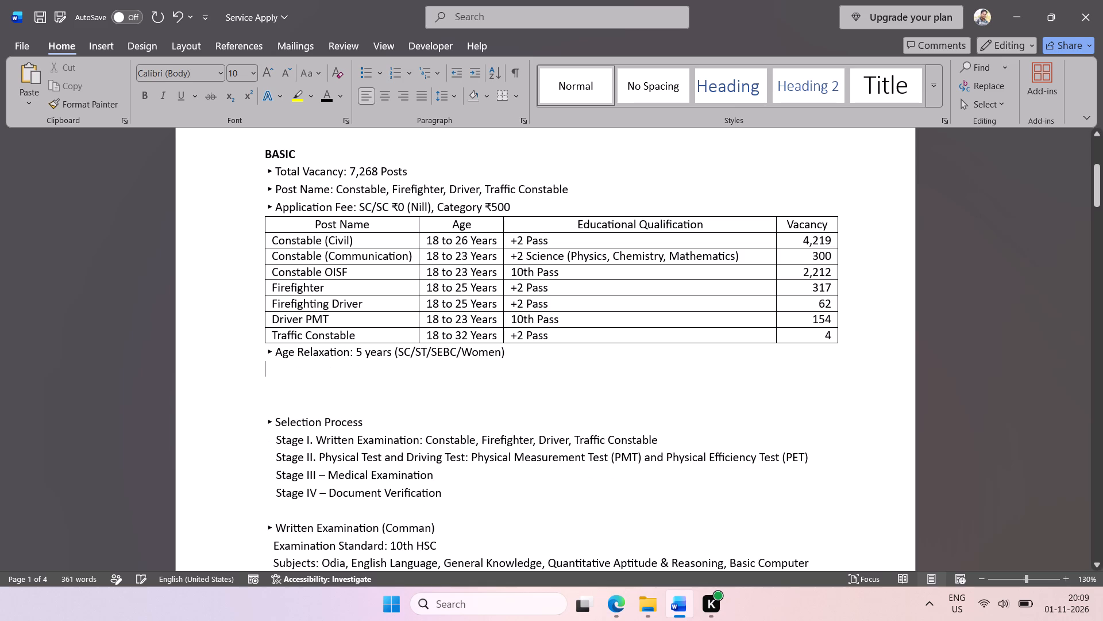
key("ctrl+s")
Remove the blank lines above the Written Examination (Comman) and Special Written Examination: Constable (Communication) lines.
scroll(551, 314, "down", 1)
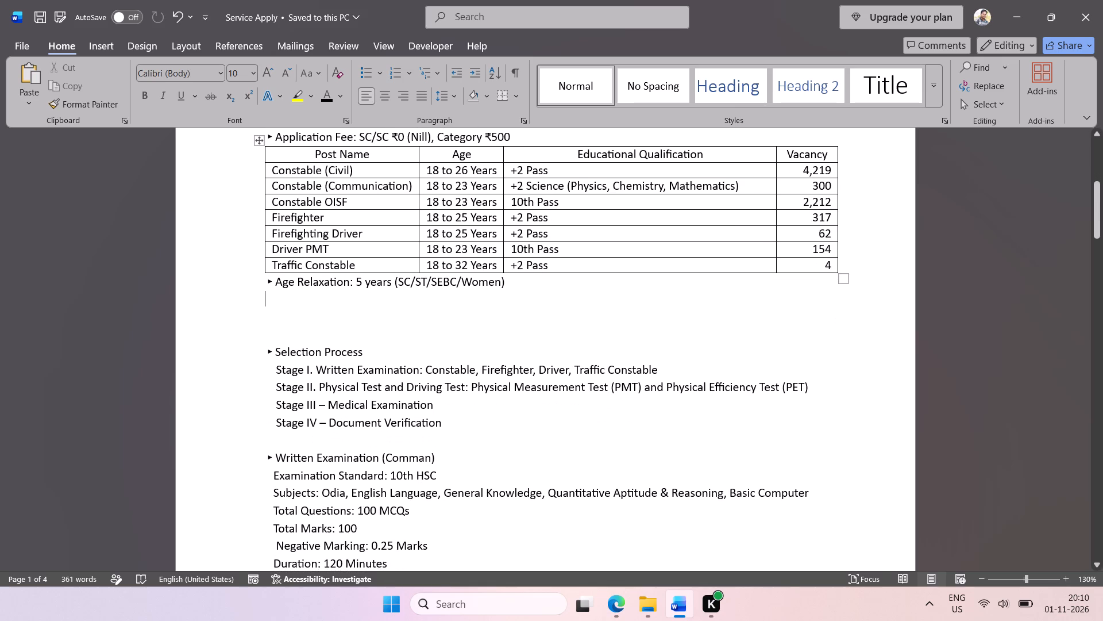
scroll(551, 314, "down", 1)
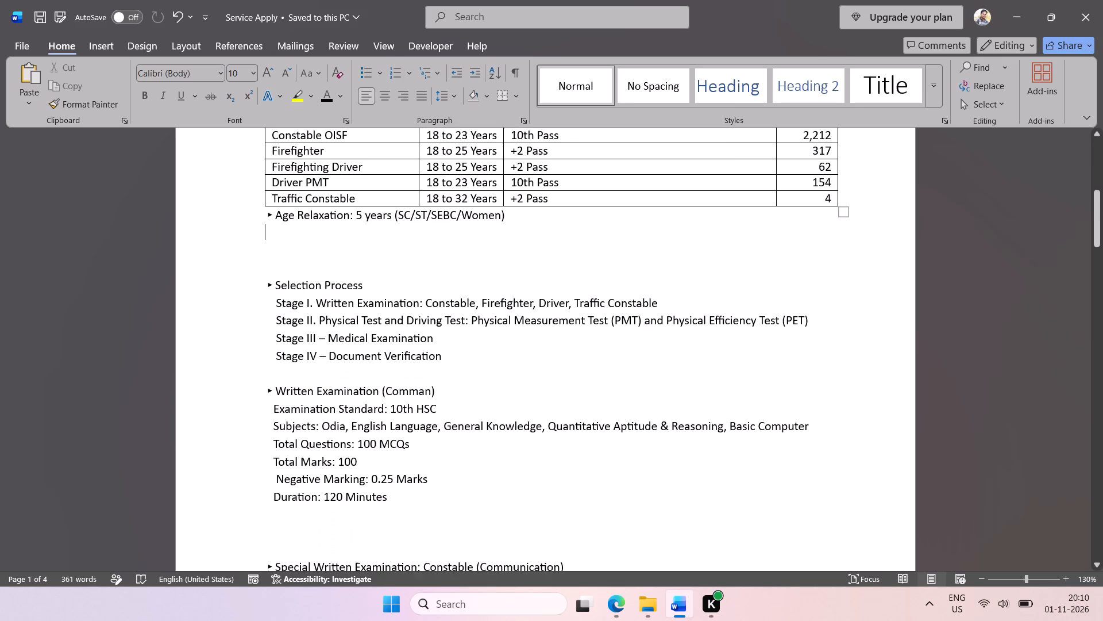
scroll(346, 306, "down", 1)
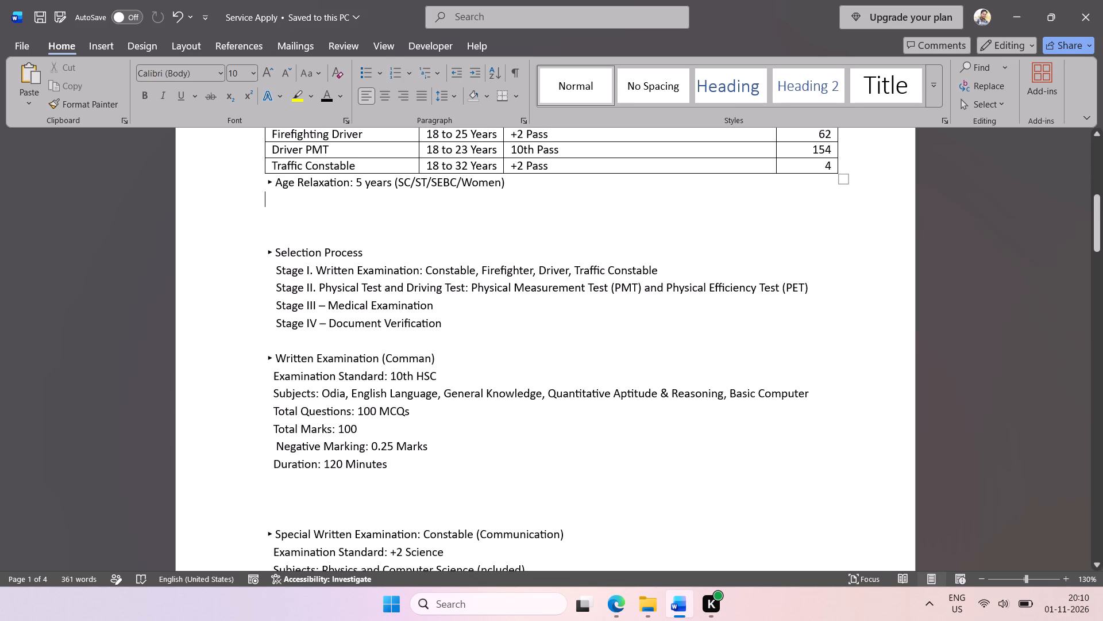
left_click(327, 334)
key("BackSpace")
left_click(304, 496)
key("BackSpace")
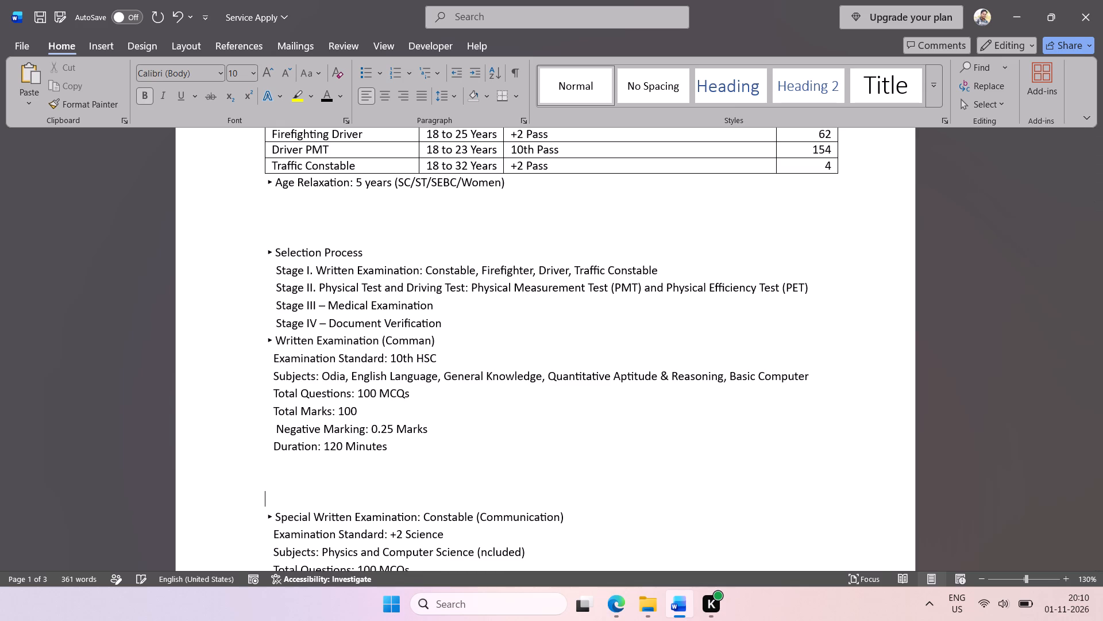
key("BackSpace")
left_click(307, 467)
key("BackSpace")
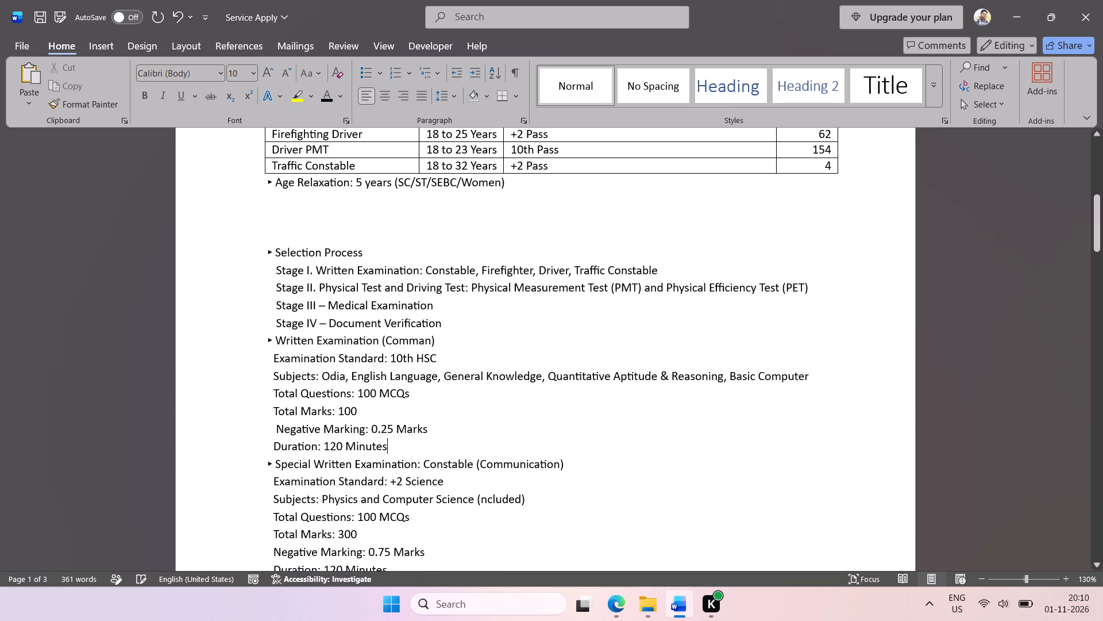
Insert a blank line between Stage IV – Document Verification and Written Examination (Comman).
left_click(451, 321)
key("Return")
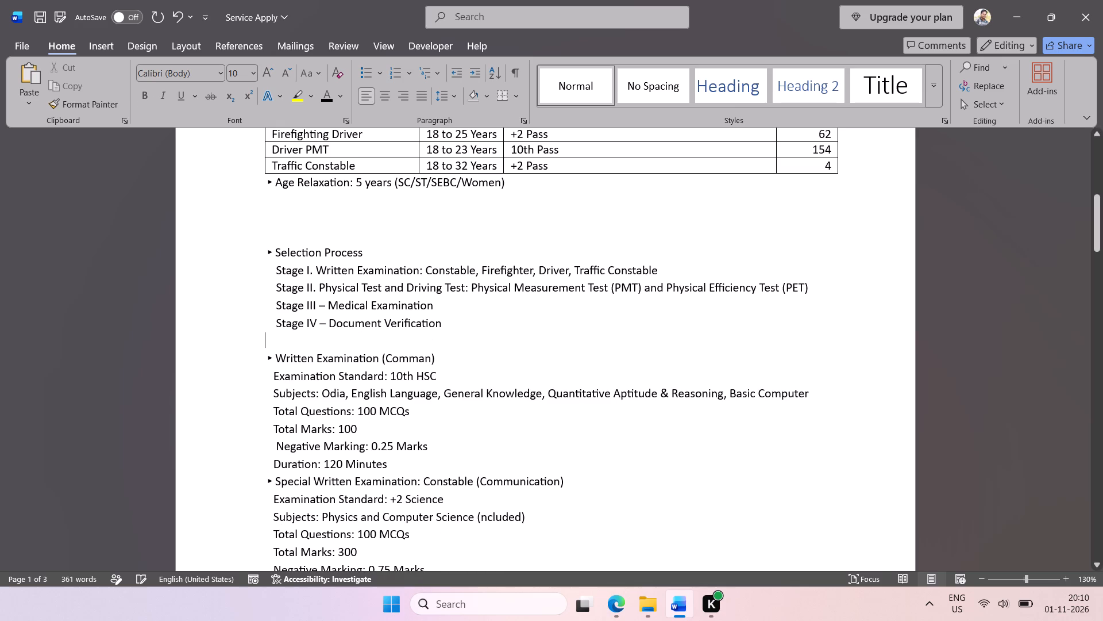
Switch to Edge to check the recruitment page's Selection Process and Common Written Examination sections, and return to the Word document.
left_click(618, 610)
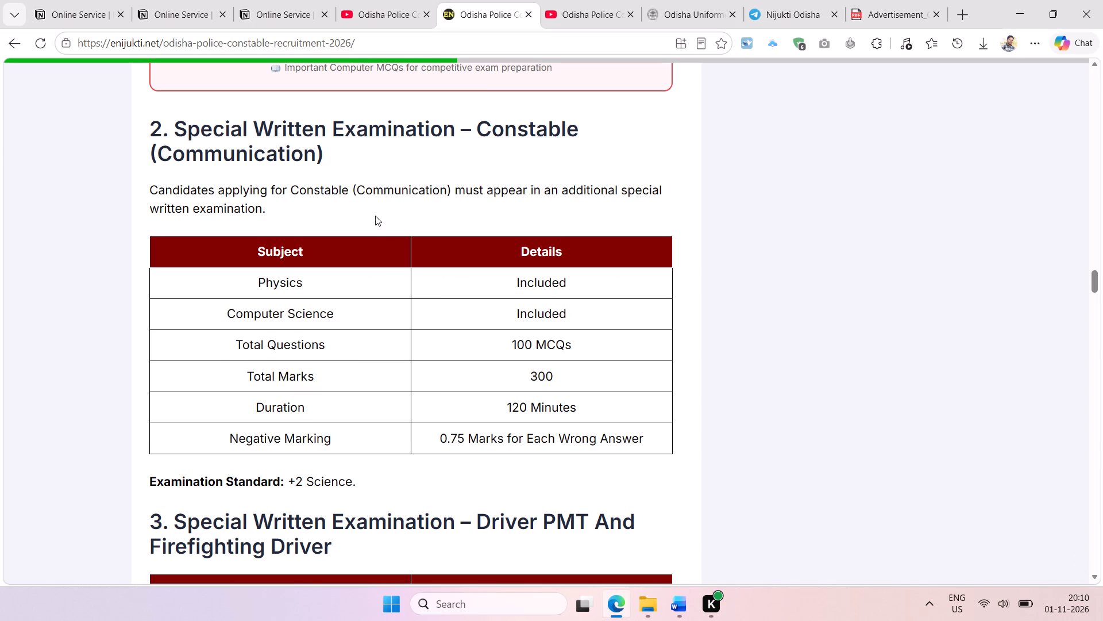
scroll(375, 216, "up", 6)
scroll(375, 216, "left", 1)
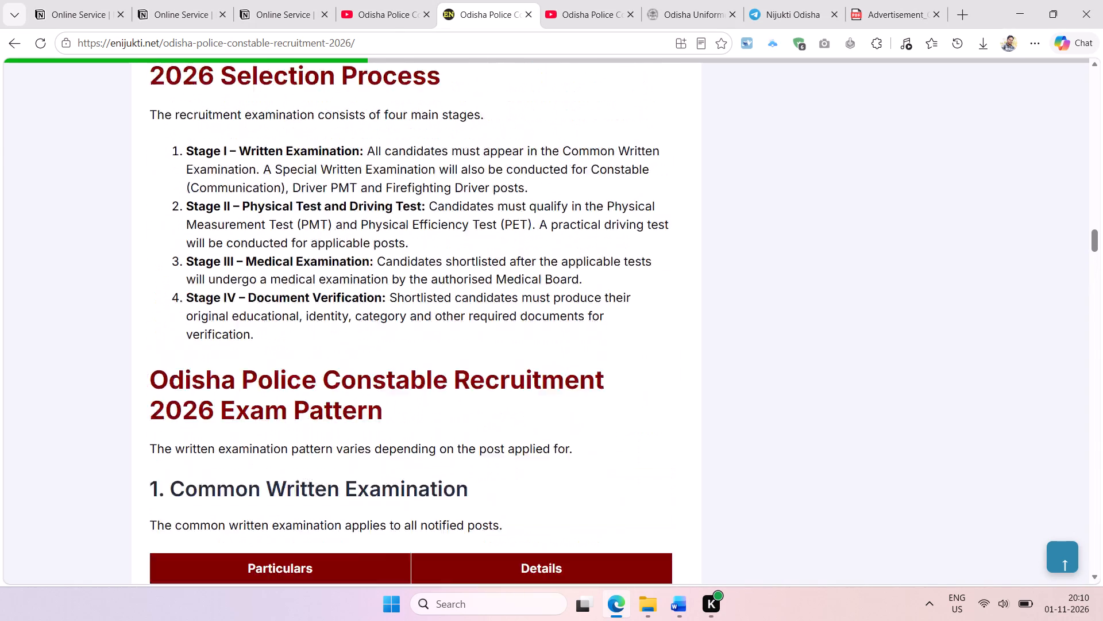
scroll(377, 250, "left", 1)
scroll(529, 373, "down", 1)
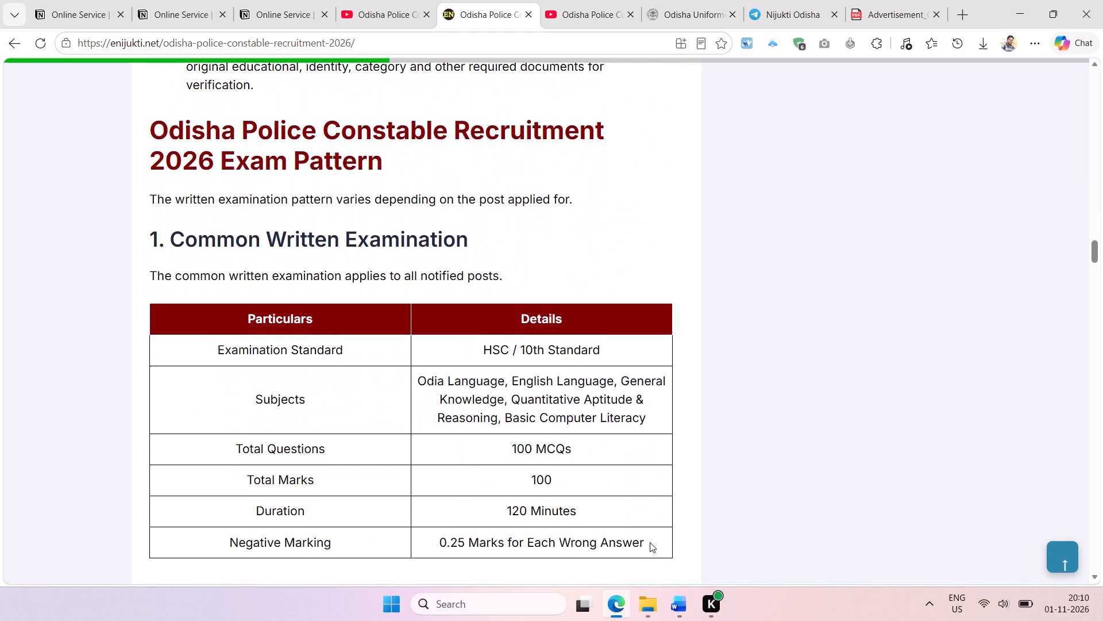
scroll(650, 542, "down", 1)
left_click(687, 615)
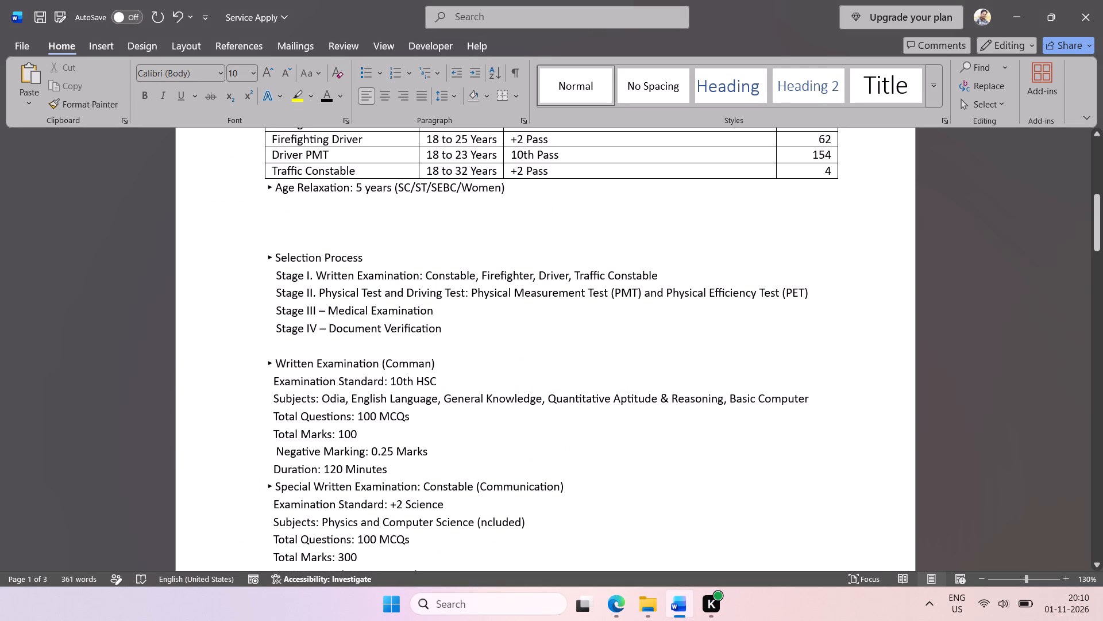
Make the Selection Process heading bold and uppercase, and remove its arrow bullet.
scroll(353, 260, "up", 3, "ctrl")
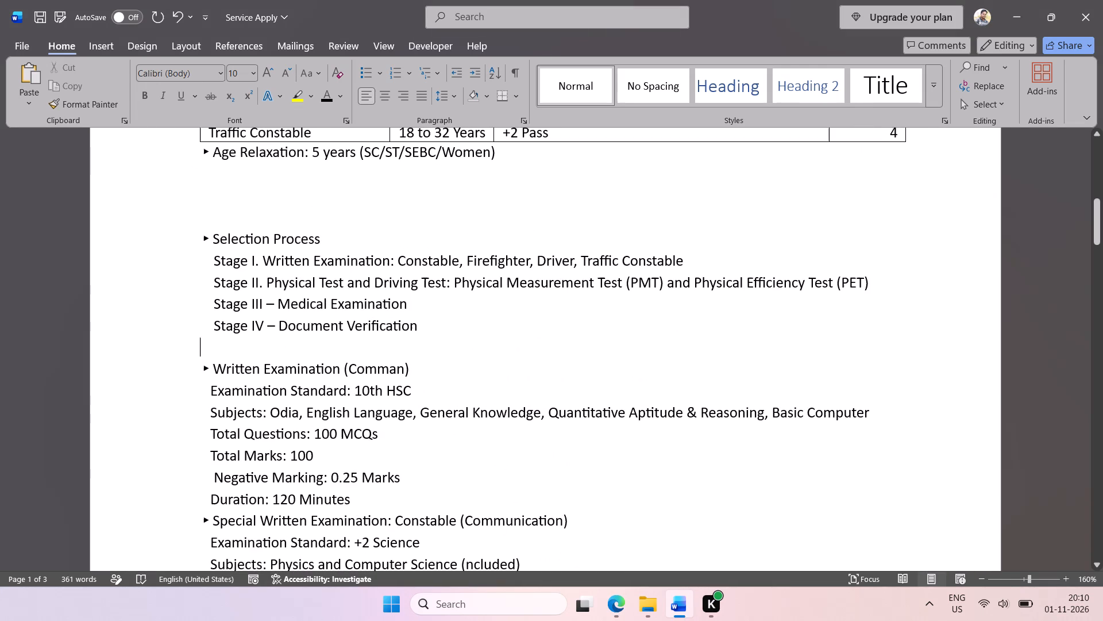
scroll(322, 245, "up", 1)
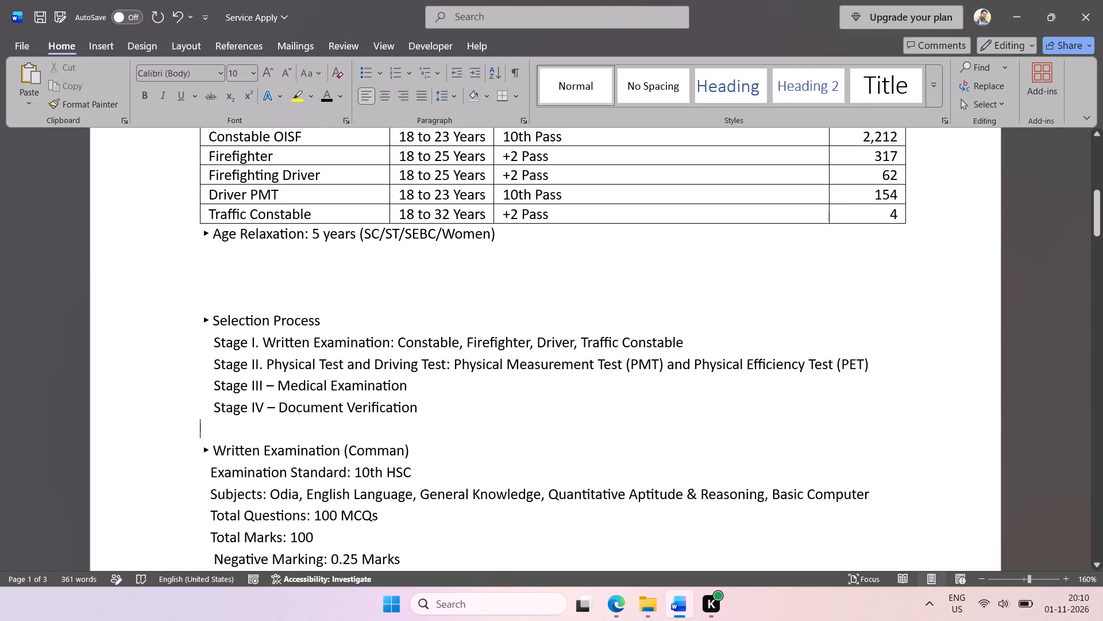
left_click_drag(328, 319, 248, 320)
key("ctrl+b")
key("shift+F3")
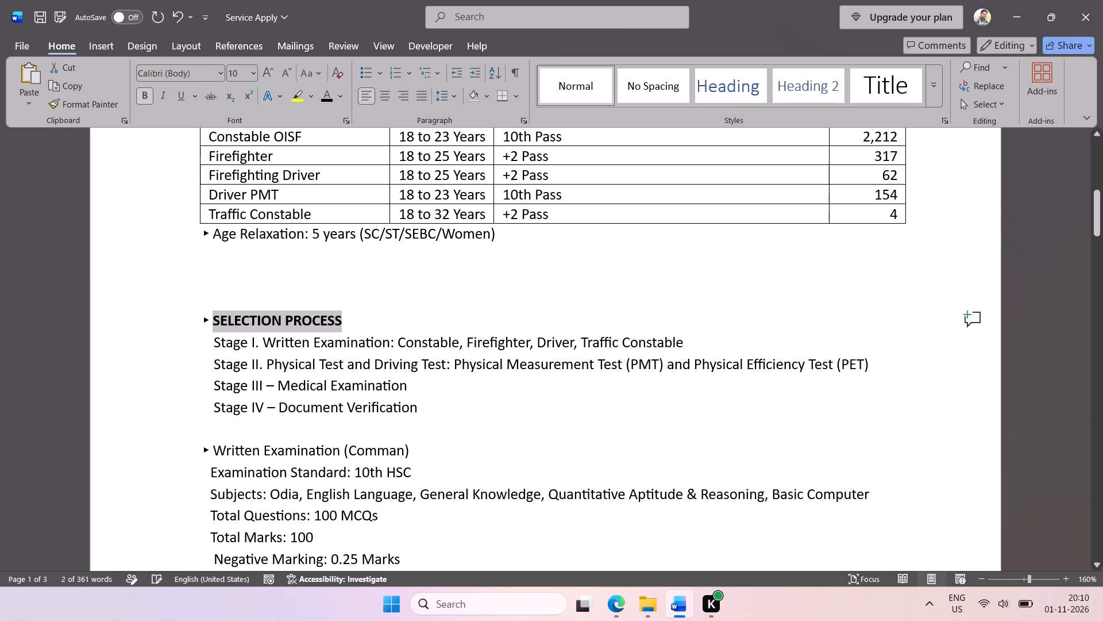
left_click(263, 341)
left_click_drag(212, 316, 169, 316)
key("BackSpace")
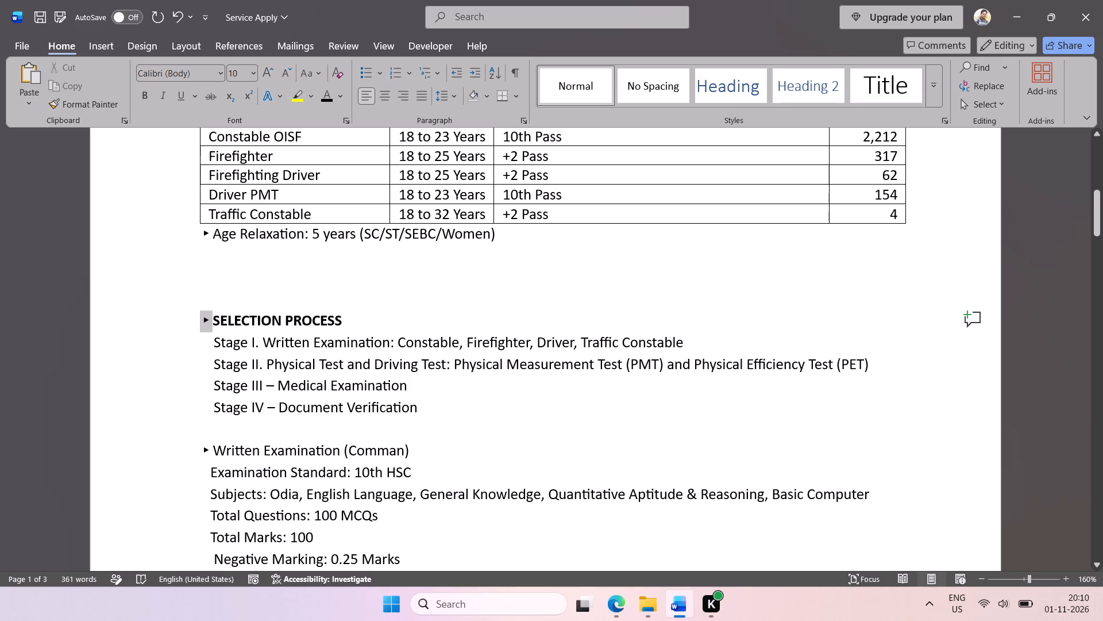
Remove the leading spaces from the four Stage lines under SELECTION PROCESS so they align with the heading.
double_click(207, 342)
key("BackSpace")
double_click(202, 365)
key("BackSpace")
double_click(204, 387)
key("BackSpace")
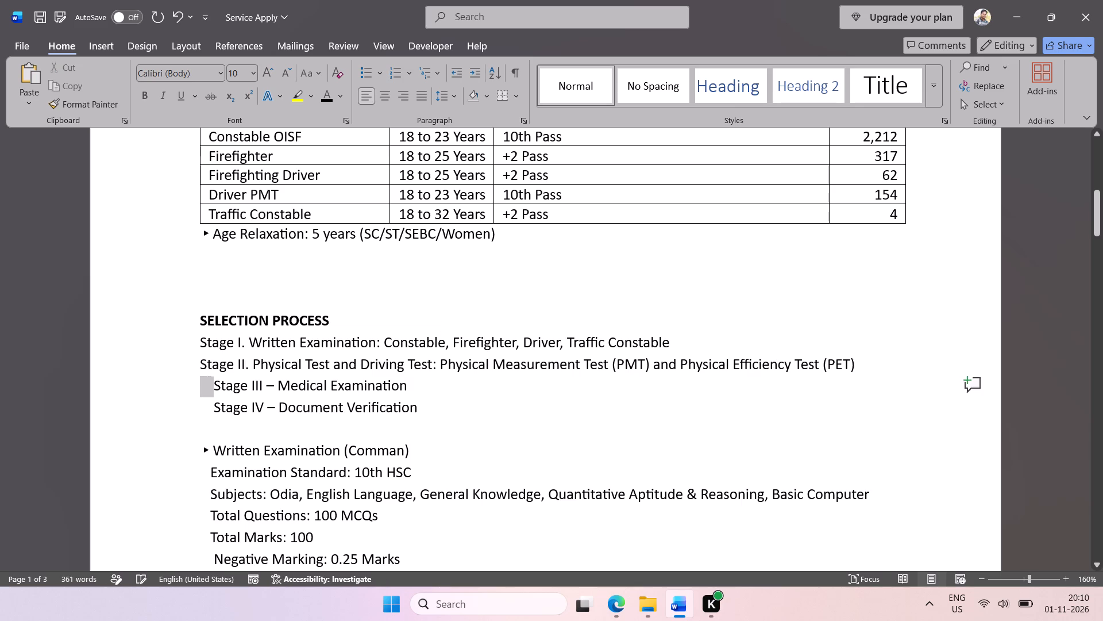
double_click(201, 407)
key("BackSpace")
Add a bold uppercase "EXAMINATION" heading on its own line above Written Examination (Comman), copying the word from that line.
scroll(342, 361, "down", 1)
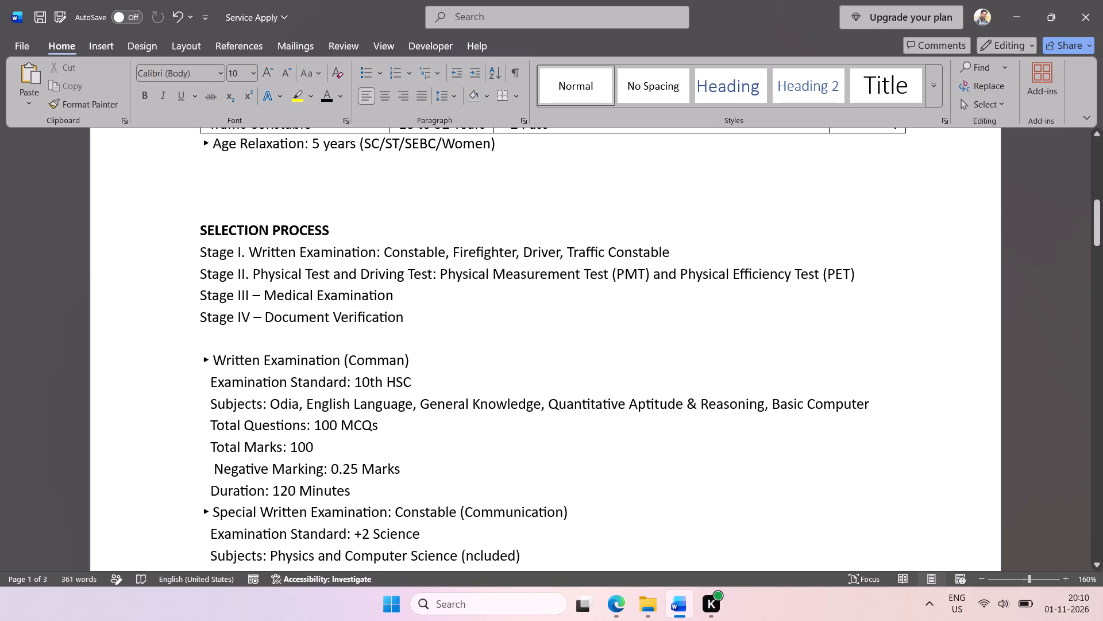
scroll(332, 293, "down", 1)
double_click(315, 294)
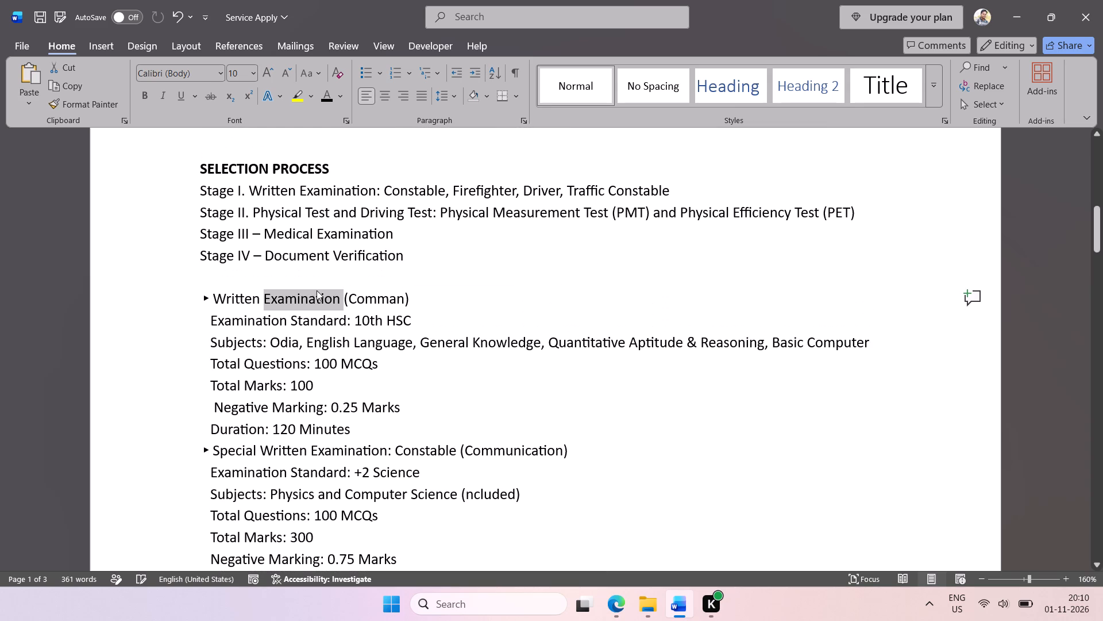
key("ctrl+c")
left_click(203, 293)
key("Return")
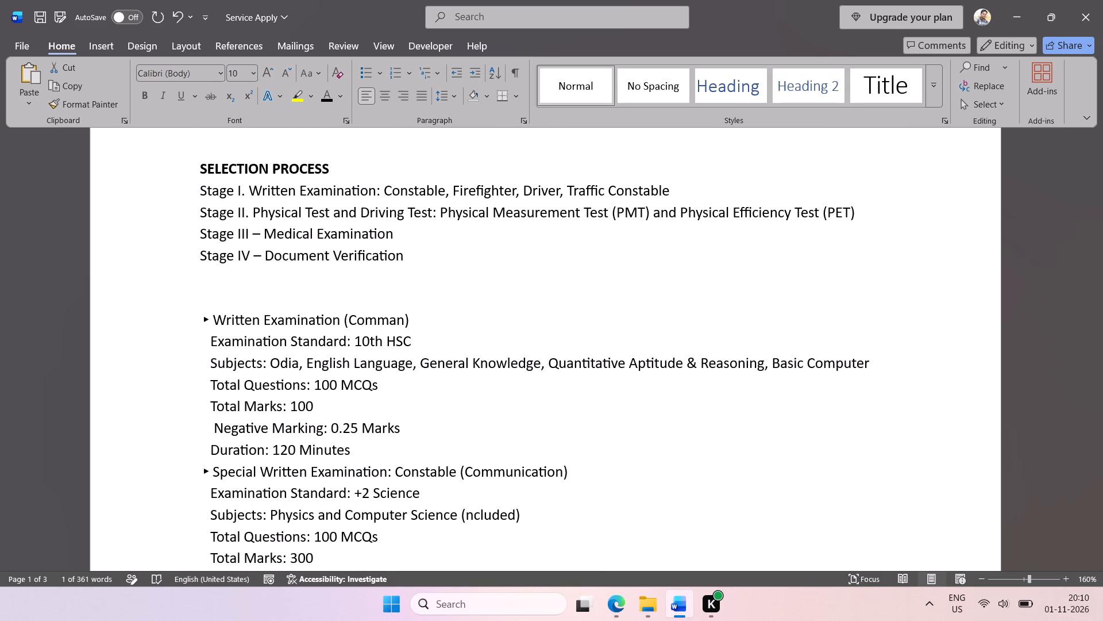
left_click(211, 292)
key("ctrl+v")
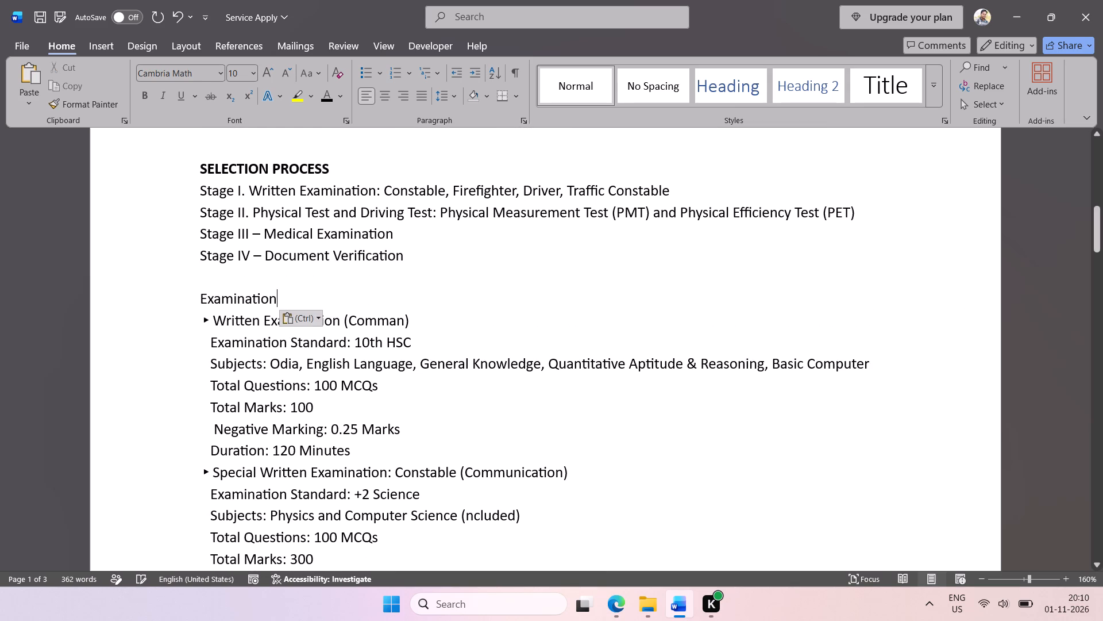
left_click_drag(281, 297, 177, 298)
key("shift+F3")
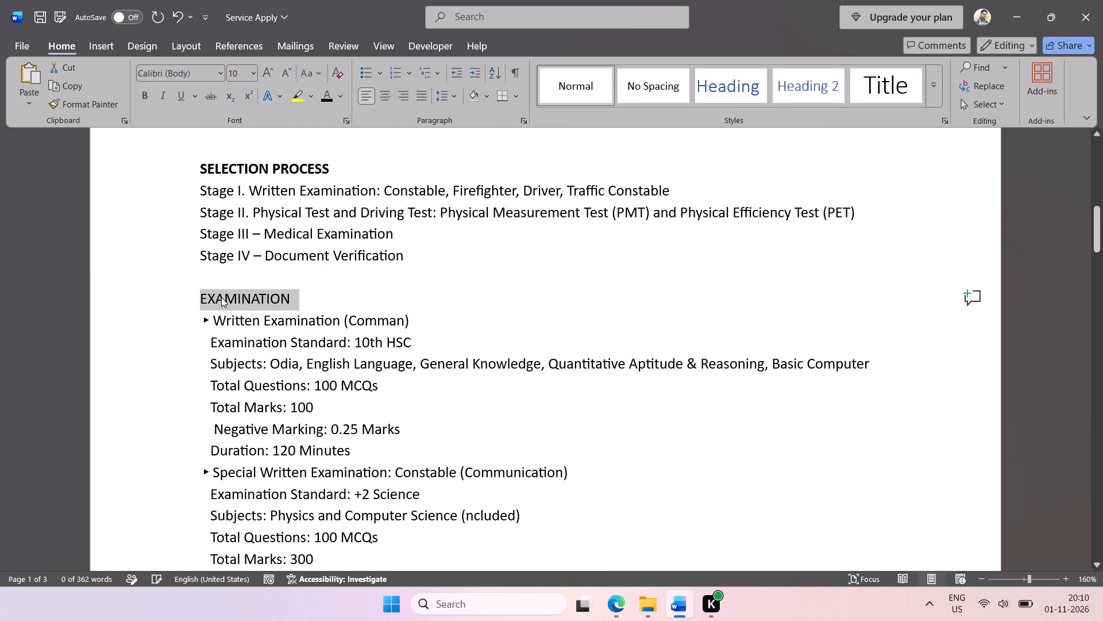
key("ctrl+b")
left_click(265, 317)
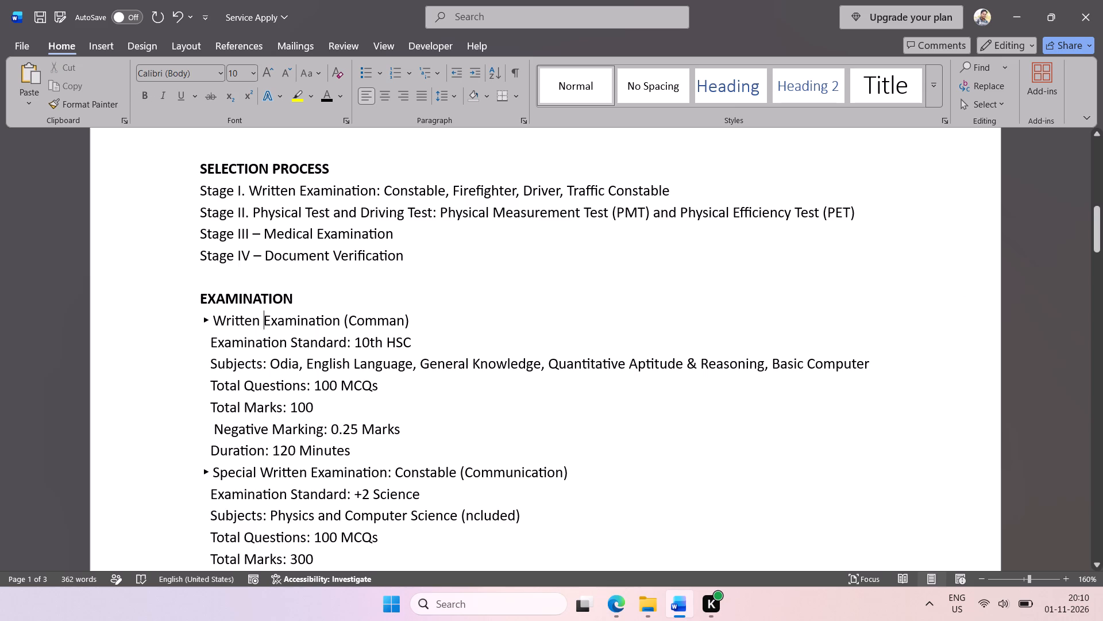
Review the document's layout from the Odisha Police Constable details through the selection process and examination sections.
scroll(341, 369, "down", 1)
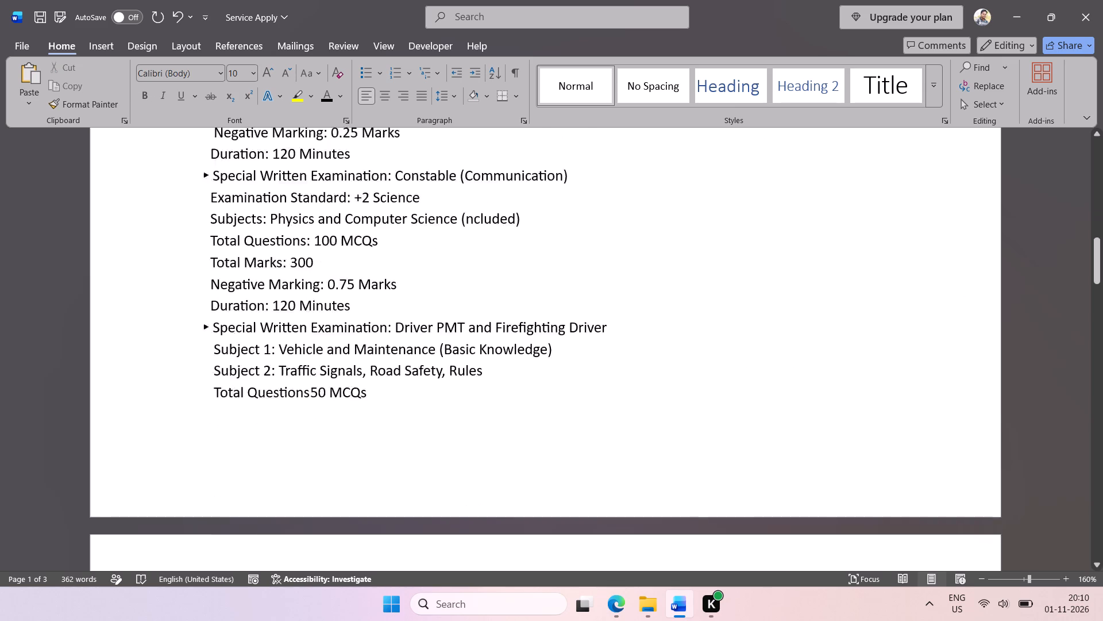
scroll(346, 361, "down", 2)
scroll(335, 399, "up", 3)
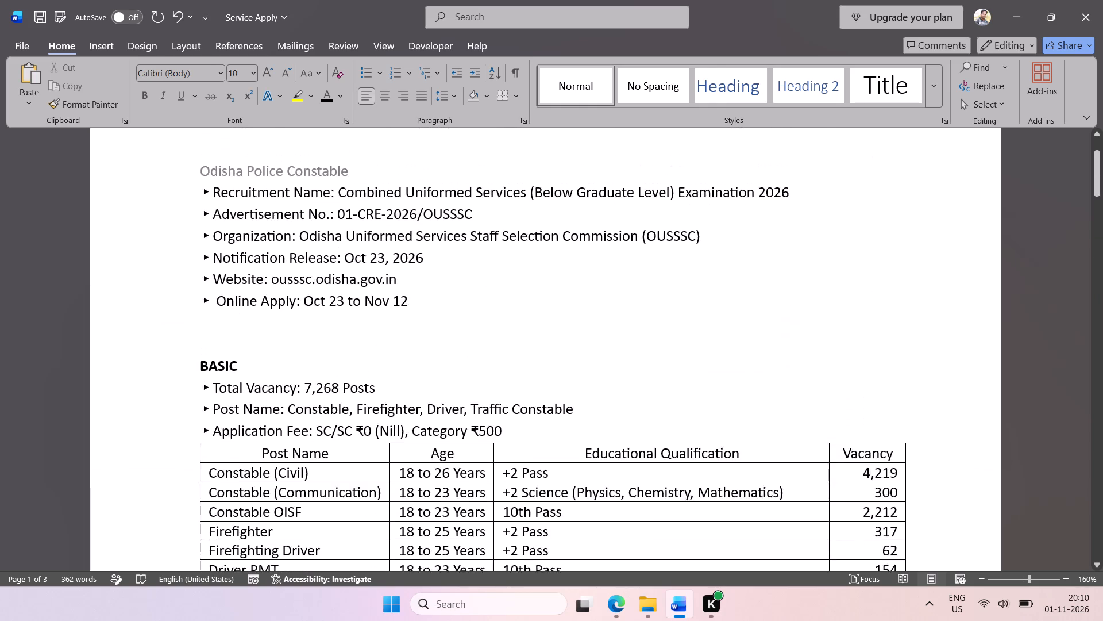
scroll(319, 377, "down", 1)
scroll(316, 374, "up", 1)
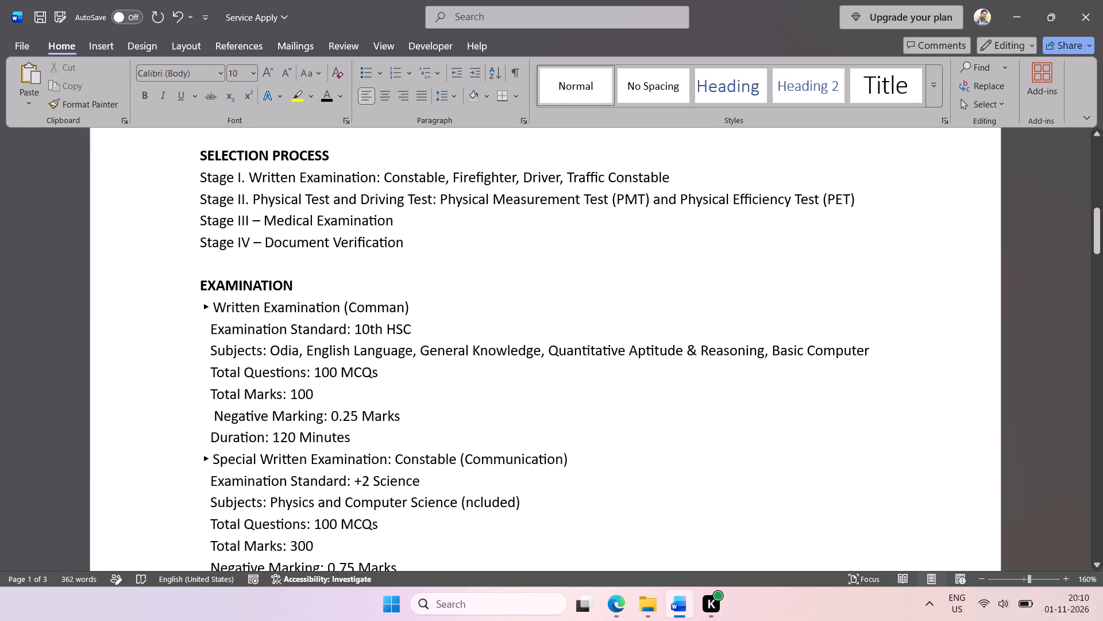
scroll(291, 341, "up", 1)
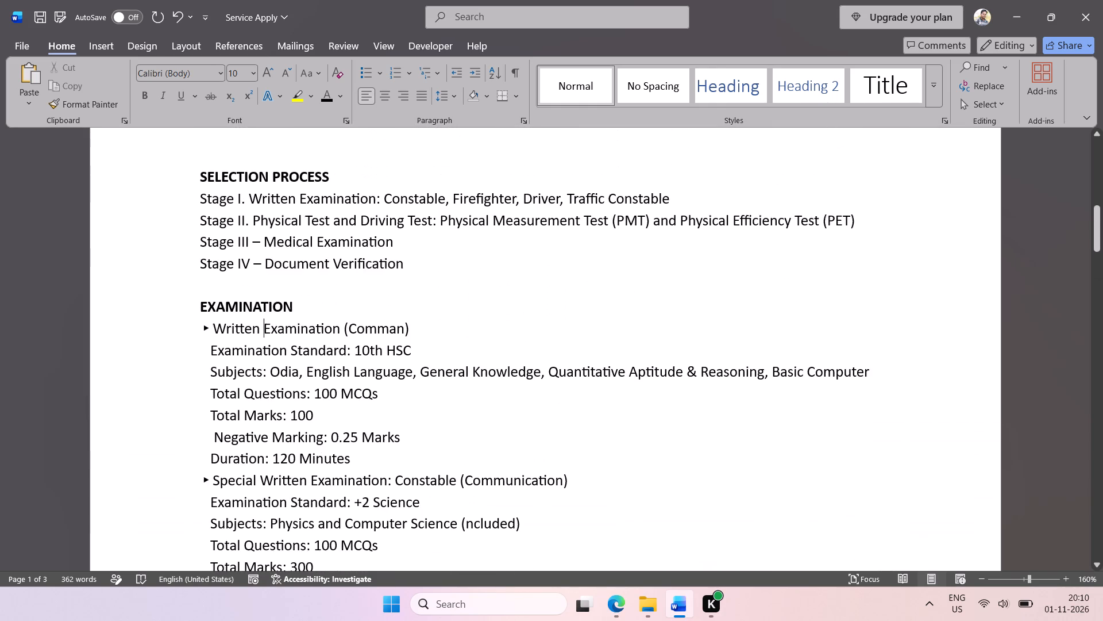
scroll(302, 286, "up", 2)
scroll(302, 286, "down", 1)
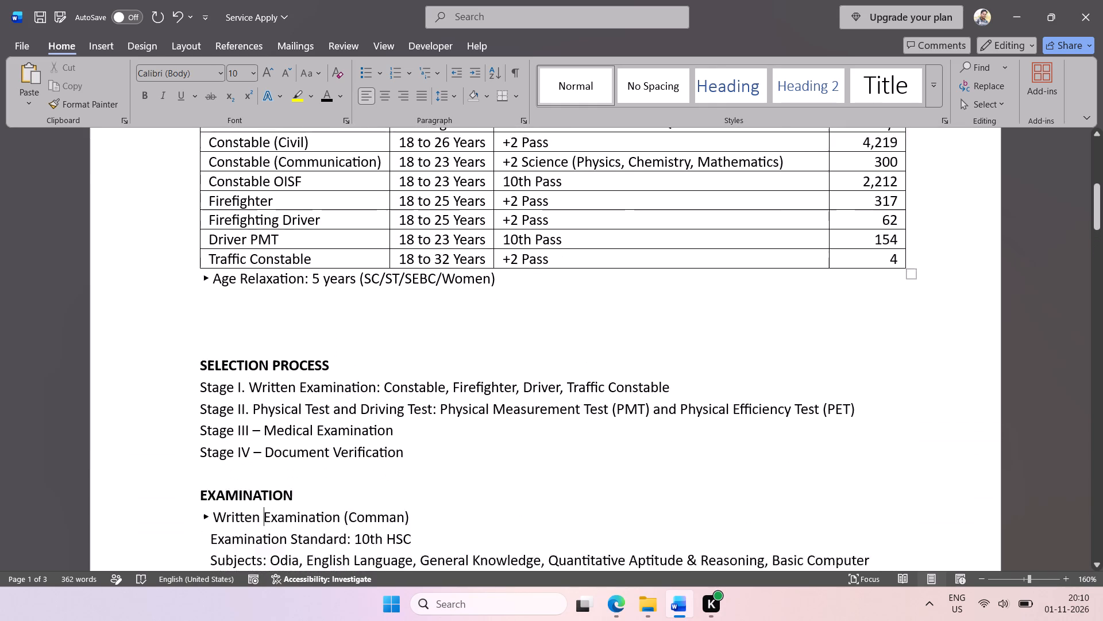
Remove one blank line above the SELECTION PROCESS heading.
scroll(302, 286, "down", 1)
scroll(300, 294, "up", 1)
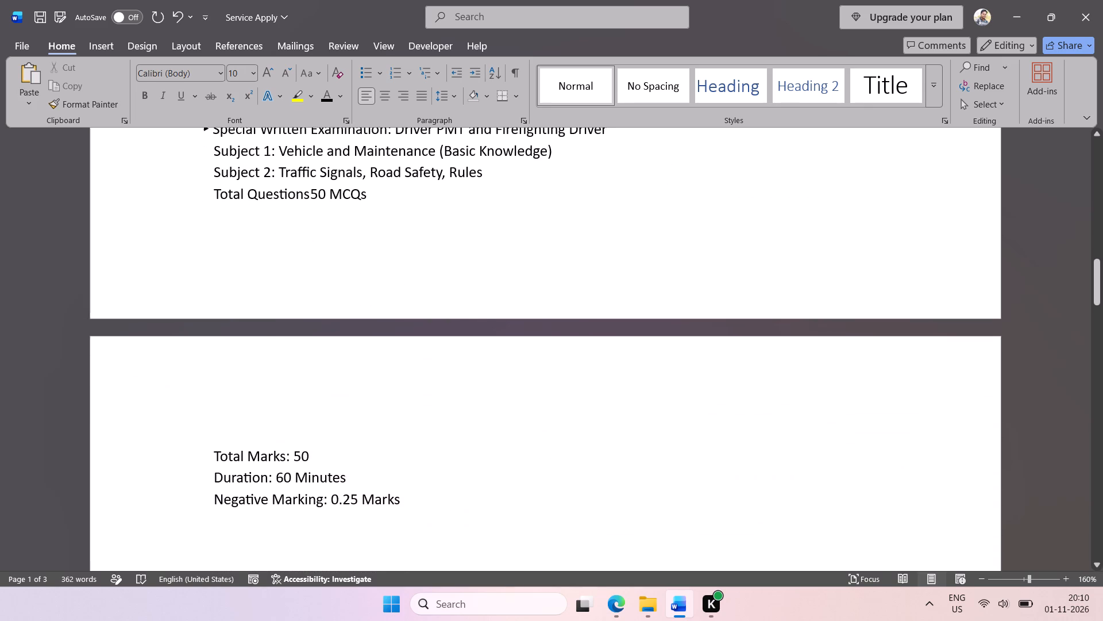
scroll(300, 297, "up", 1)
left_click_drag(243, 337, 196, 315)
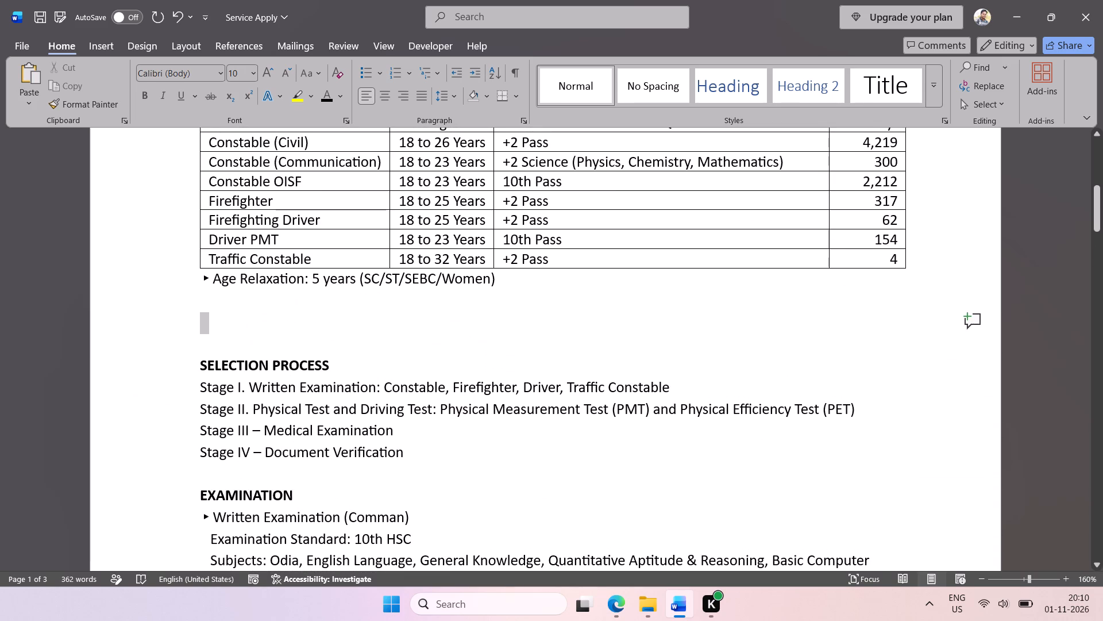
left_click_drag(196, 315, 193, 306)
left_click(215, 338)
key("BackSpace")
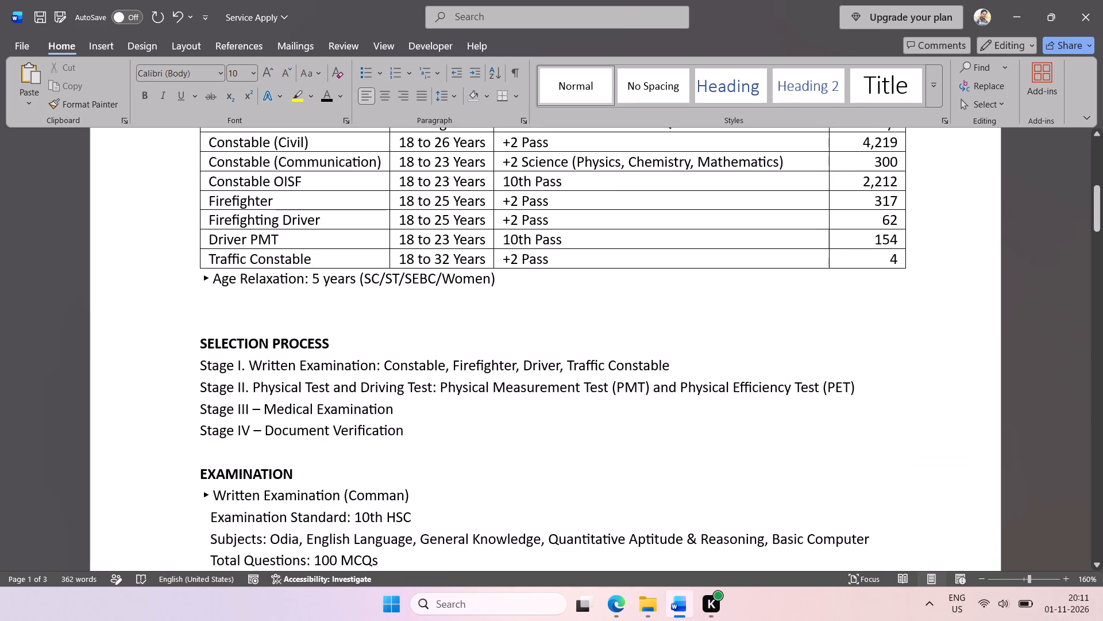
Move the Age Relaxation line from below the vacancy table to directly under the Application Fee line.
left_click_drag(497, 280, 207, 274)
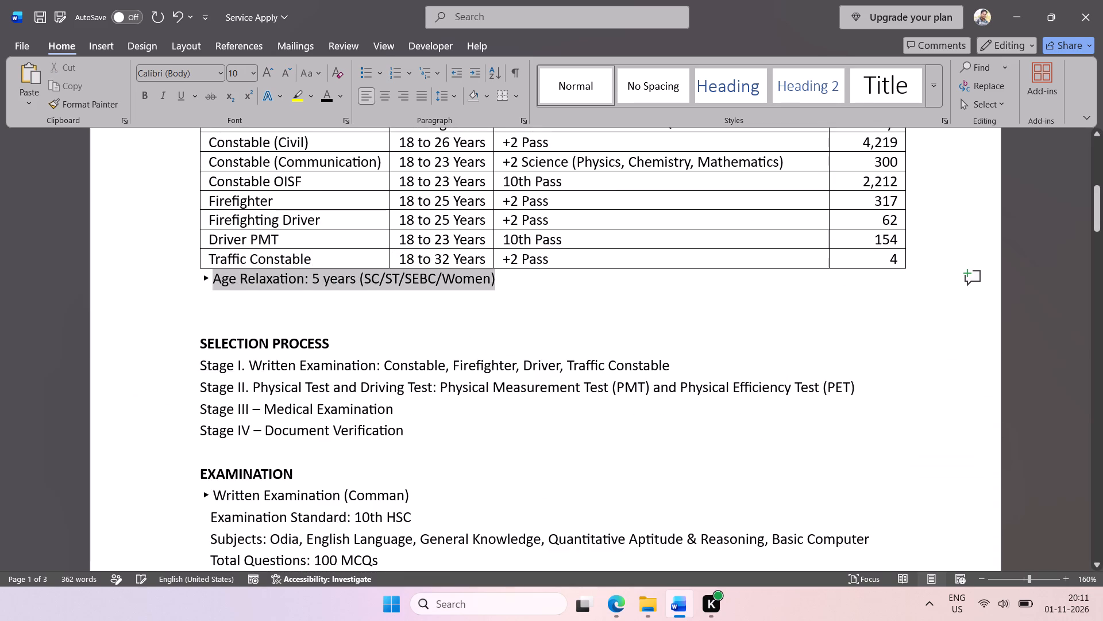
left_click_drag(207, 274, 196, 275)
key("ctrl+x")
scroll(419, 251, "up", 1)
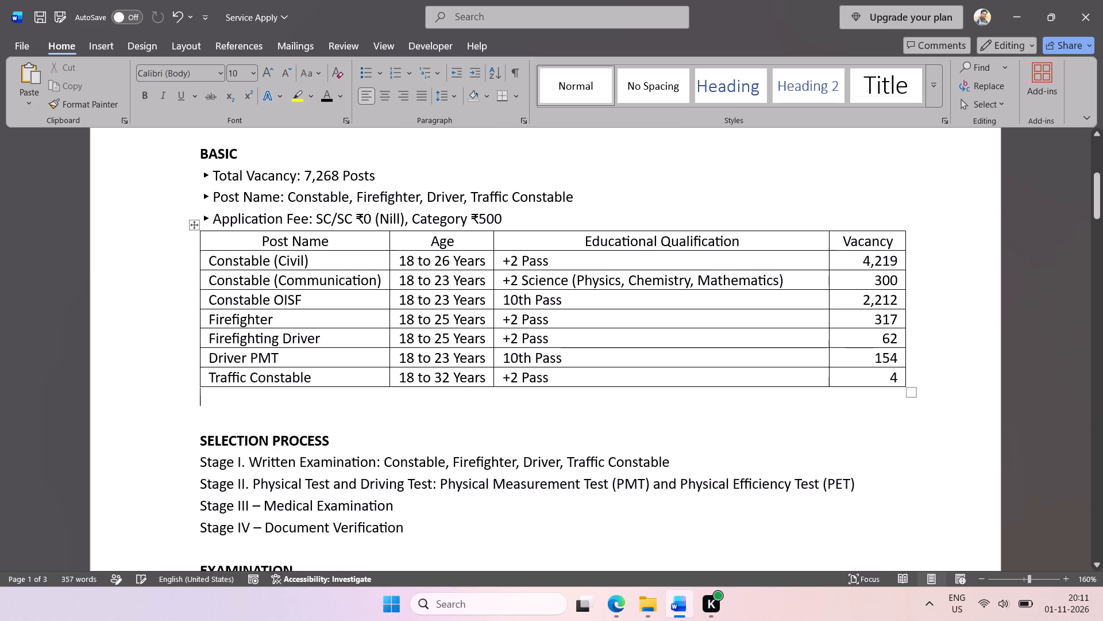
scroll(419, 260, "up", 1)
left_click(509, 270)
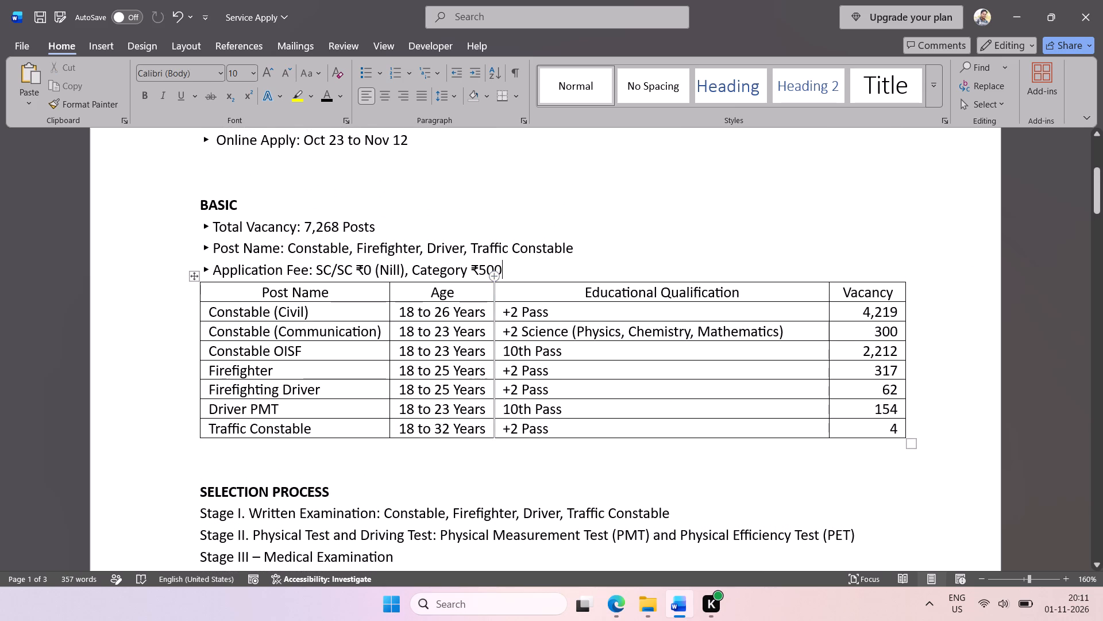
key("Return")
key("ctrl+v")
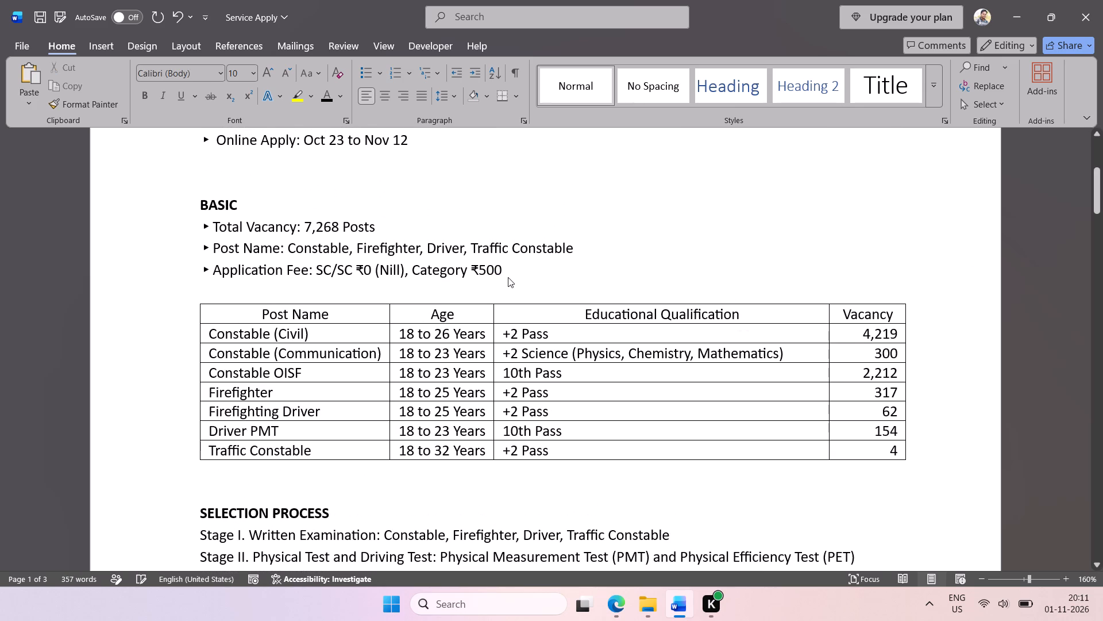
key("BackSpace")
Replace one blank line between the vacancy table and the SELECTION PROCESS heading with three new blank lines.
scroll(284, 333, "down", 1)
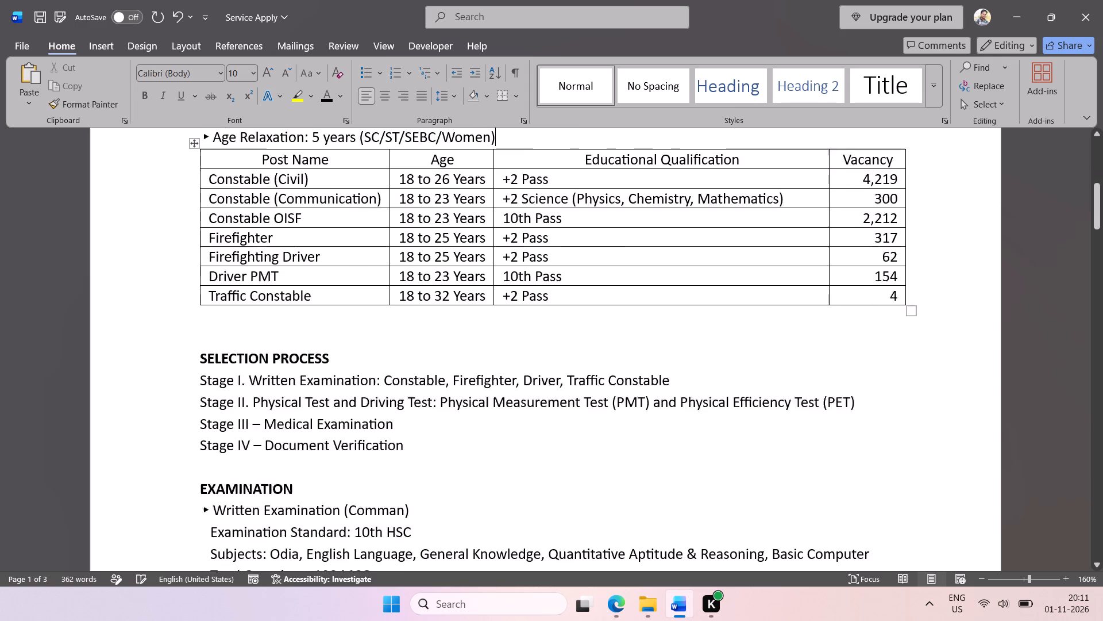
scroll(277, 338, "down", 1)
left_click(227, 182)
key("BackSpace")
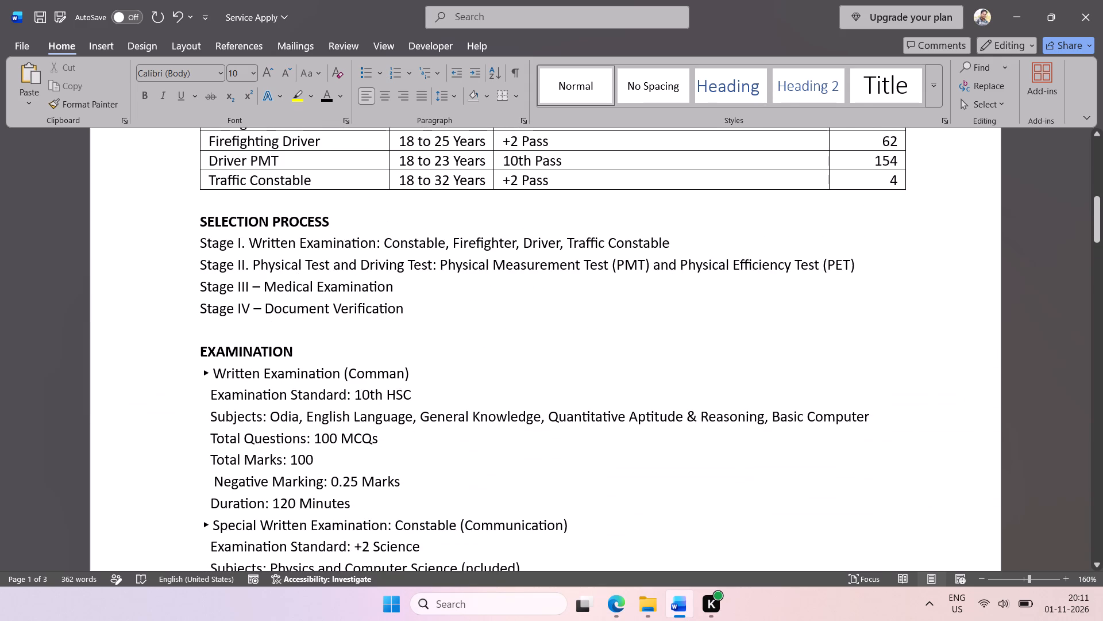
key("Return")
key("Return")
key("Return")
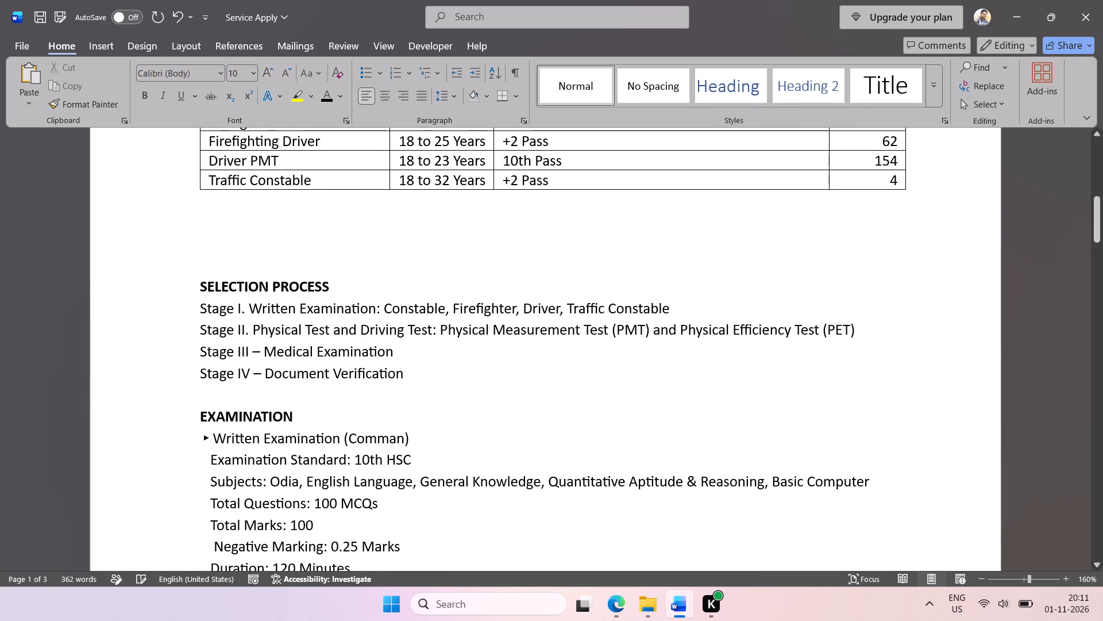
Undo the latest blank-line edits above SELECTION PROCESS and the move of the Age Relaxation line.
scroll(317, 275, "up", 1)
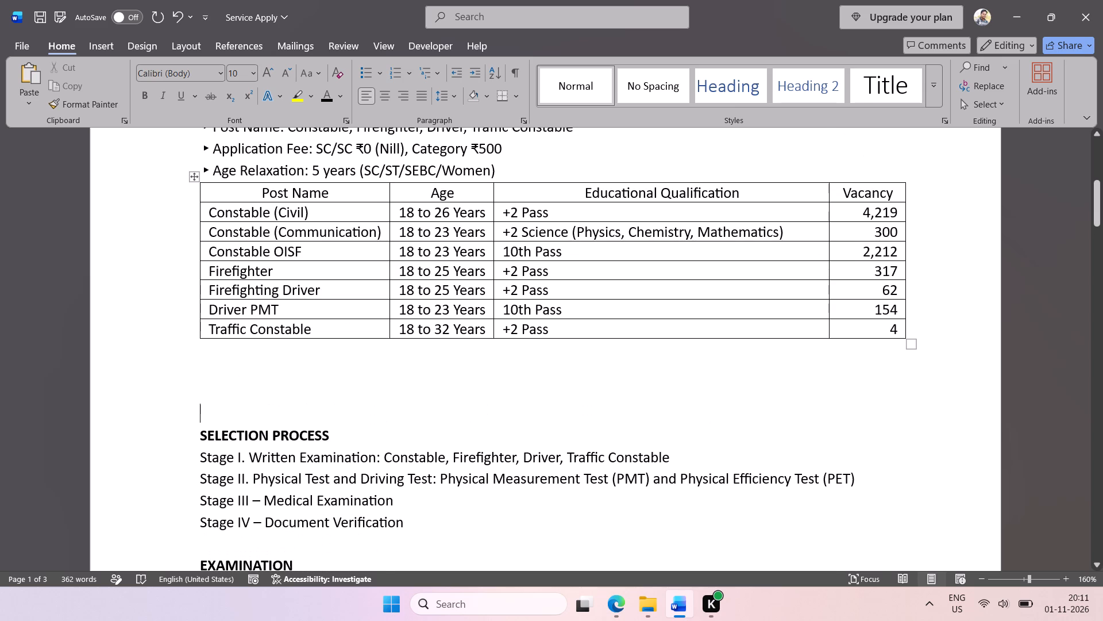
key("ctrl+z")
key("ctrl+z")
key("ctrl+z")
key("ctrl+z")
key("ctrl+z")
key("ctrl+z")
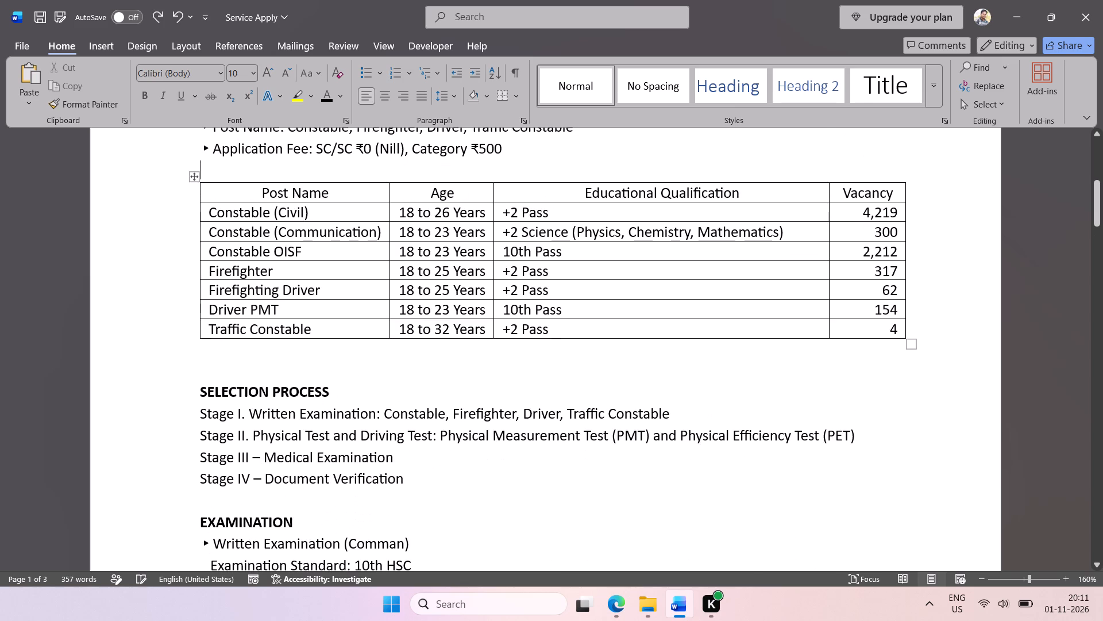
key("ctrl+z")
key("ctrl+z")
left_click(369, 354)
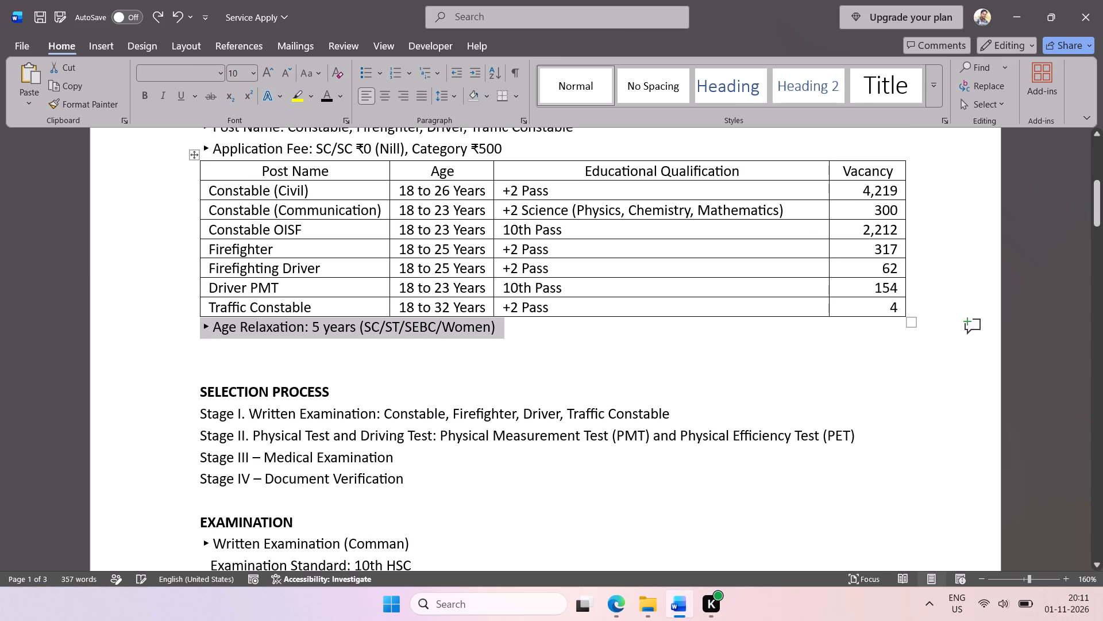
Save the document.
key("ctrl+s")
Review the document's layout from the Odisha Police Constable details down to the examination section.
scroll(369, 354, "down", 1)
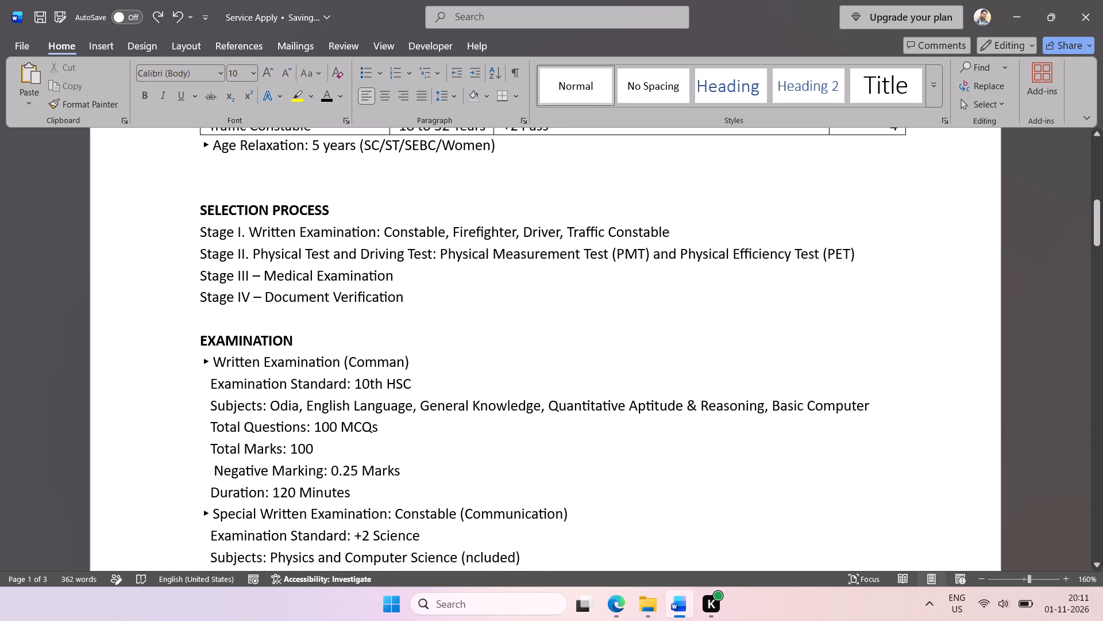
scroll(369, 354, "down", 1)
scroll(369, 354, "up", 3)
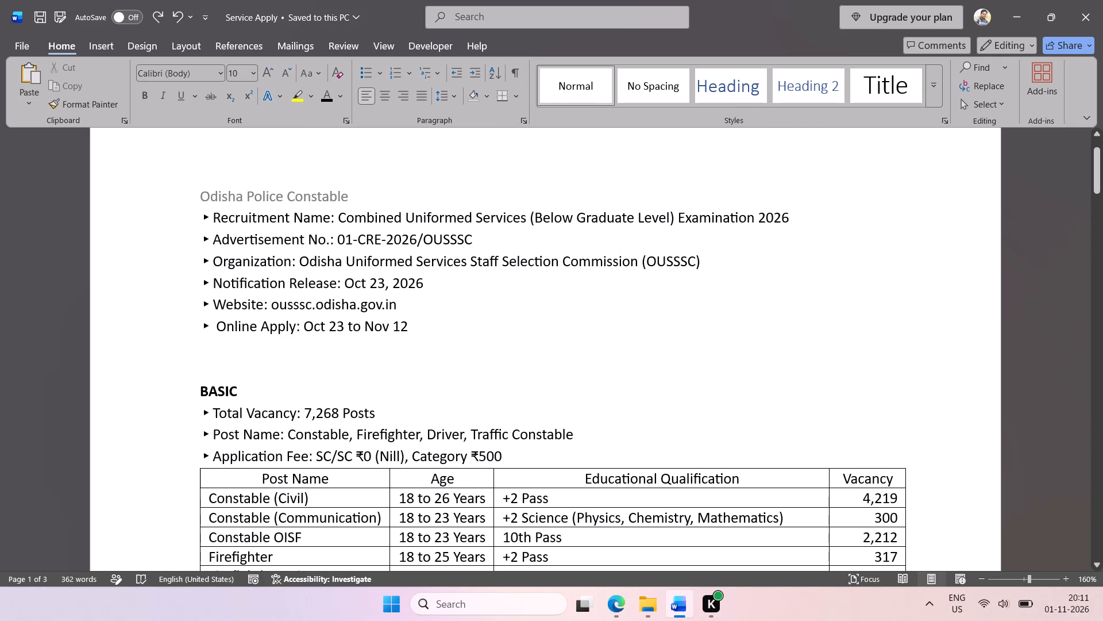
scroll(369, 354, "down", 1)
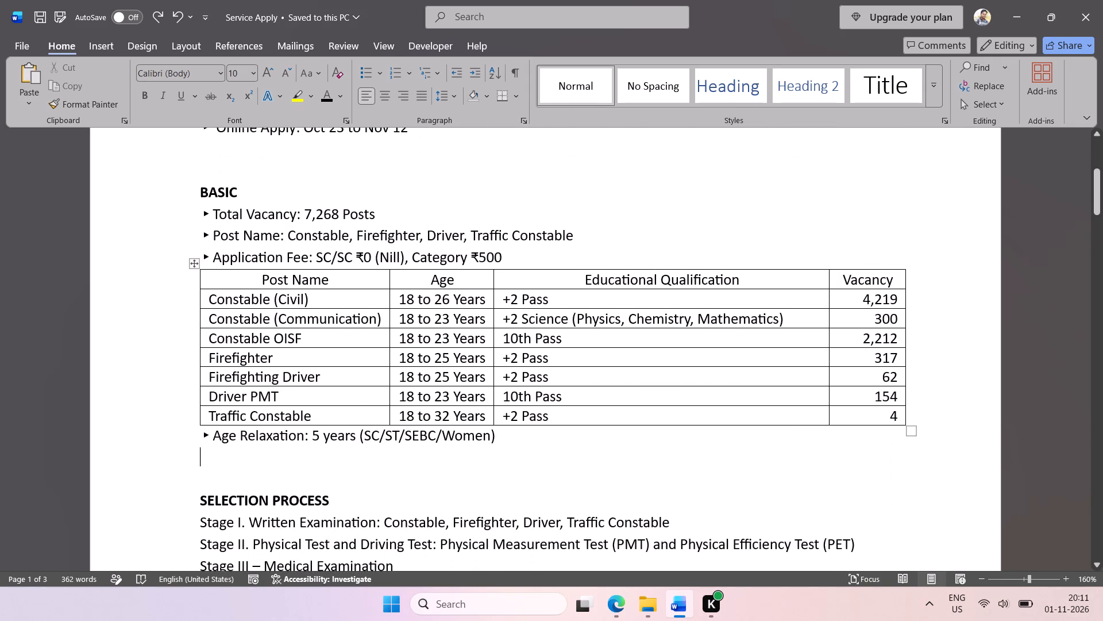
scroll(369, 354, "down", 1)
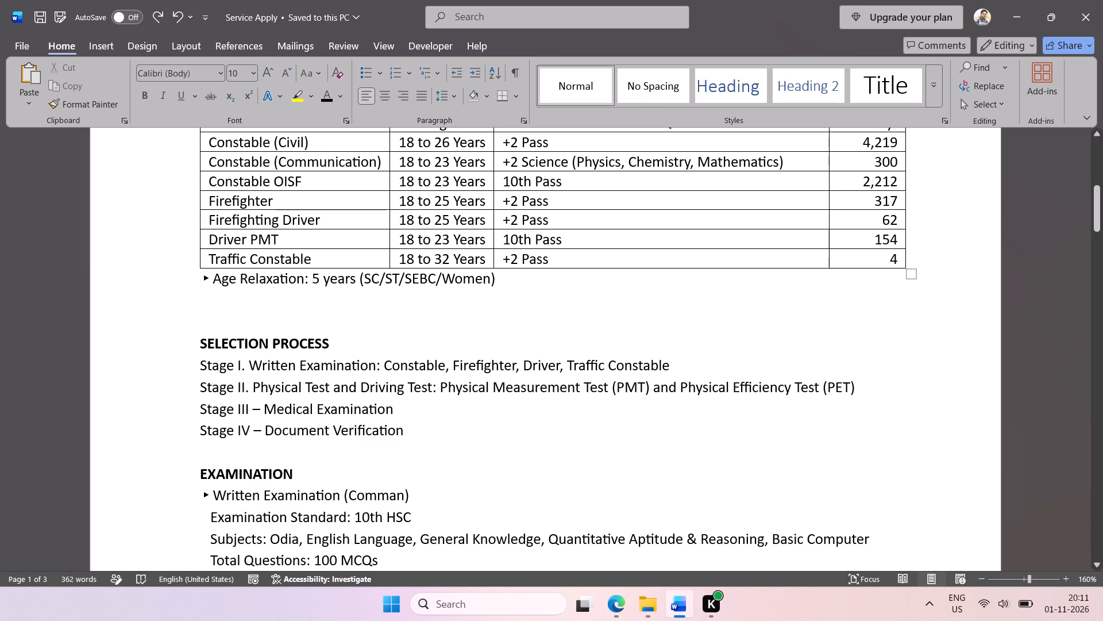
scroll(369, 296, "down", 3)
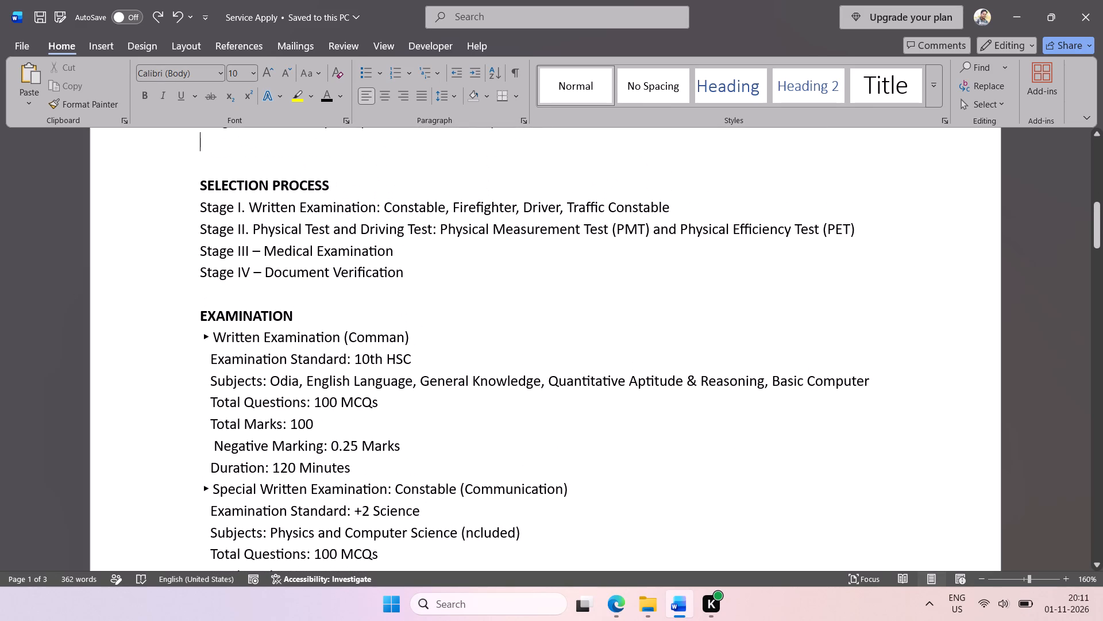
Switch to Edge and copy the Odisha Police Constable Physical Standards heading, introductory sentence and full table from the recruitment page.
left_click(623, 608)
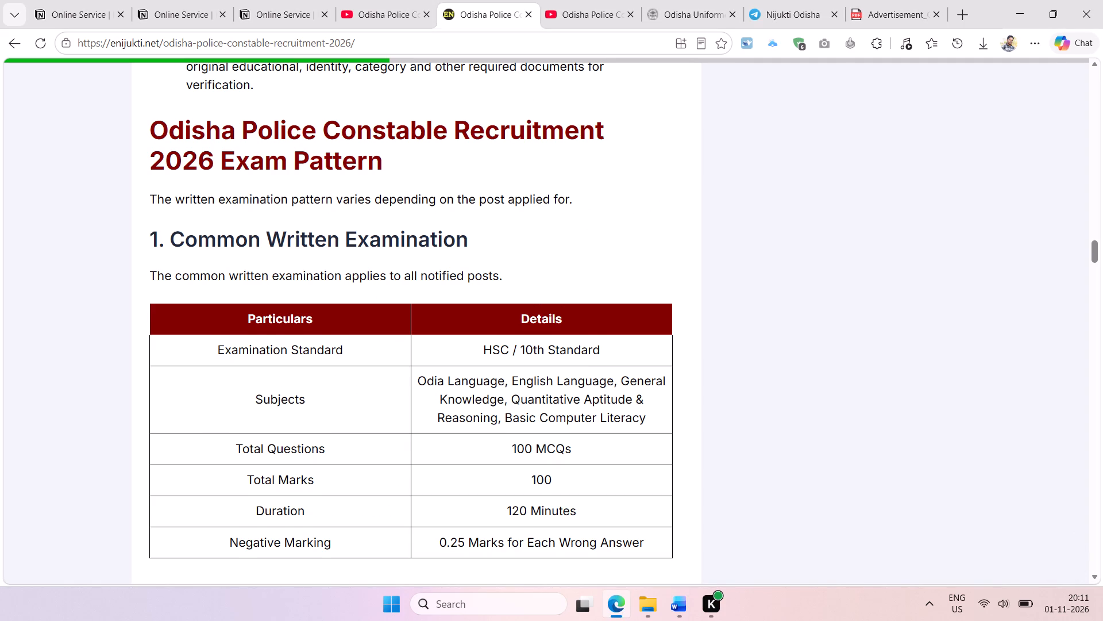
scroll(361, 271, "down", 10)
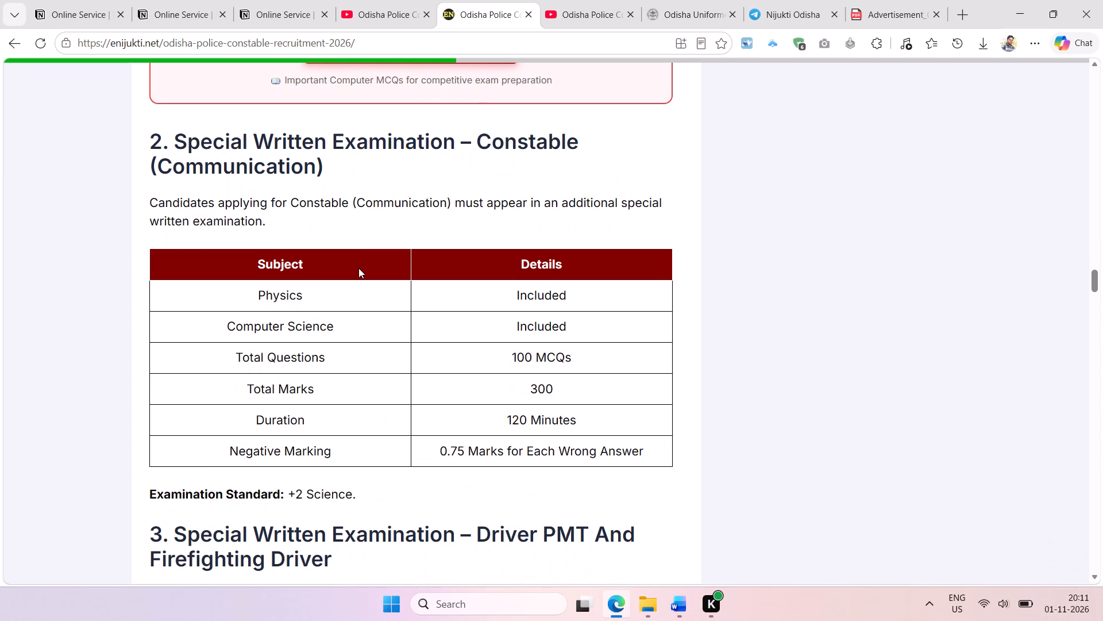
scroll(358, 259, "down", 4)
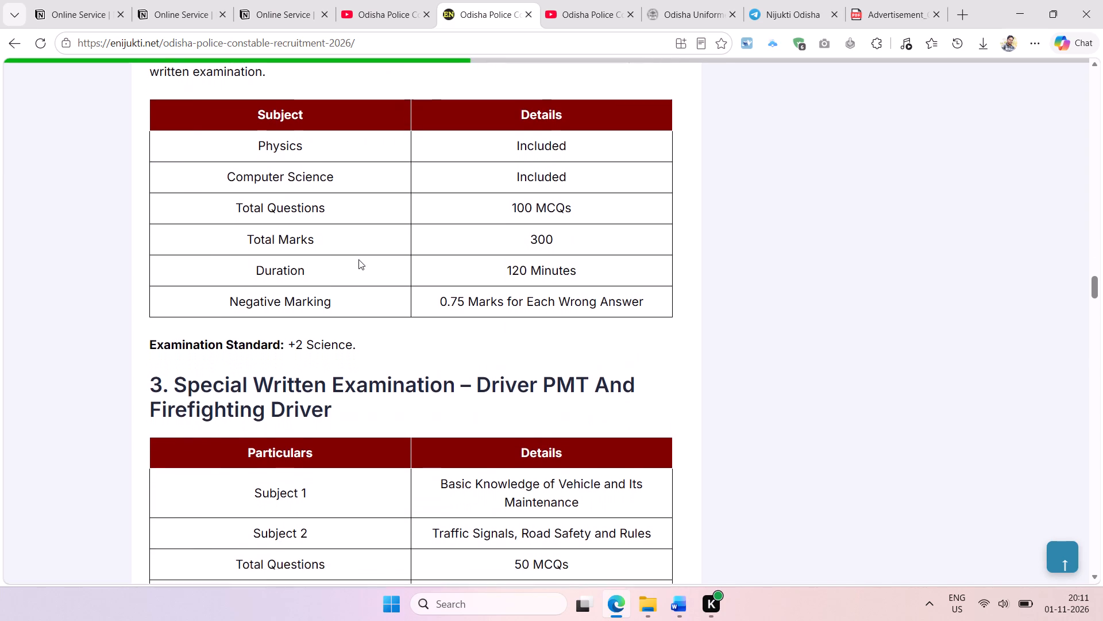
scroll(358, 259, "down", 6)
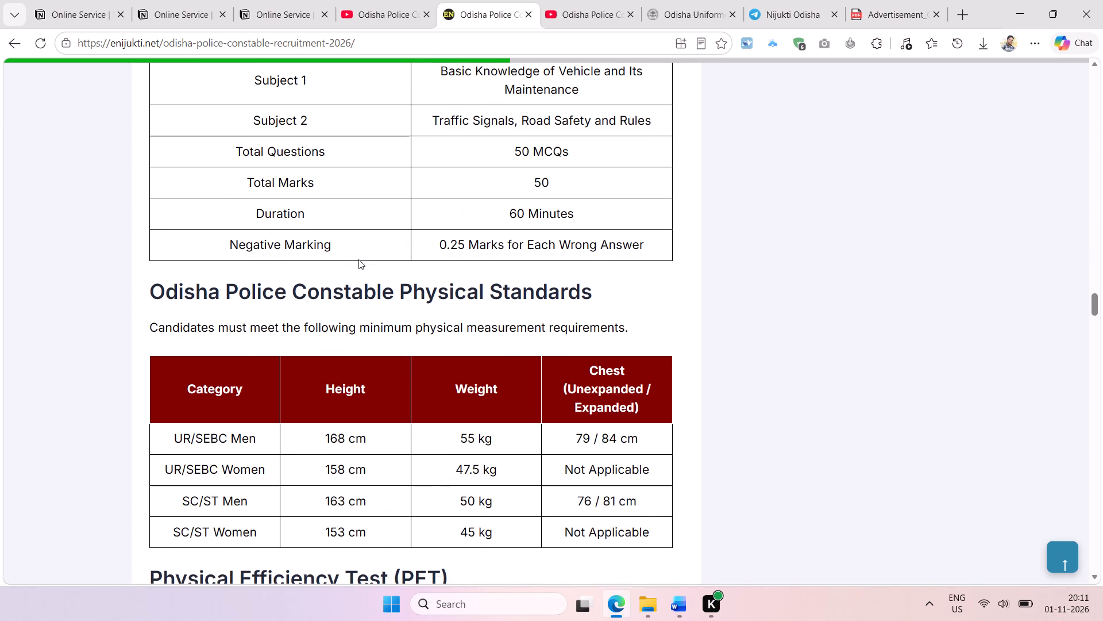
scroll(358, 259, "down", 2)
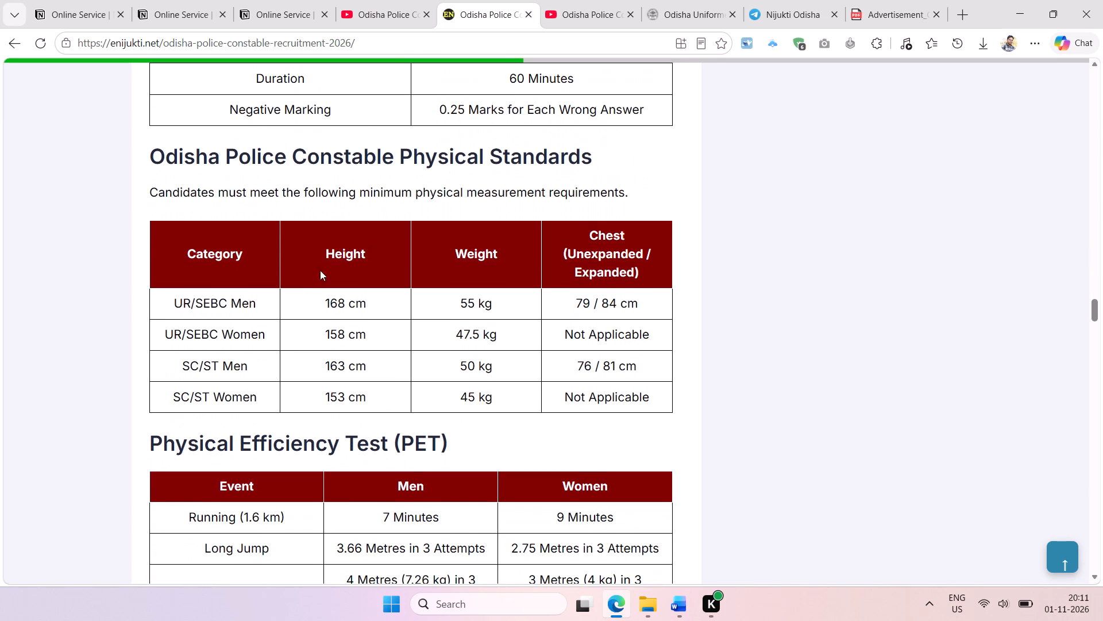
scroll(238, 315, "down", 2)
scroll(238, 315, "up", 1)
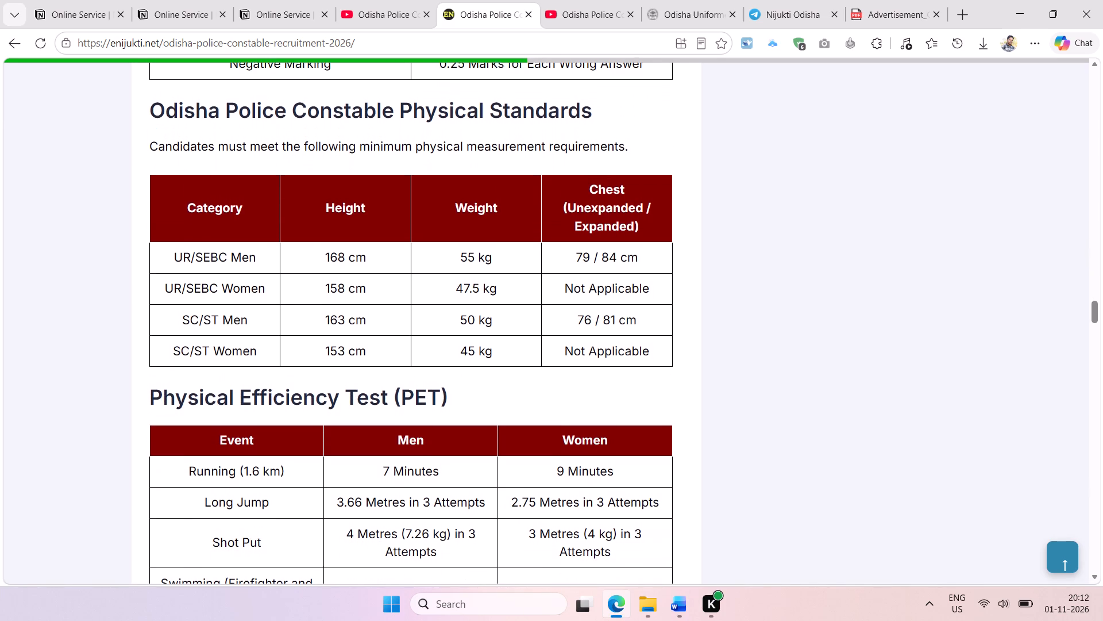
scroll(244, 289, "up", 1)
left_click_drag(151, 116, 542, 319)
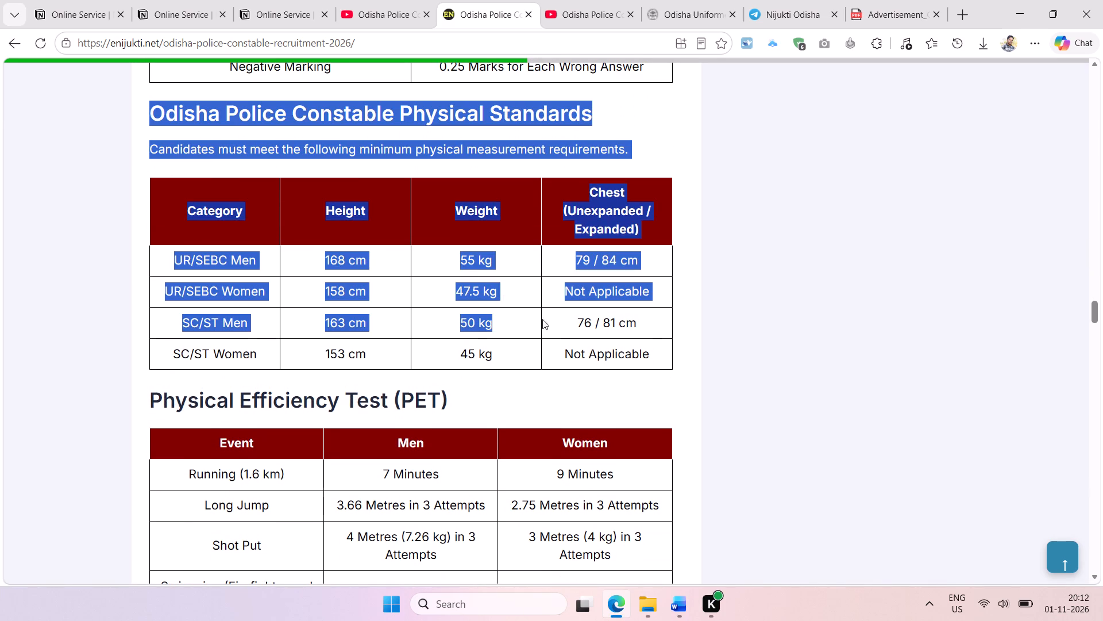
left_click_drag(542, 319, 663, 362)
key("ctrl+c")
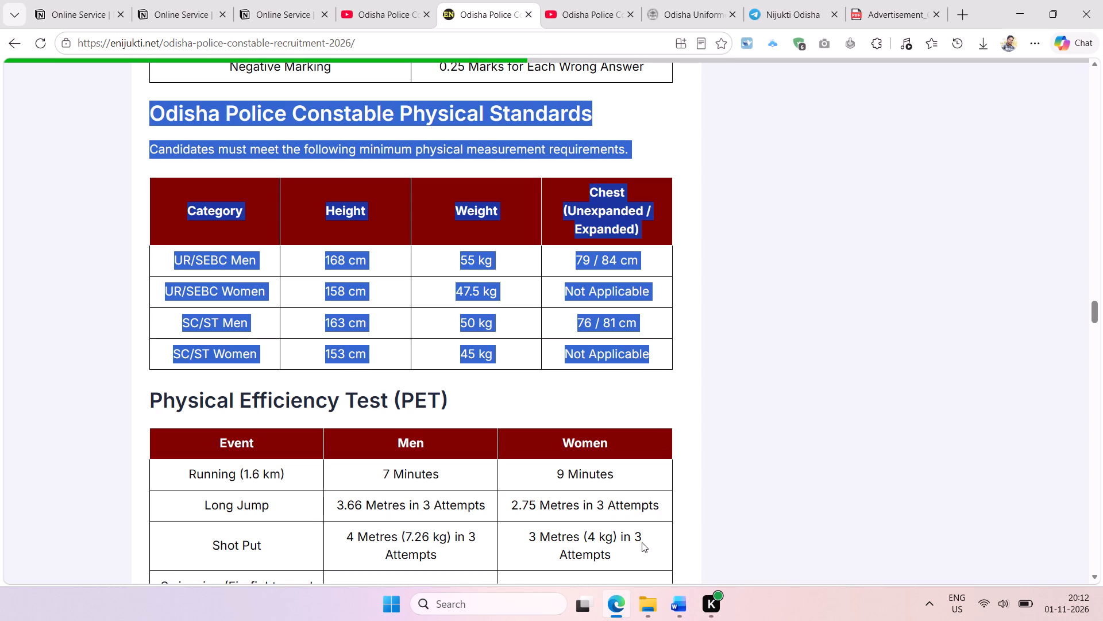
Switch back to Word and paste the copied Physical Standards content in the blank space below the driver examination's Negative Marking line.
left_click(684, 618)
scroll(375, 402, "down", 1)
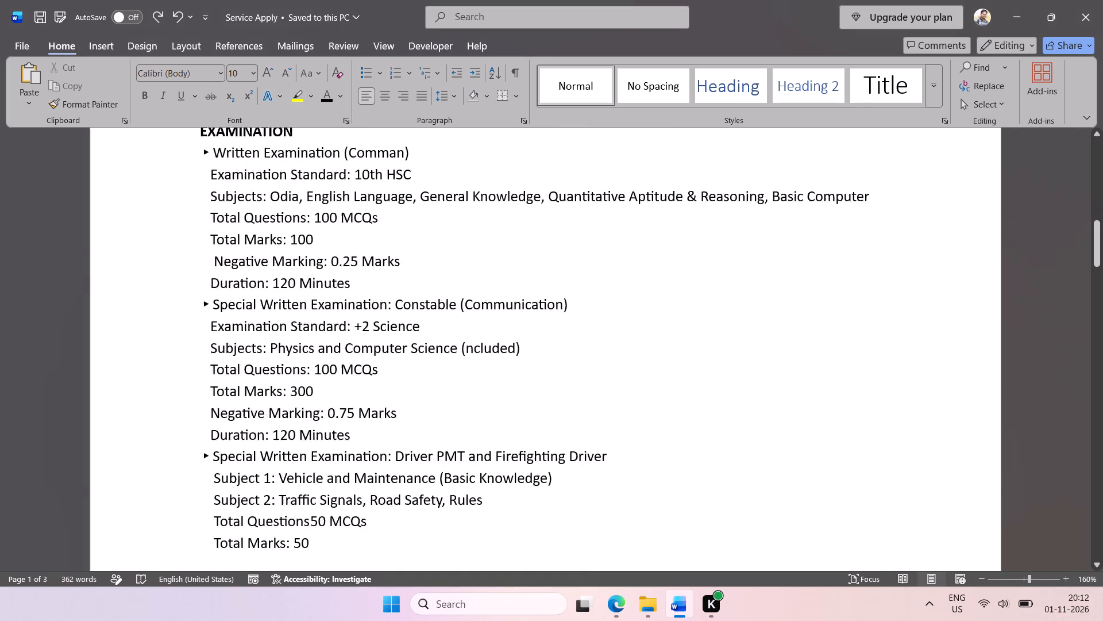
scroll(375, 402, "down", 2)
scroll(264, 416, "down", 1)
left_click(235, 358)
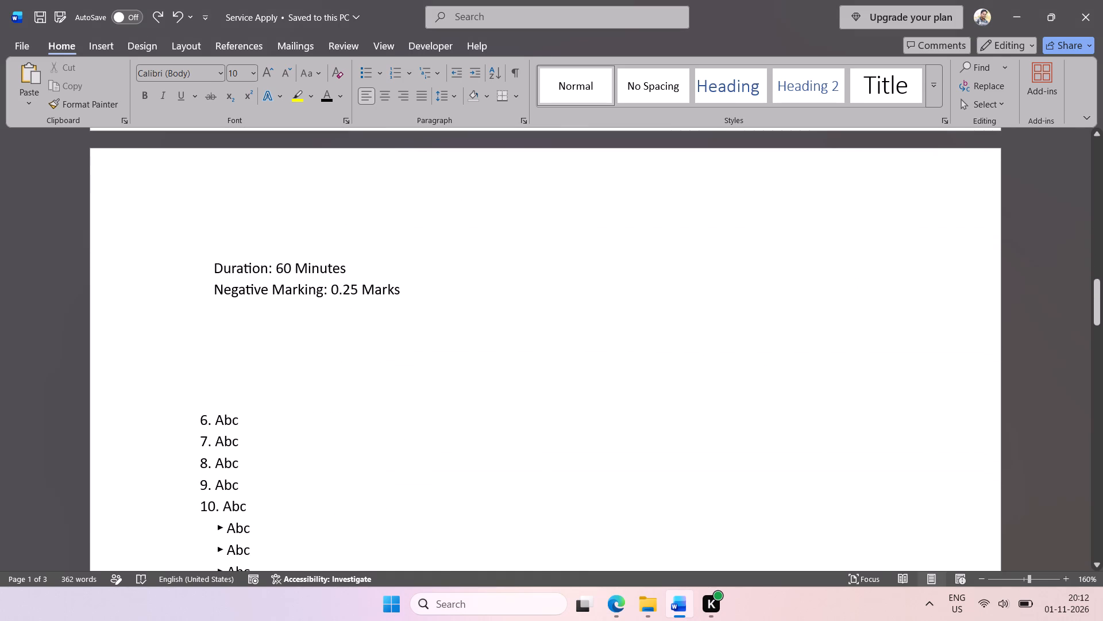
key("ctrl+v")
Add one leading space to each of the six detail lines under Special Written Examination: Constable (Communication).
scroll(300, 333, "up", 1)
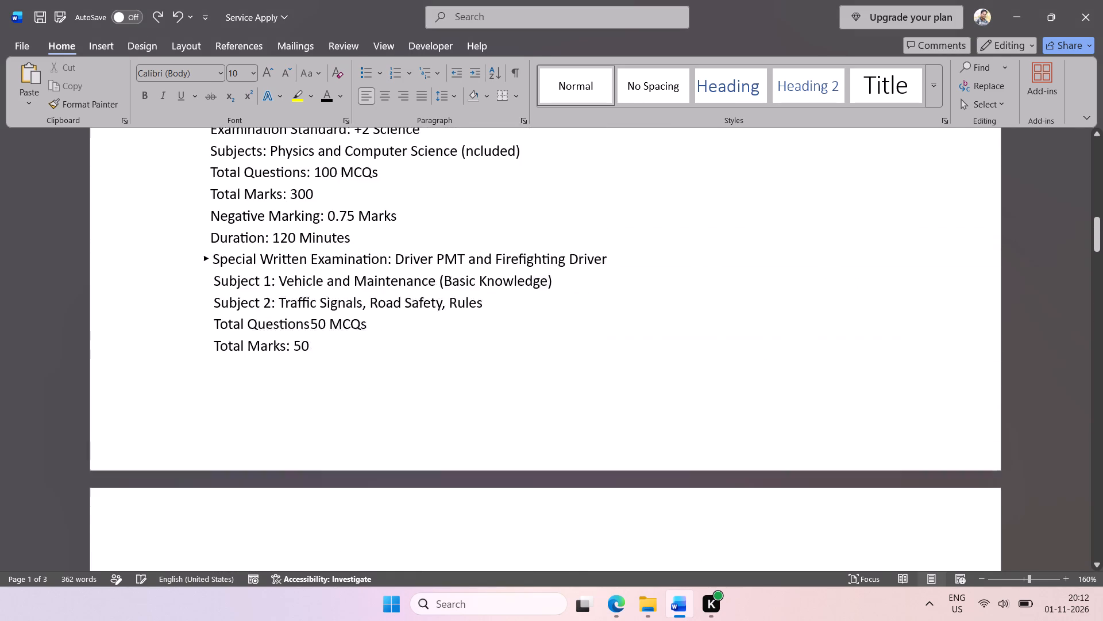
scroll(300, 333, "up", 1)
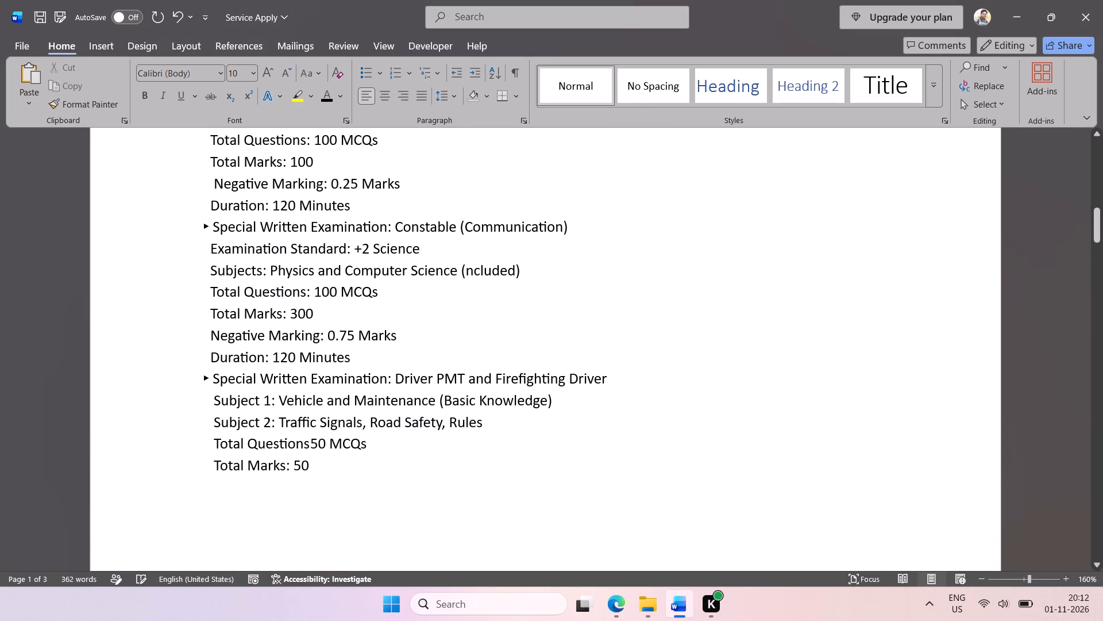
scroll(270, 358, "up", 2)
left_click(207, 360)
key("space")
left_click(207, 338)
key("space")
left_click(207, 317)
key("space")
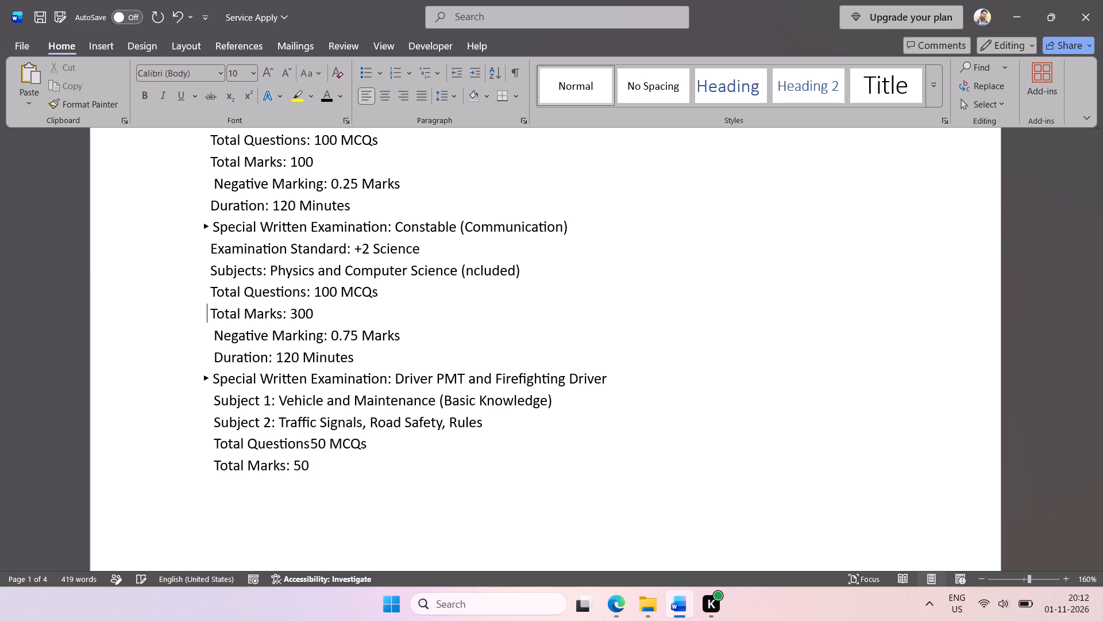
left_click(206, 290)
key("space")
left_click(207, 276)
key("space")
left_click(210, 252)
key("space")
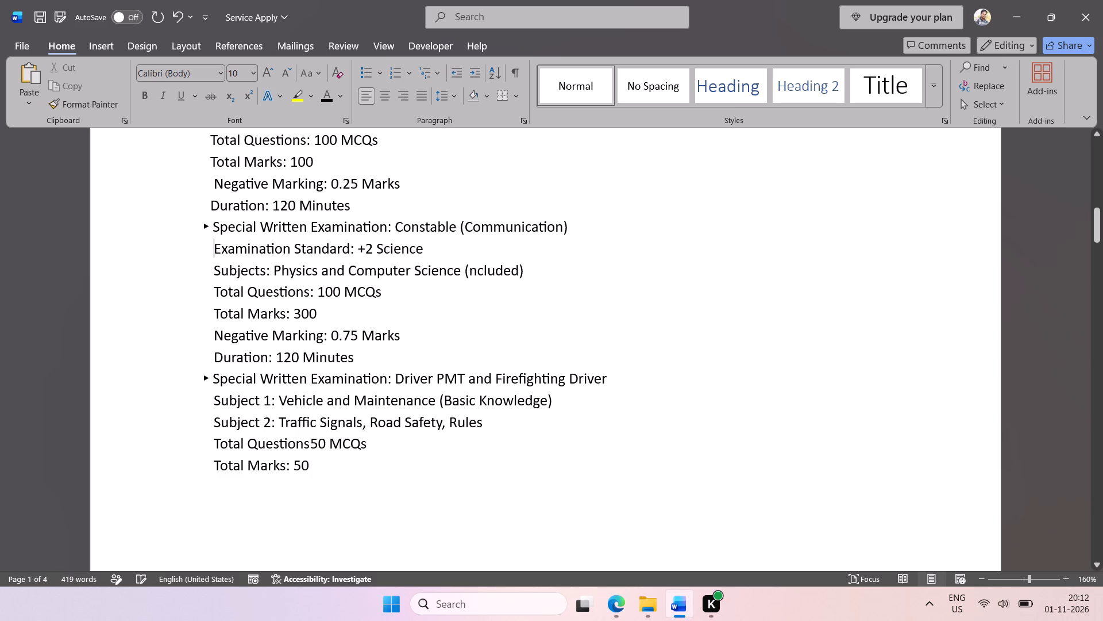
Add one leading space to the Duration, Total Marks, Total Questions, Subjects and Examination Standard lines under Written Examination (Comman).
left_click(208, 206)
key("space")
left_click(207, 170)
key("space")
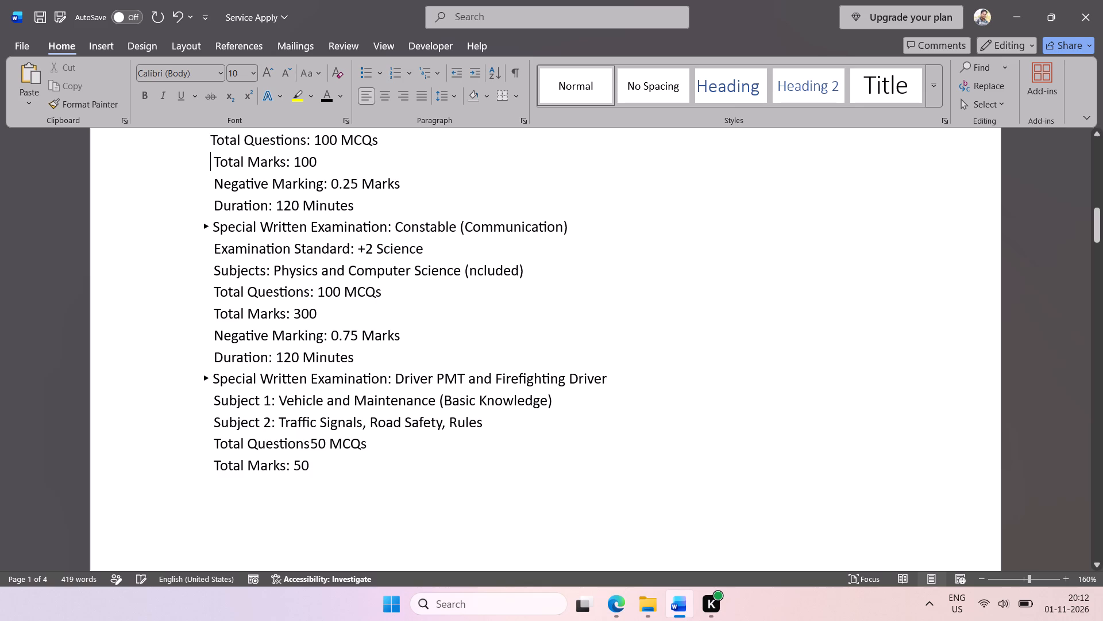
scroll(245, 216, "up", 1)
left_click(200, 265)
key("space")
left_click(203, 250)
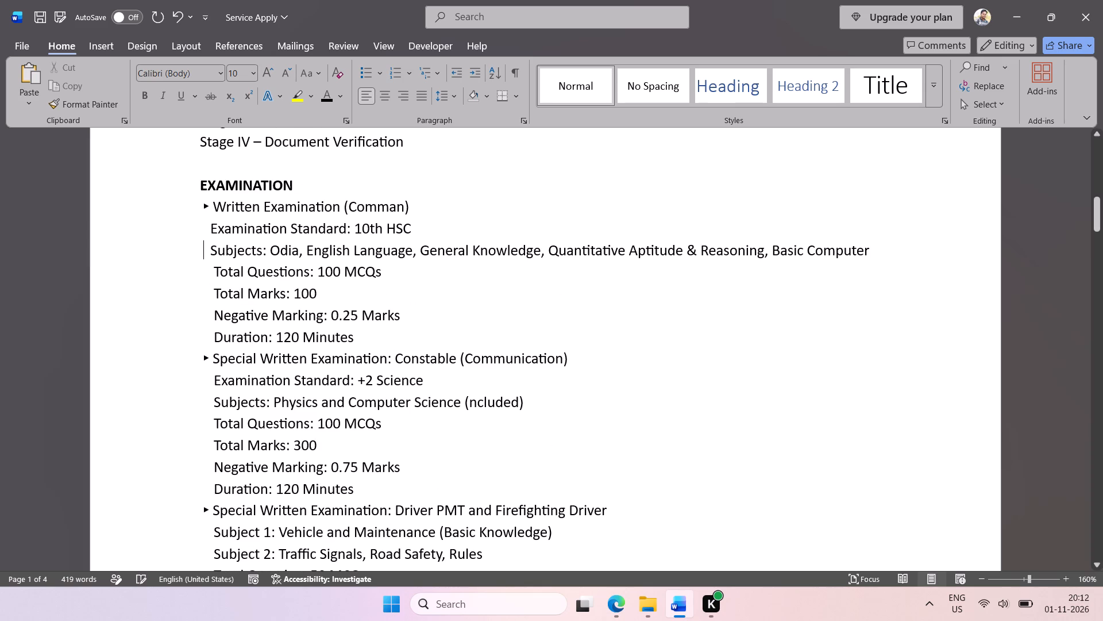
key("space")
left_click(206, 223)
key("space")
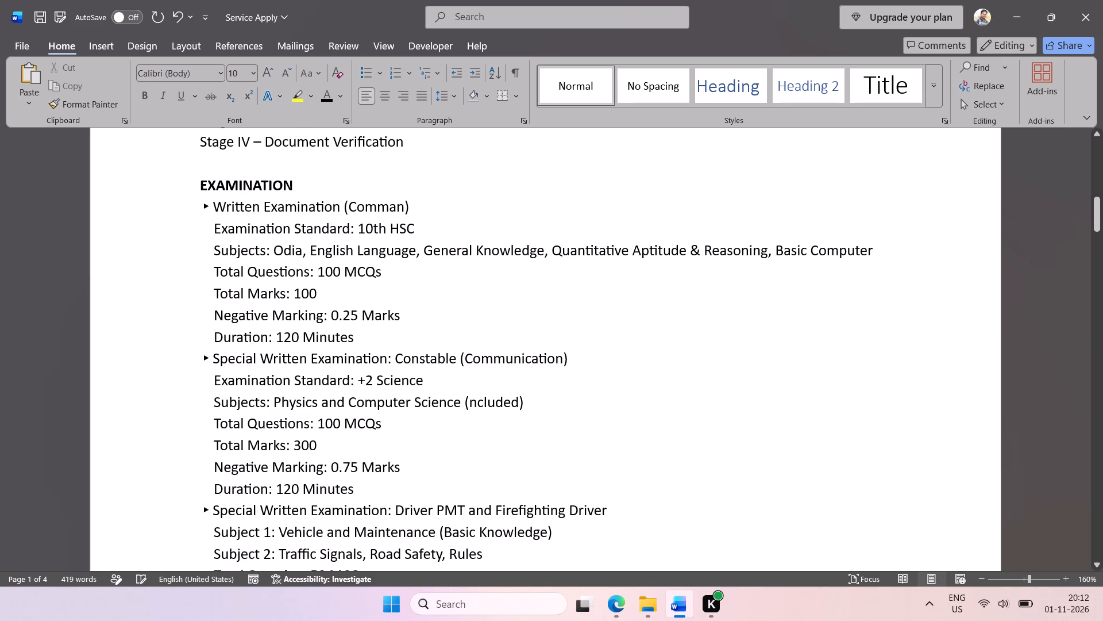
Add a bold PHYSICAL heading in capitals above the Odisha Police Constable Physical Standards title, reusing its word Physical, and save the document.
scroll(307, 301, "down", 3)
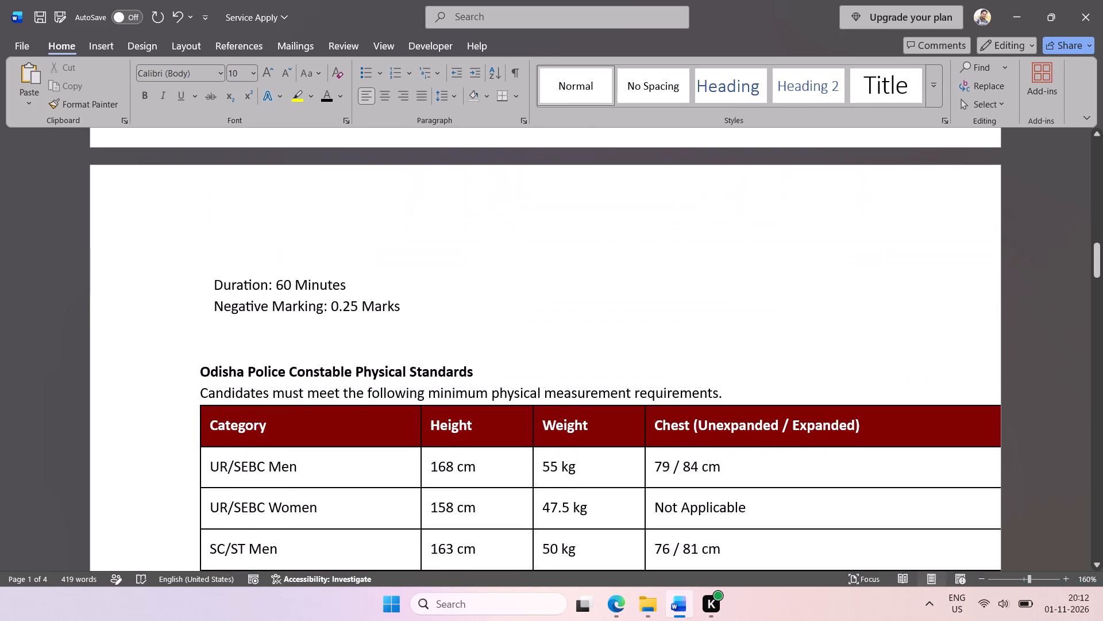
scroll(280, 382, "down", 2)
double_click(381, 313)
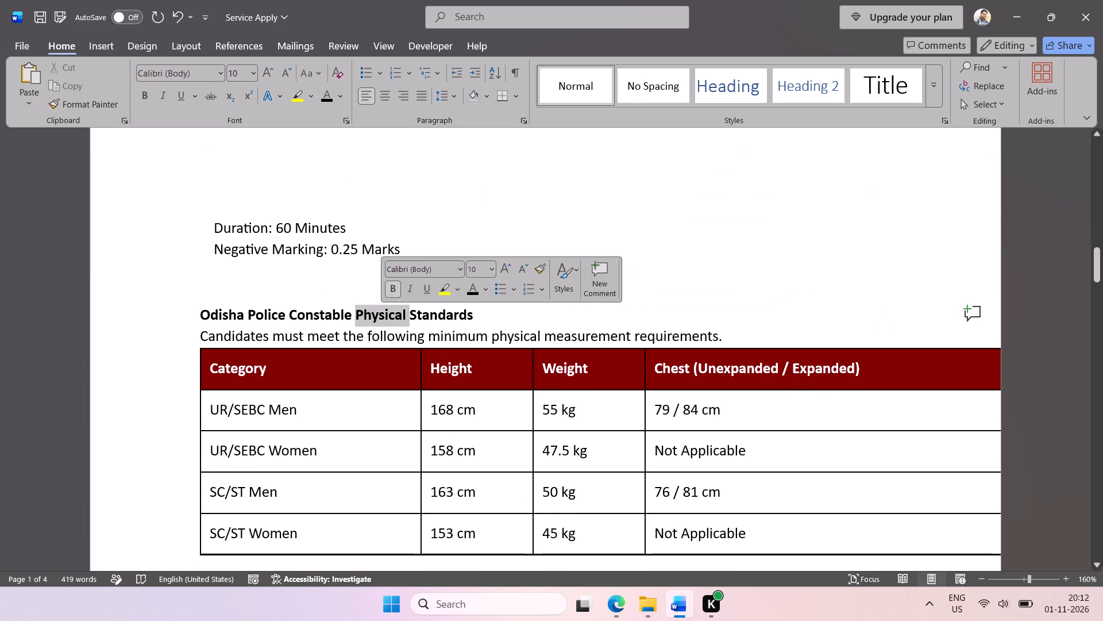
key("ctrl+c")
left_click(261, 275)
key("Return")
left_click(225, 286)
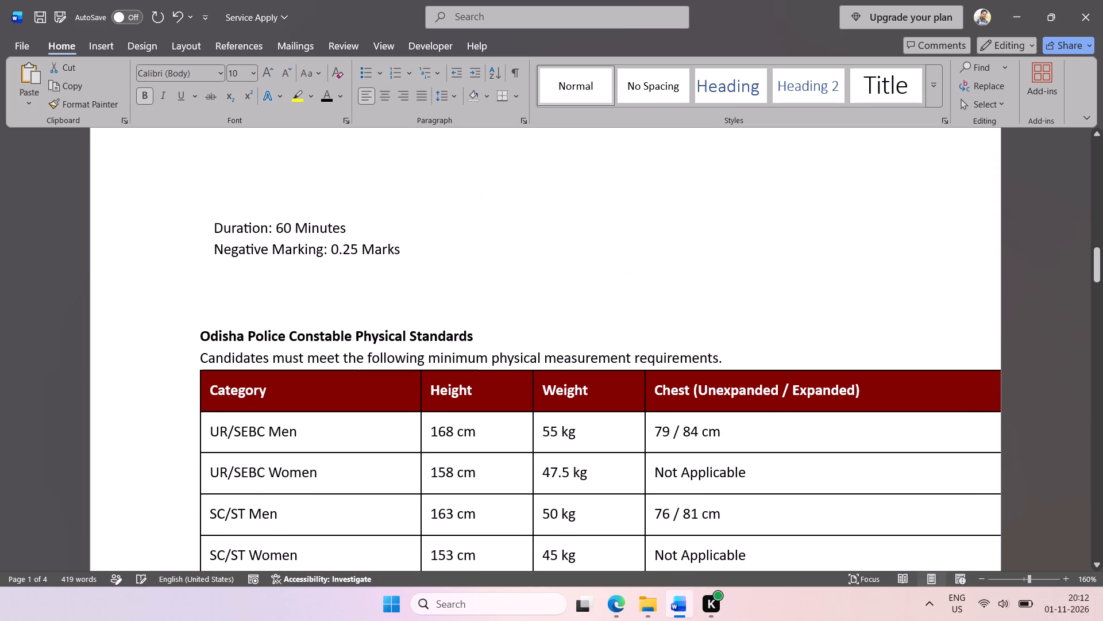
key("ctrl+v")
left_click(232, 289)
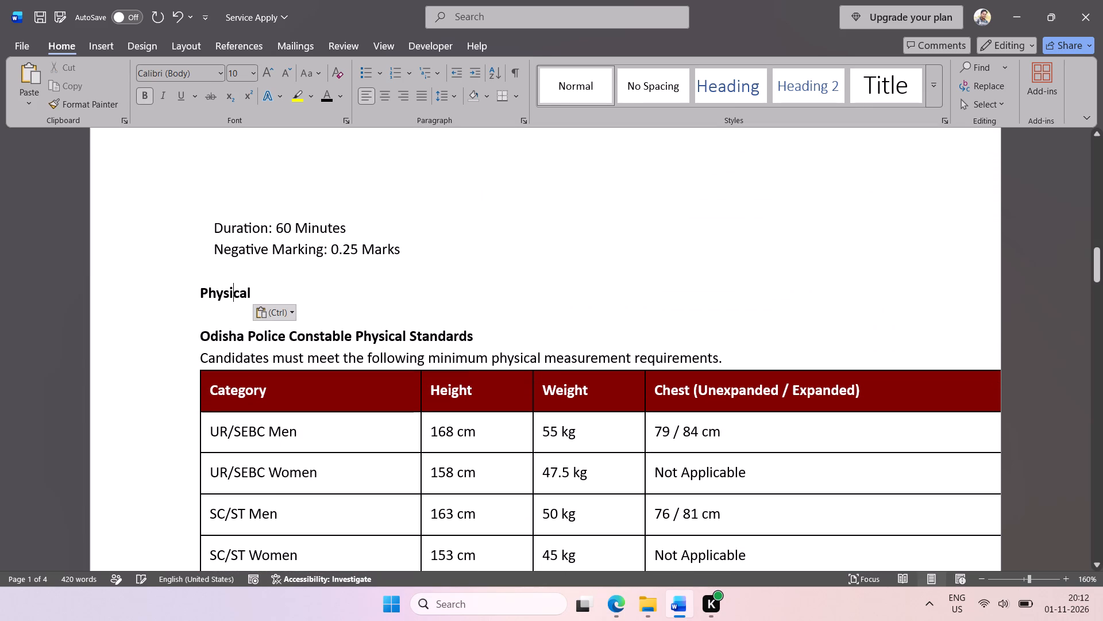
key("shift+F3")
left_click(290, 298)
key("ctrl+s")
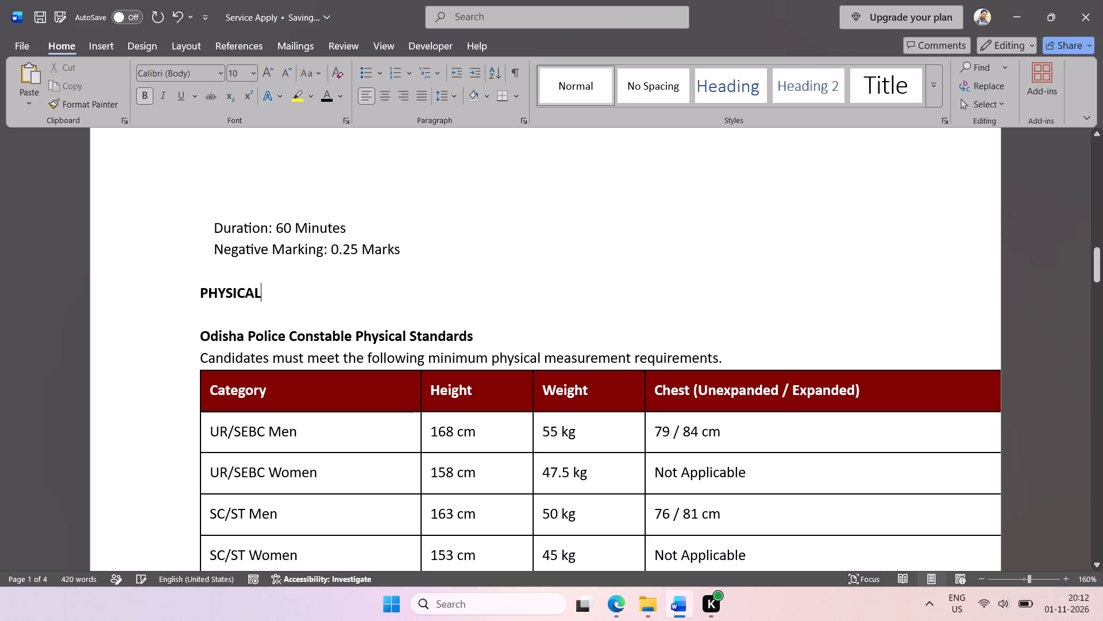
Add two blank lines below the PHYSICAL heading and insert a table of four columns and five rows directly beneath it.
scroll(376, 365, "down", 1)
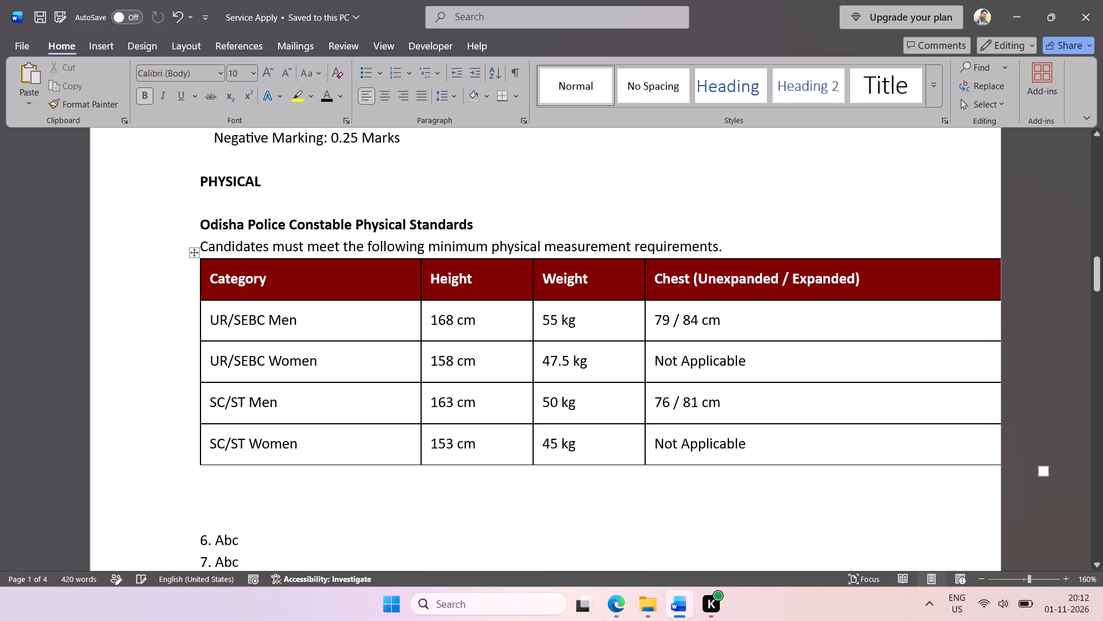
scroll(376, 365, "down", 1)
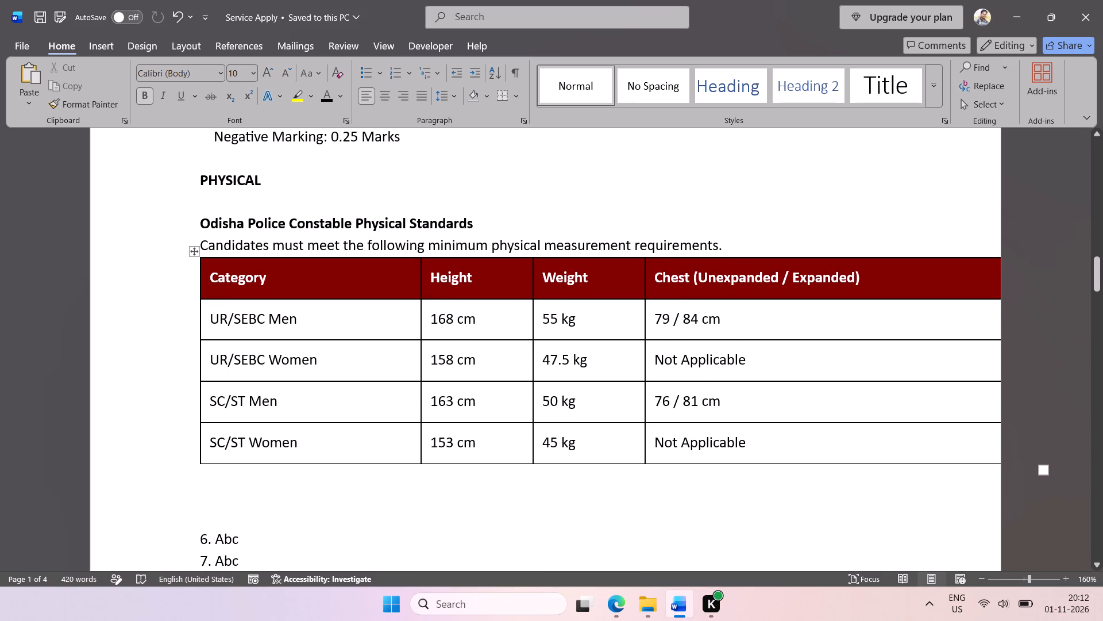
scroll(376, 365, "up", 1)
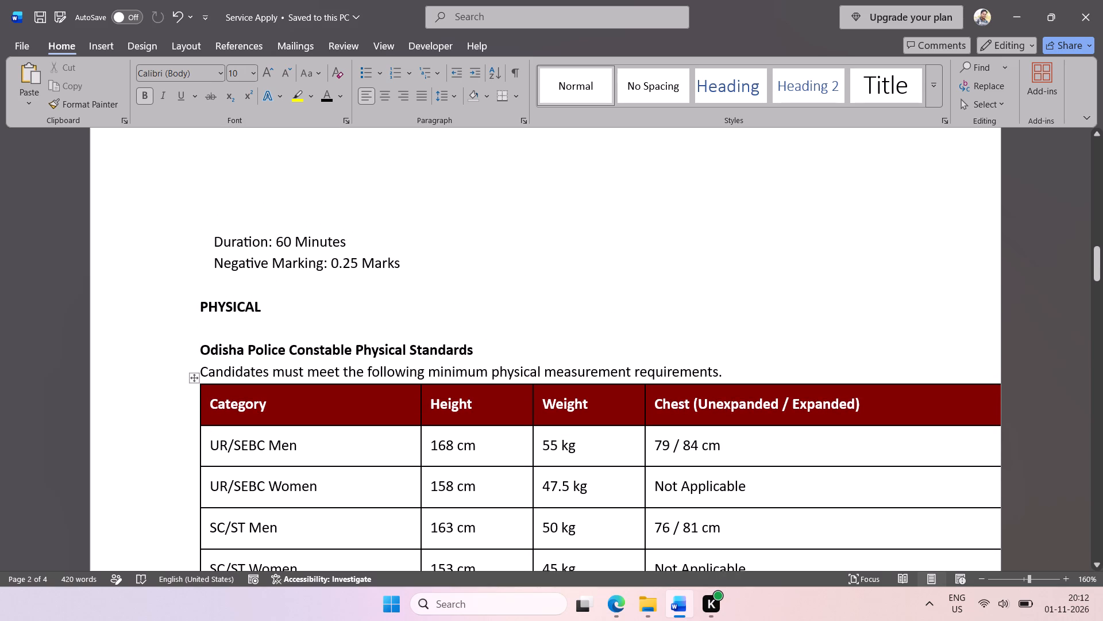
key("Return")
key("Return")
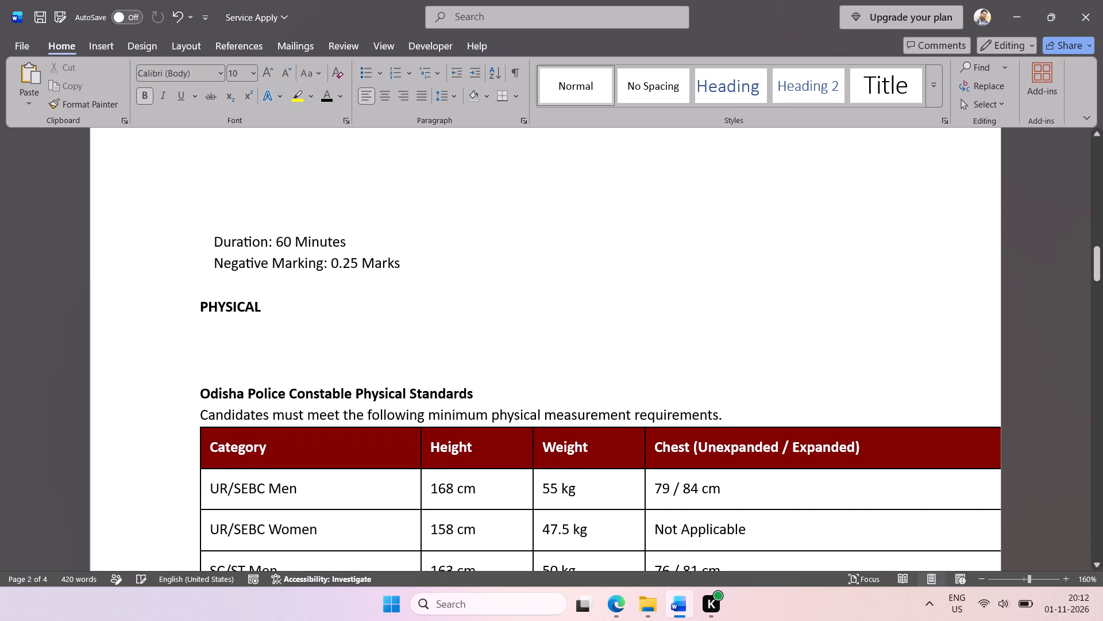
scroll(214, 338, "down", 1)
left_click(216, 240)
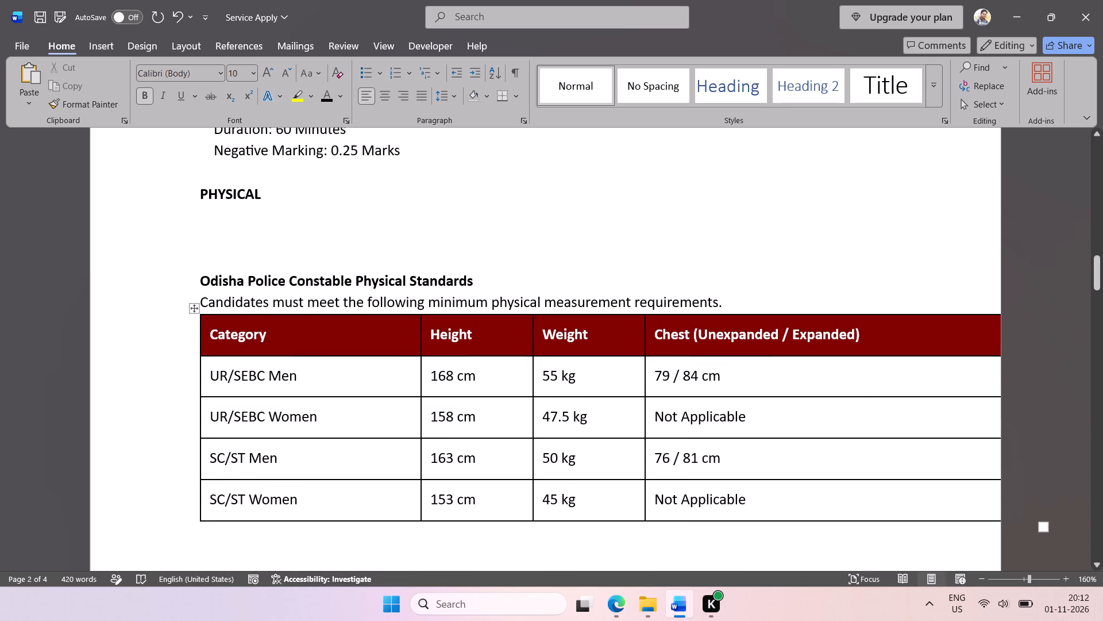
left_click(111, 47)
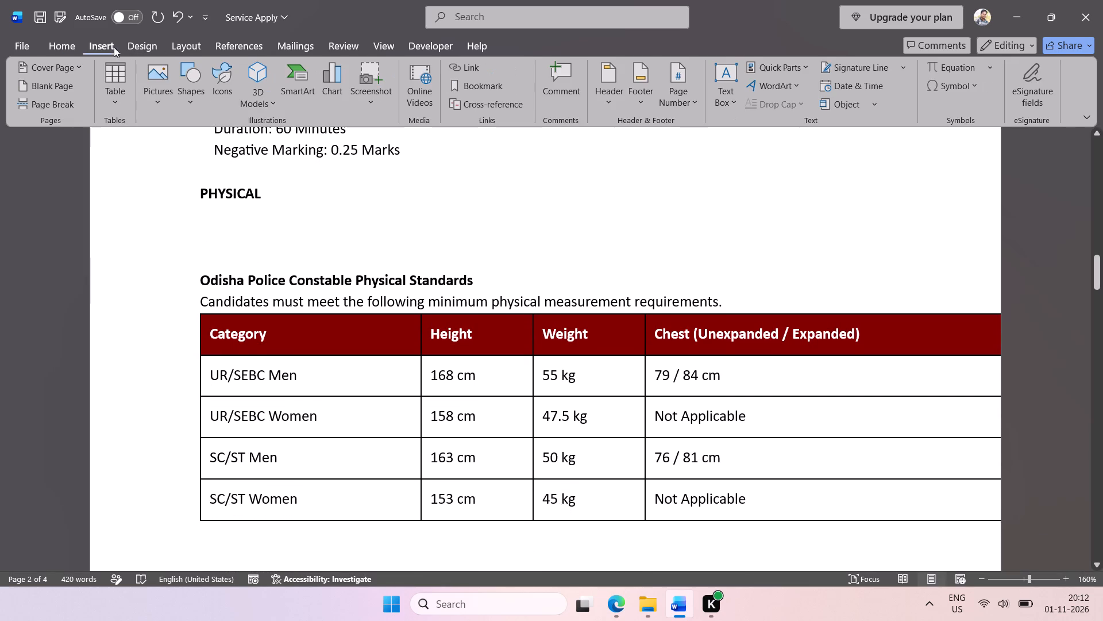
left_click(121, 91)
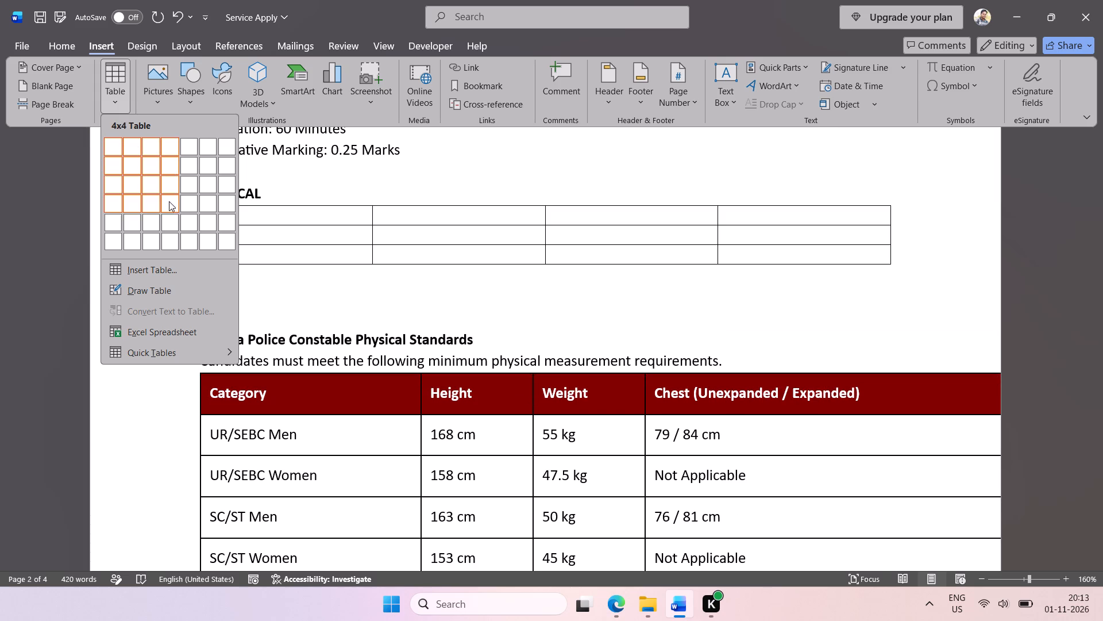
left_click(169, 215)
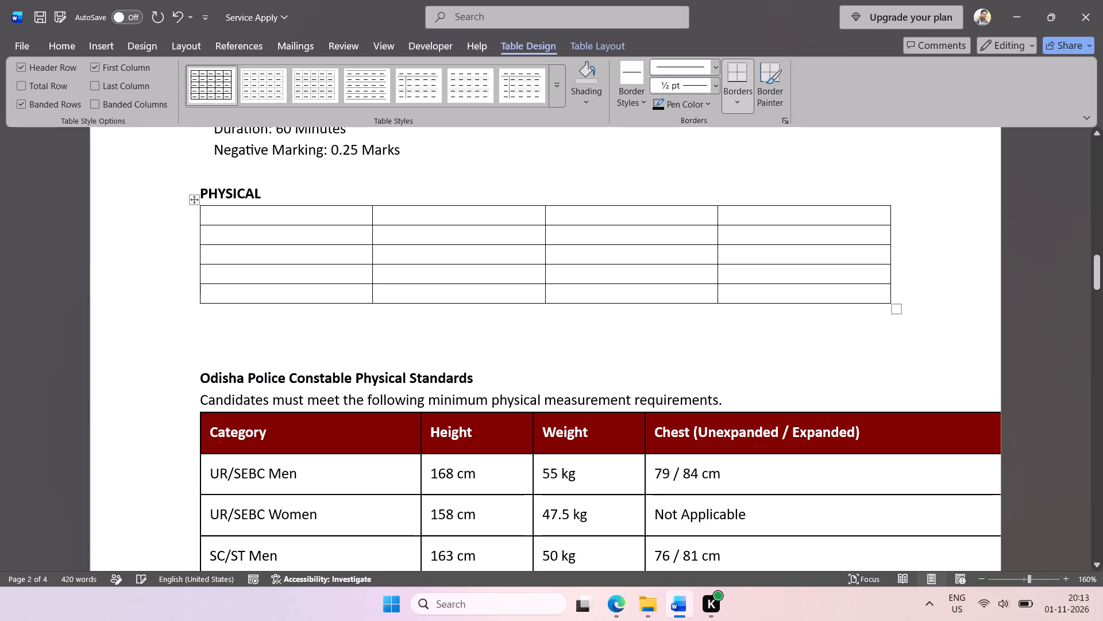
Copy the Category and Height headers from the pasted Physical Standards table into the new table's first two header cells.
double_click(244, 427)
key("ctrl+c")
left_click(296, 213)
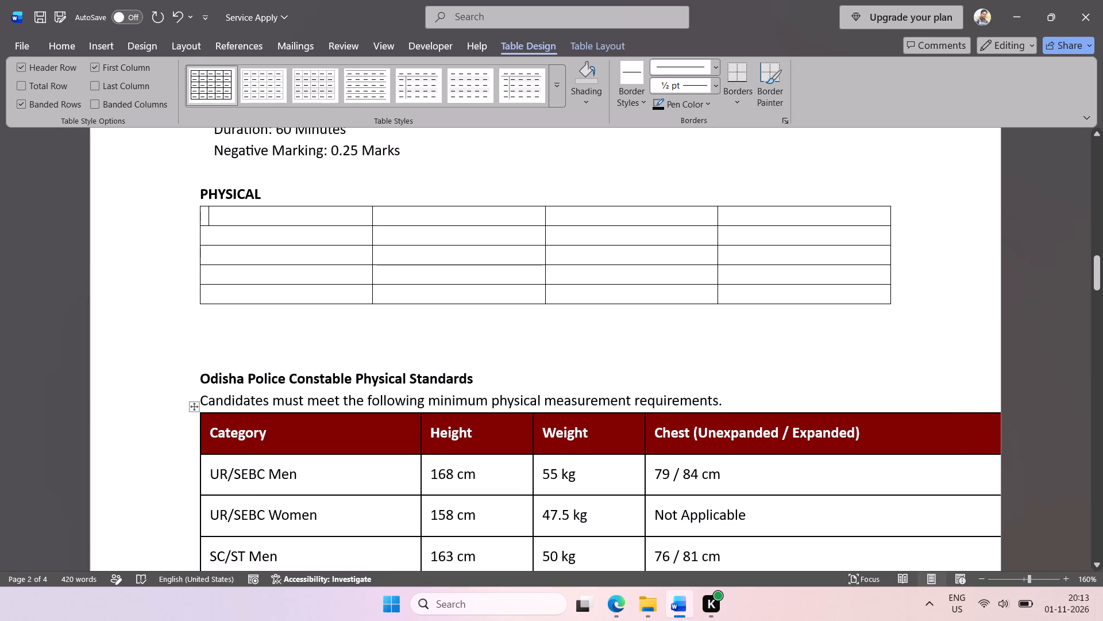
key("ctrl+v")
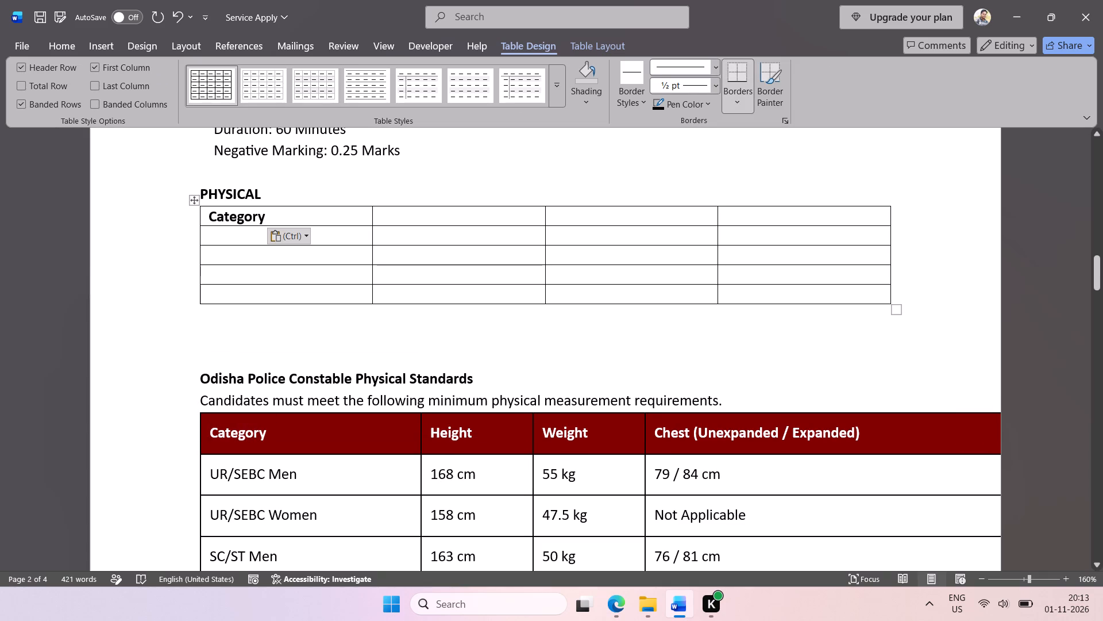
double_click(458, 434)
key("ctrl+c")
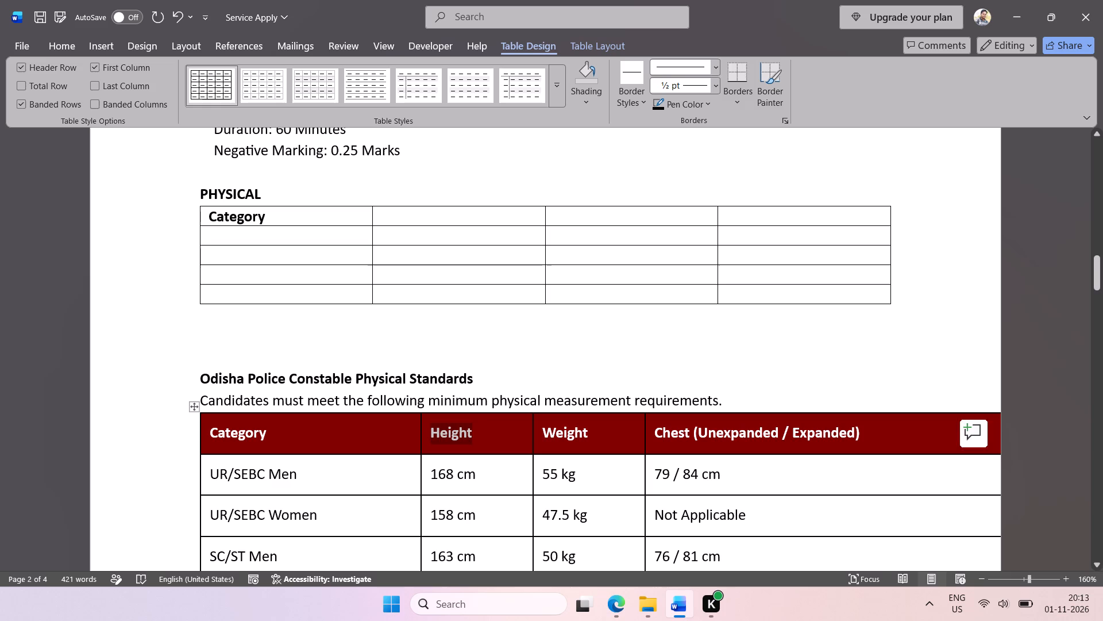
left_click(435, 220)
key("ctrl+v")
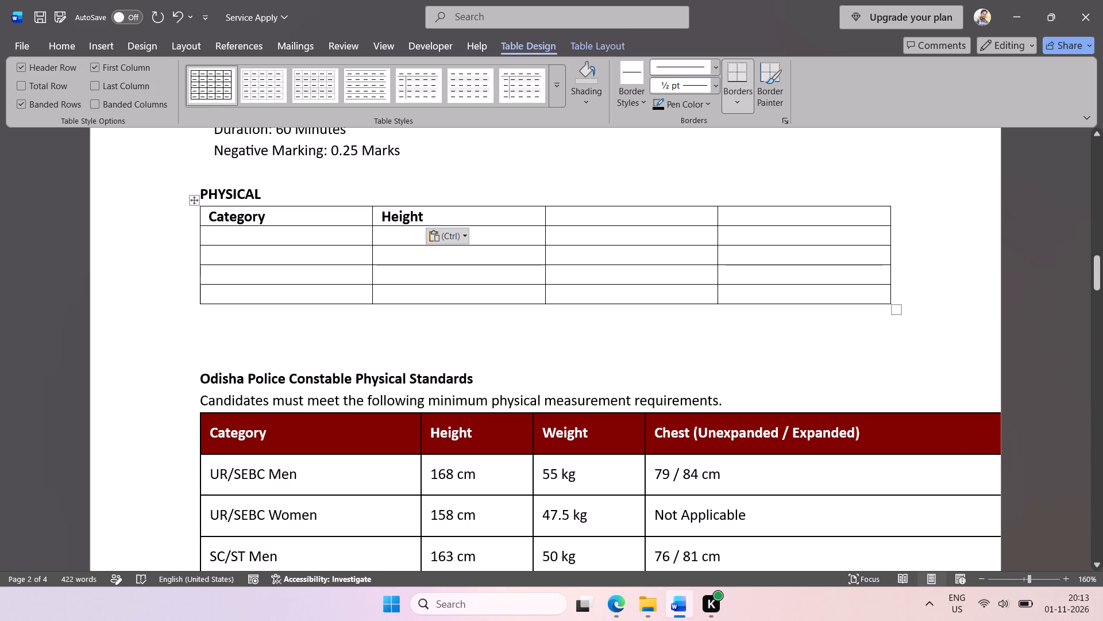
Copy the Weight and Chest (Unexpanded / Expanded) headers from the pasted table into the new table's last two header cells.
double_click(570, 431)
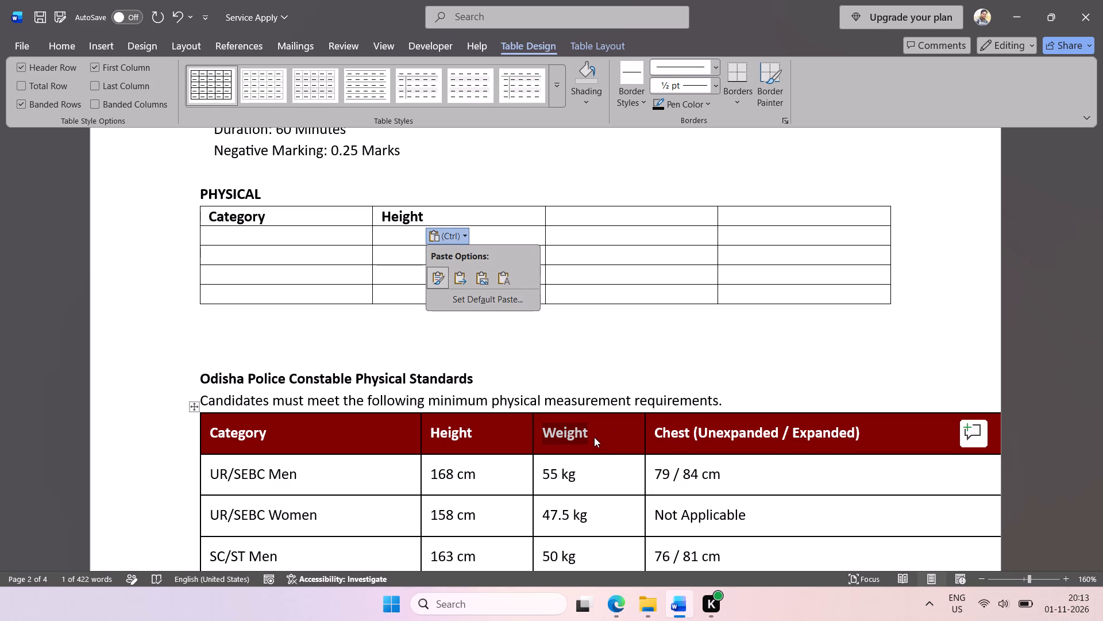
left_click(578, 428)
double_click(570, 430)
key("ctrl+c")
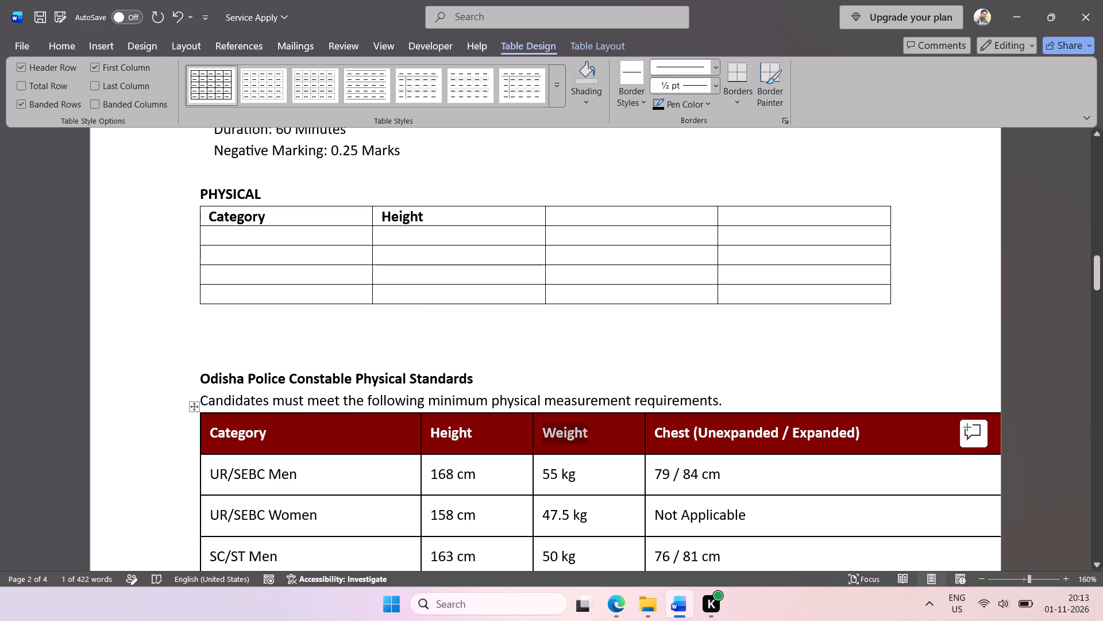
left_click(591, 212)
key("ctrl+v")
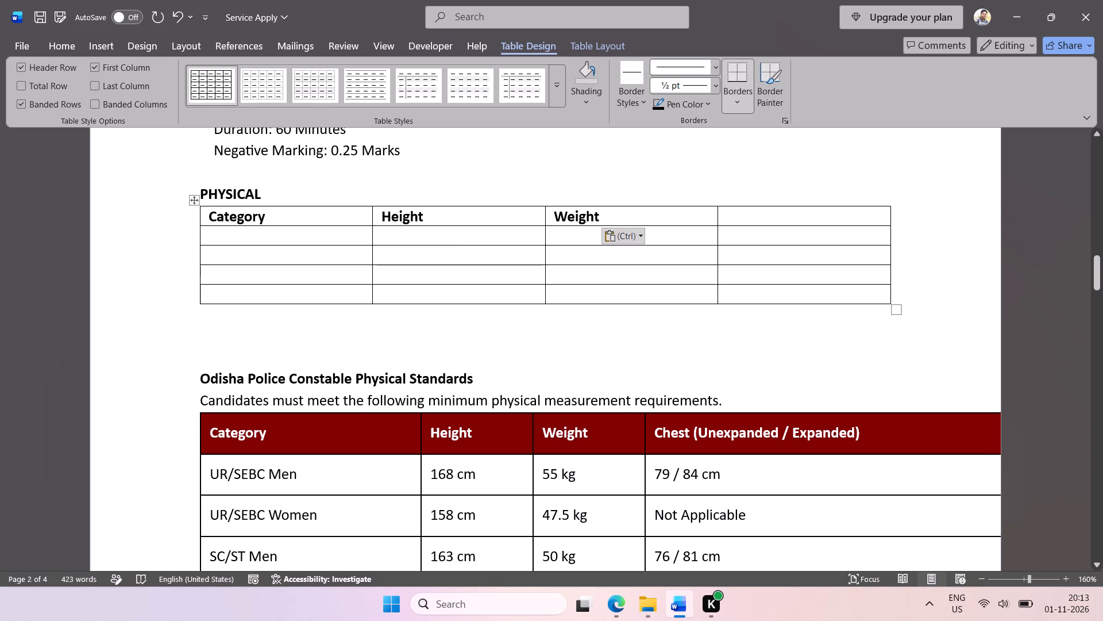
left_click_drag(876, 432, 702, 439)
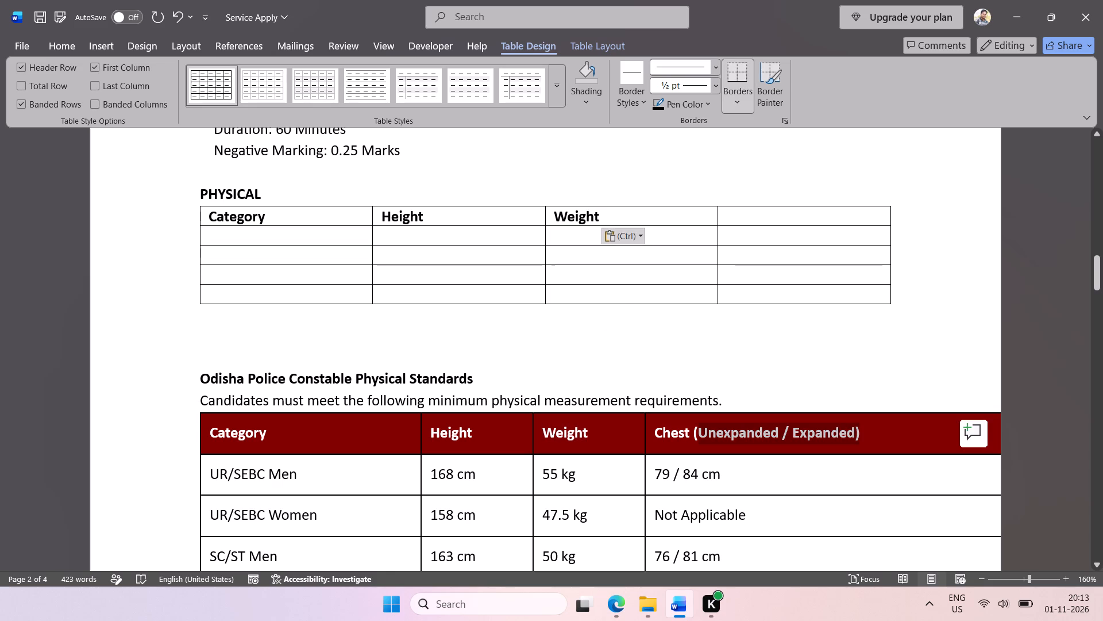
left_click_drag(702, 439, 671, 439)
key("ctrl+c")
left_click(750, 214)
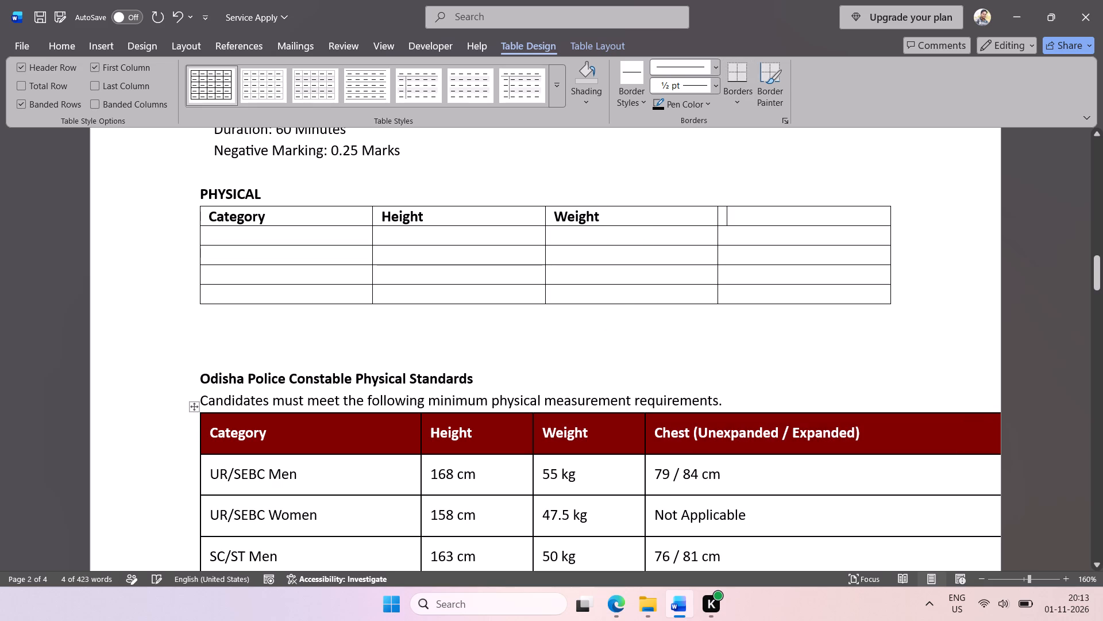
key("ctrl+v")
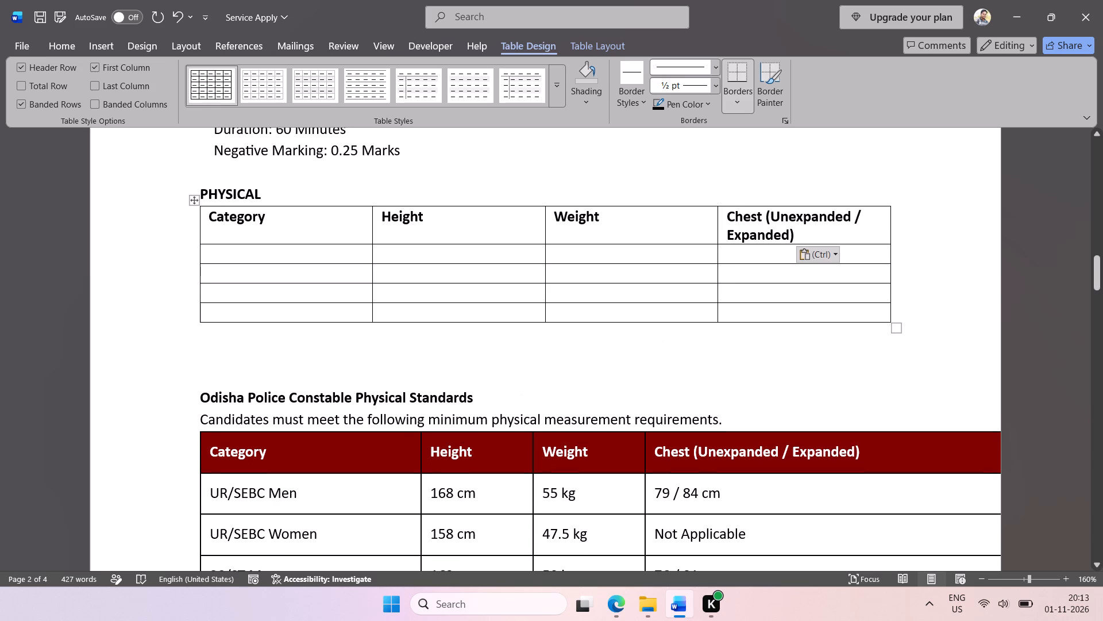
Copy UR/SEBC Men into the new table's first data row and try to copy its 168 cm height beside it.
left_click_drag(303, 493, 220, 496)
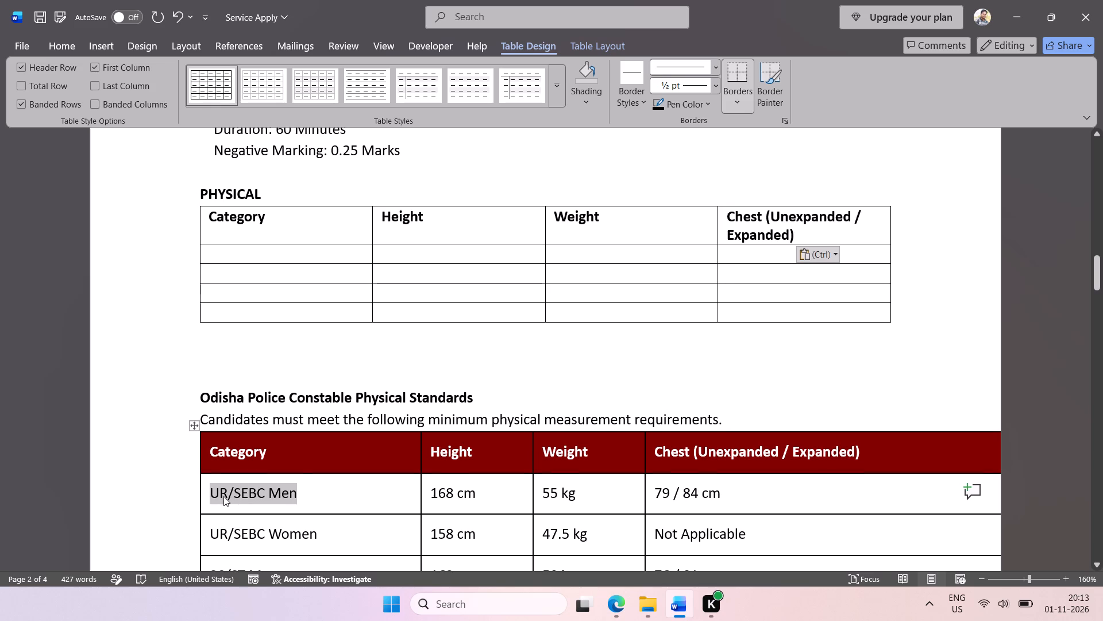
key("ctrl+c")
left_click(287, 255)
key("ctrl+v")
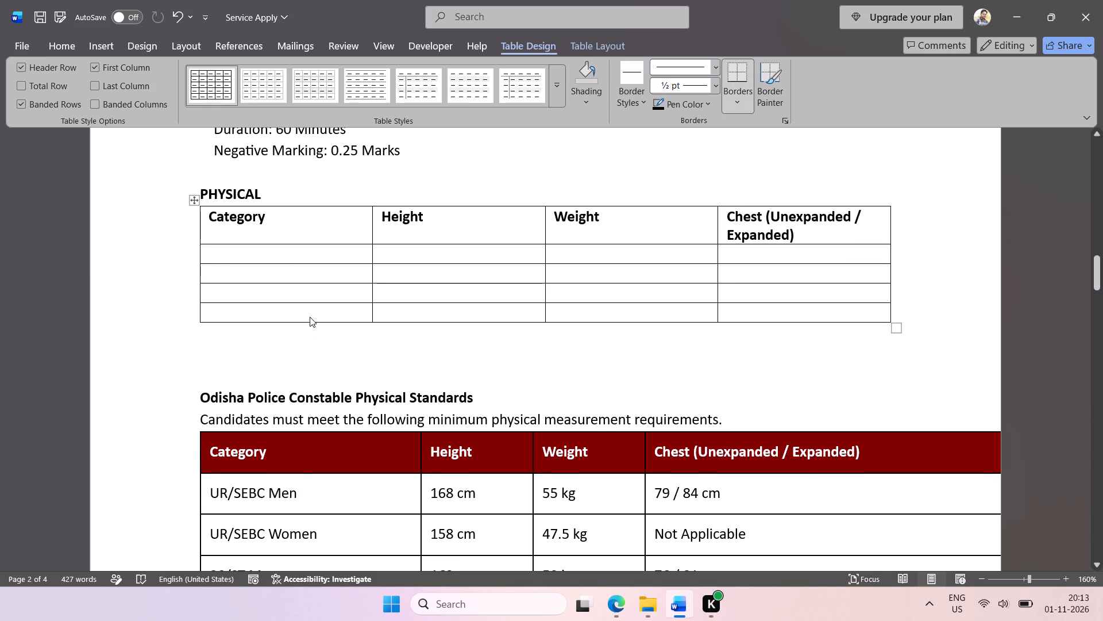
left_click_drag(475, 495, 431, 495)
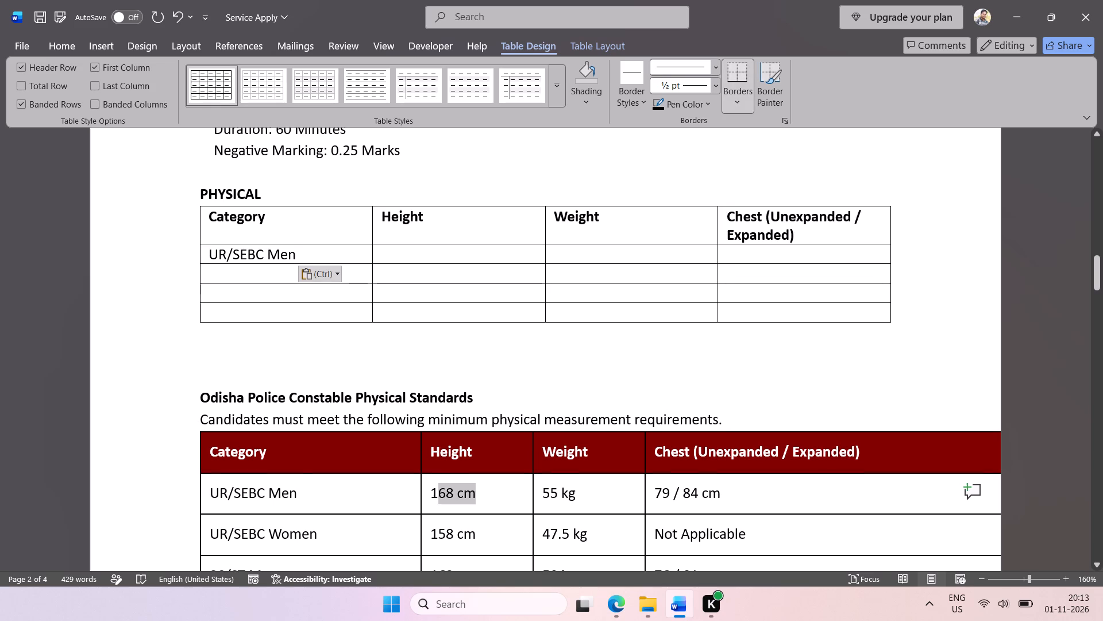
left_click_drag(431, 495, 430, 495)
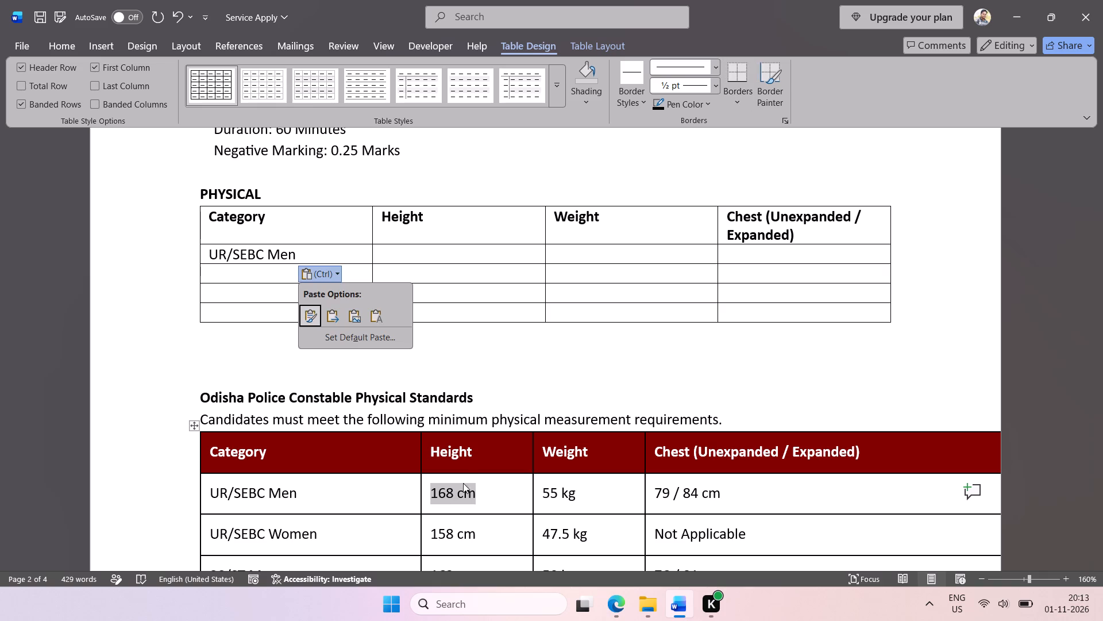
key("ctrl+c")
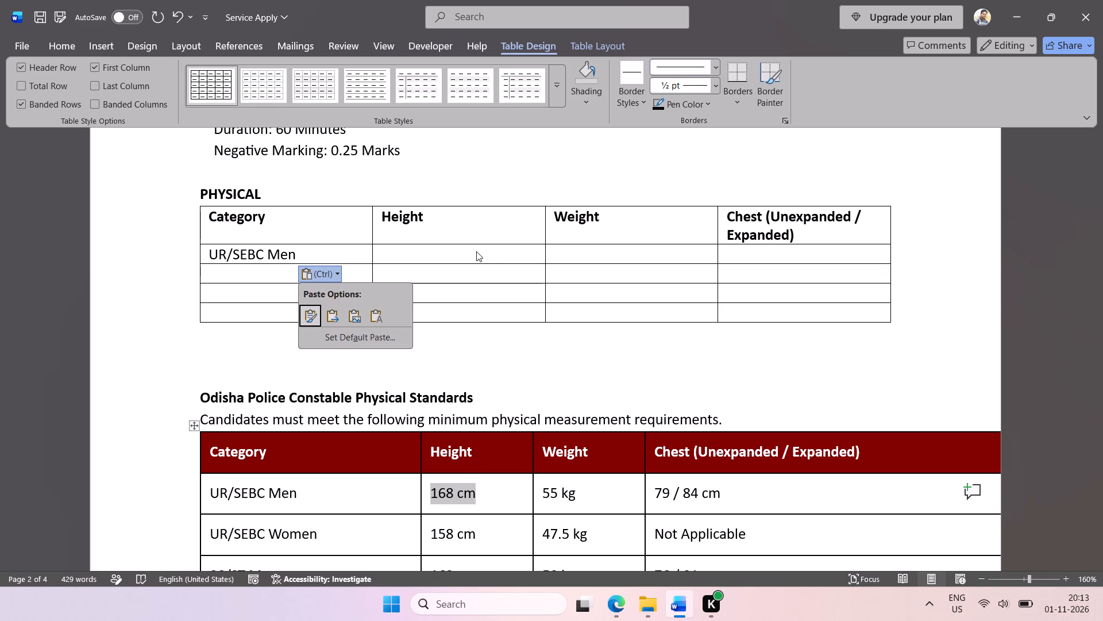
left_click(476, 251)
left_click(476, 251)
key("ctrl+v")
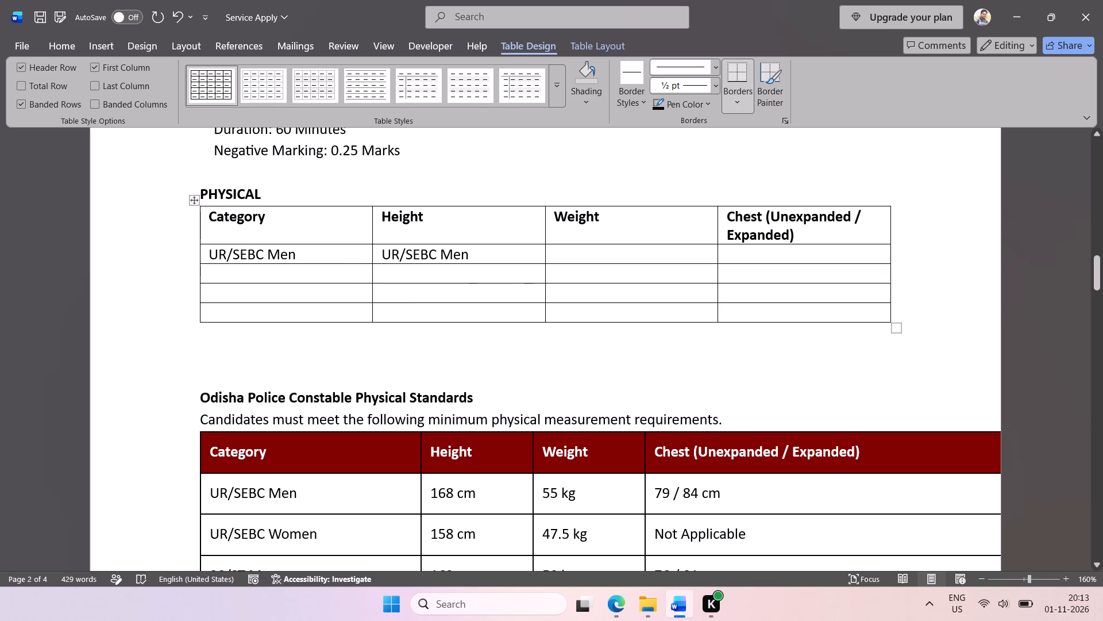
Copy the 55 kg weight and 79 / 84 cm chest values into the new table's UR/SEBC Men row.
left_click_drag(575, 494, 545, 496)
key("ctrl+c")
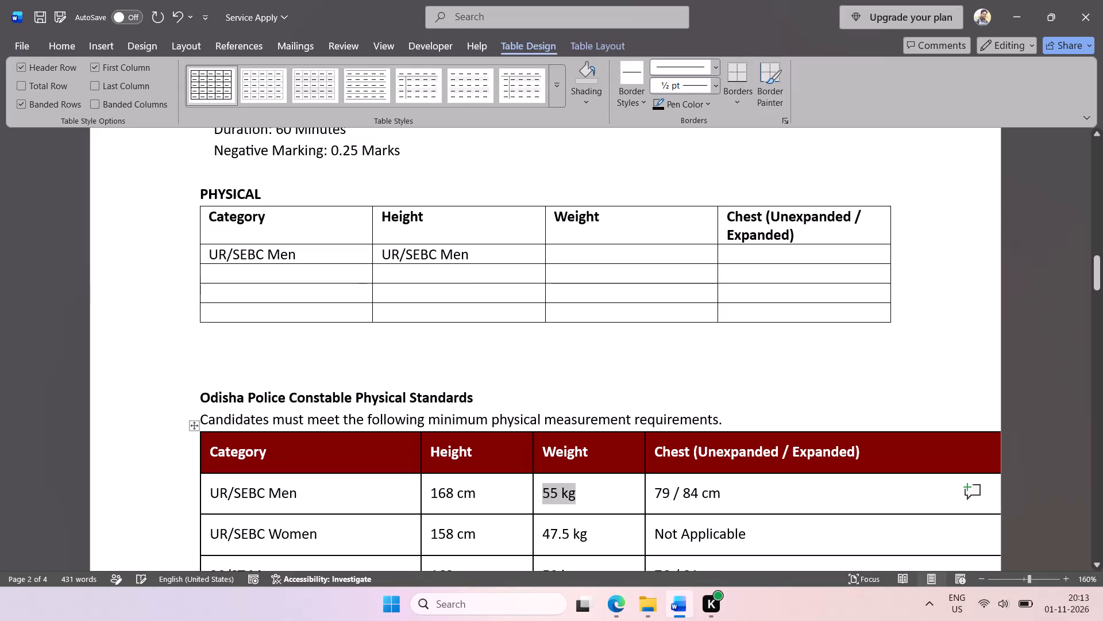
left_click(579, 259)
key("ctrl+v")
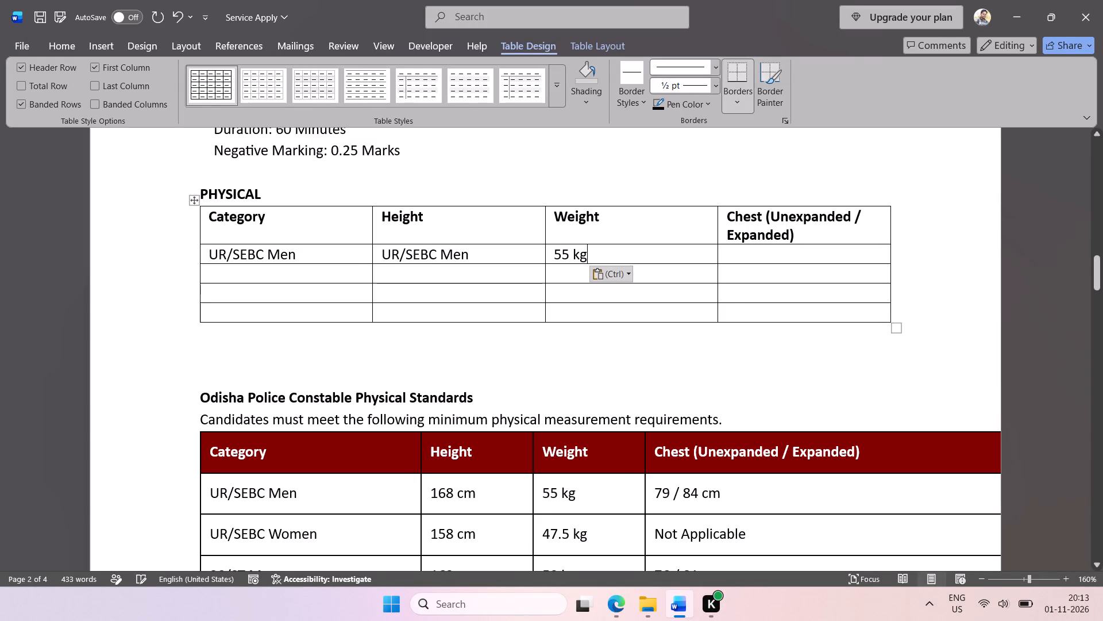
left_click_drag(724, 498, 663, 499)
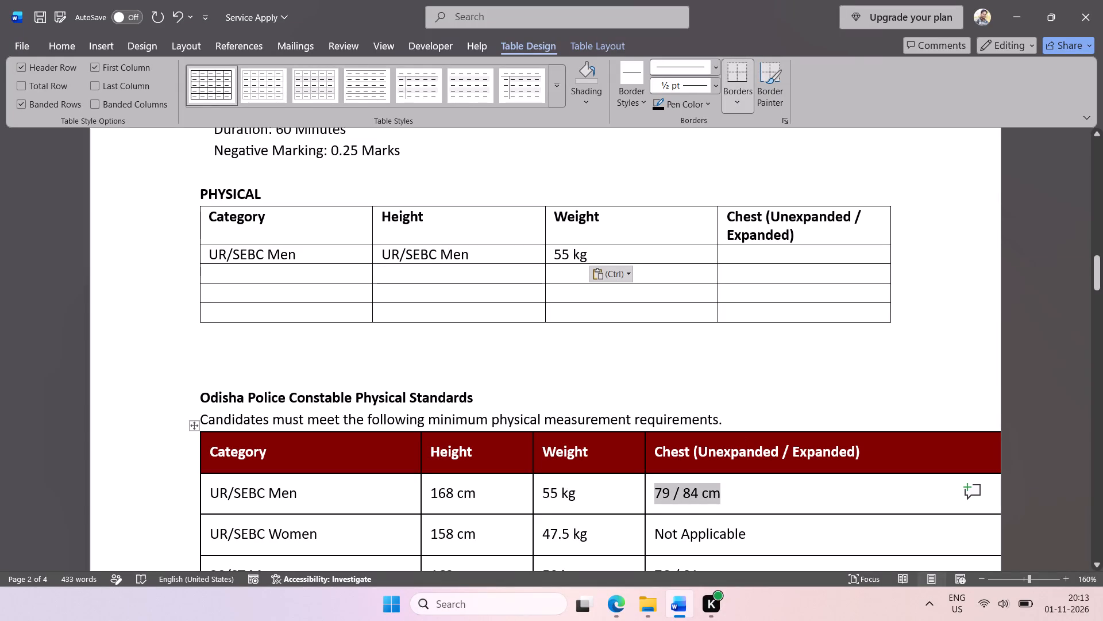
key("ctrl+c")
left_click(741, 255)
key("ctrl+v")
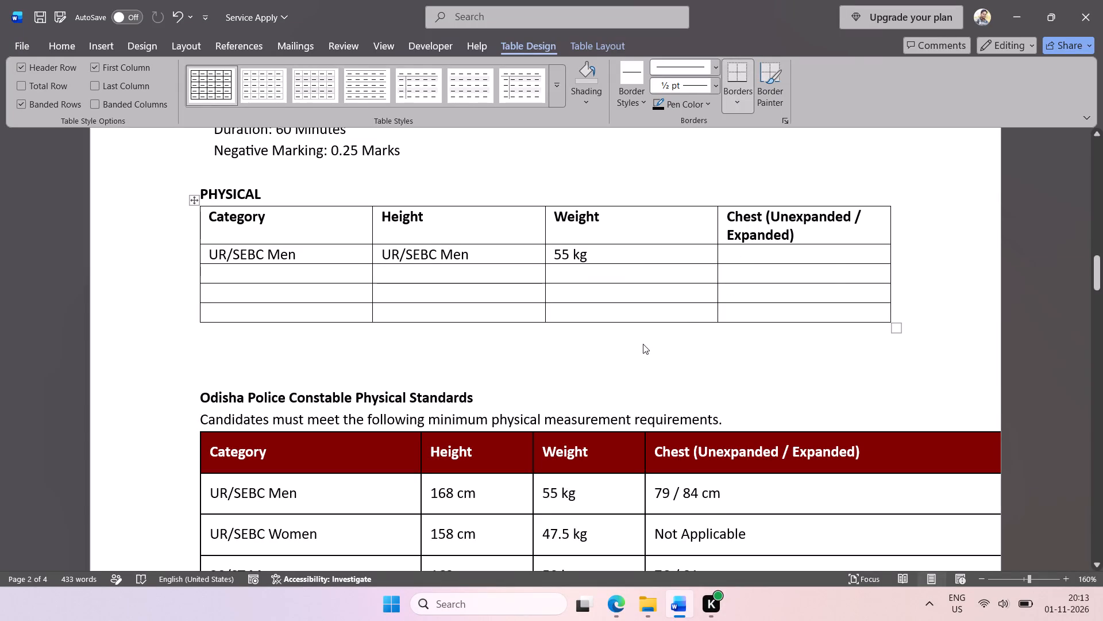
Copy UR/SEBC Women and its 158 cm height from the pasted table into the new table's second data row.
left_click(302, 538)
left_click_drag(331, 538, 217, 541)
key("ctrl+c")
left_click(308, 273)
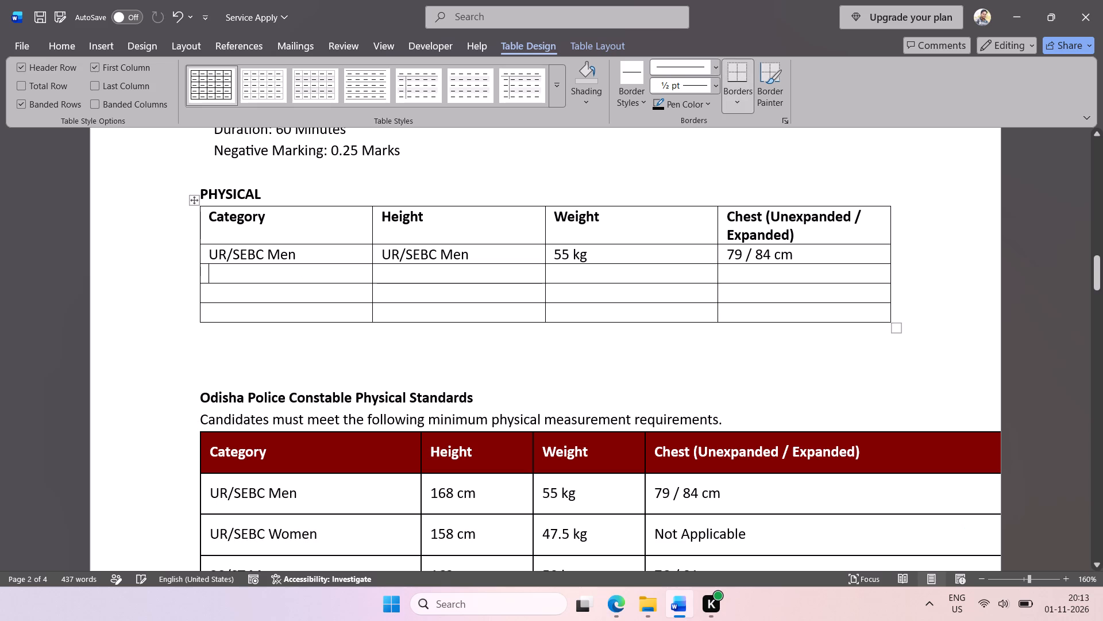
key("ctrl+v")
left_click_drag(483, 536, 434, 540)
key("ctrl+c")
left_click(464, 283)
left_click(464, 275)
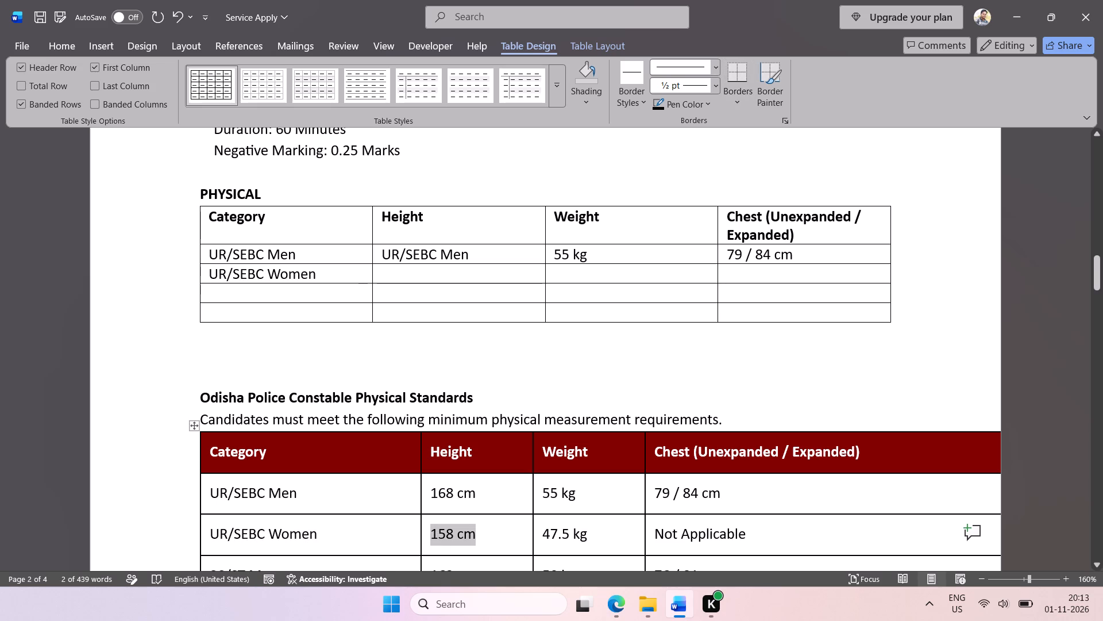
left_click(462, 271)
key("ctrl+v")
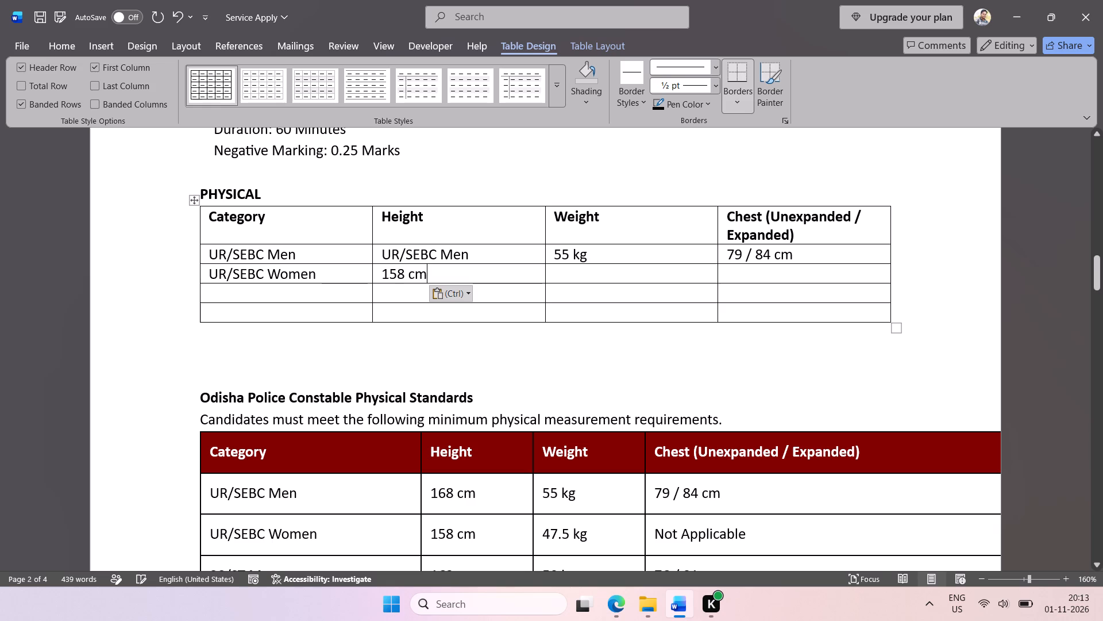
Copy the 47.5 kg weight into the Weight cell of the new table's UR/SEBC Women row.
left_click(593, 540)
left_click_drag(593, 534, 548, 539)
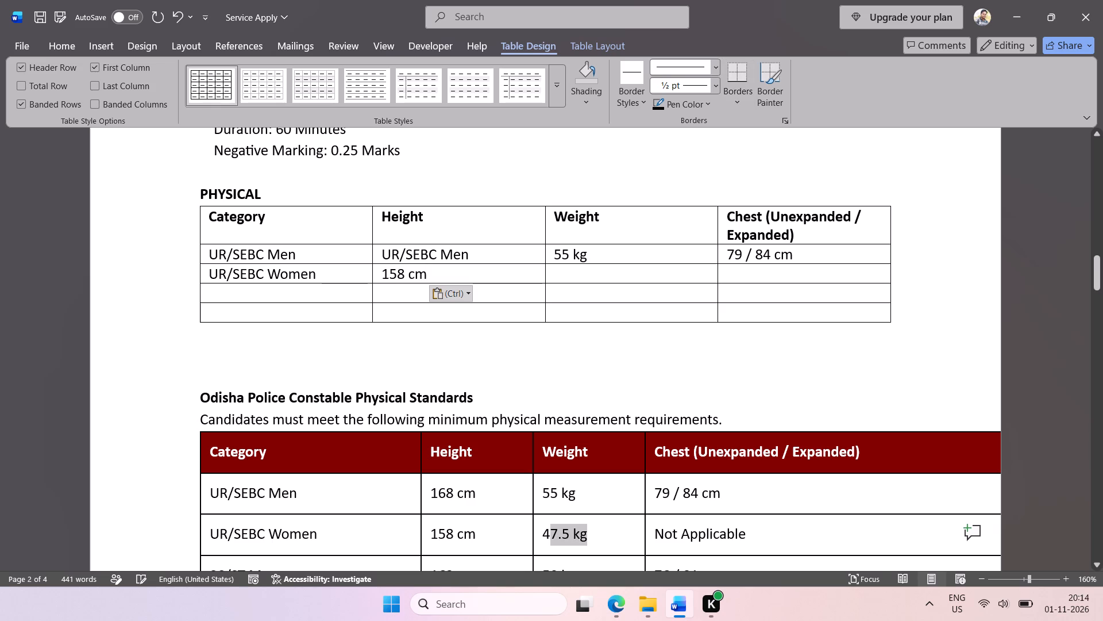
left_click_drag(548, 539, 542, 539)
key("ctrl+c")
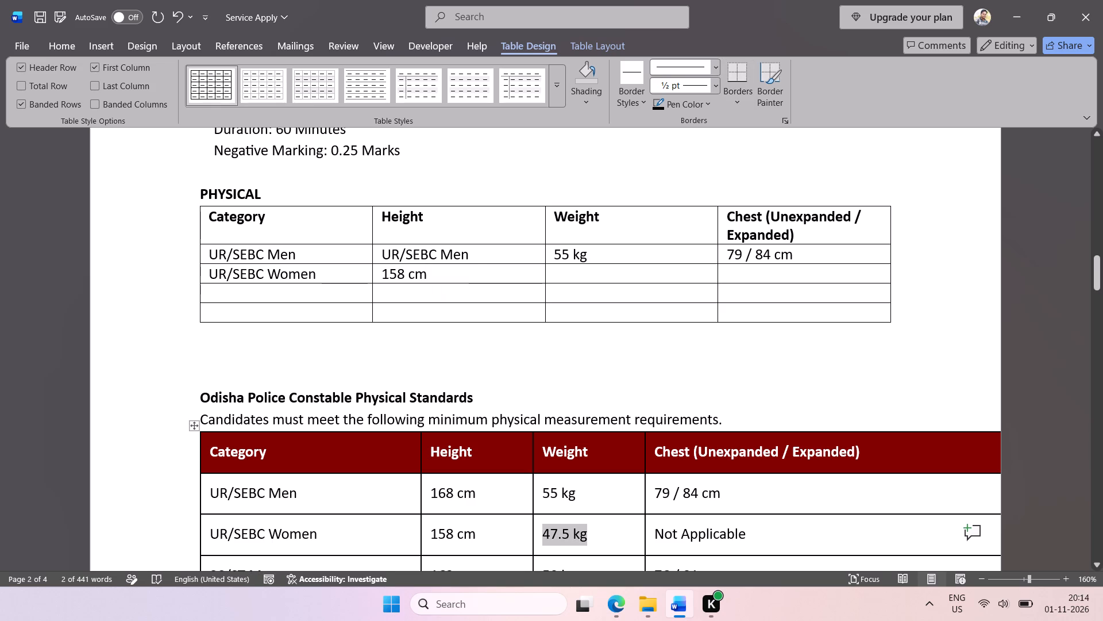
left_click(601, 277)
key("ctrl+v")
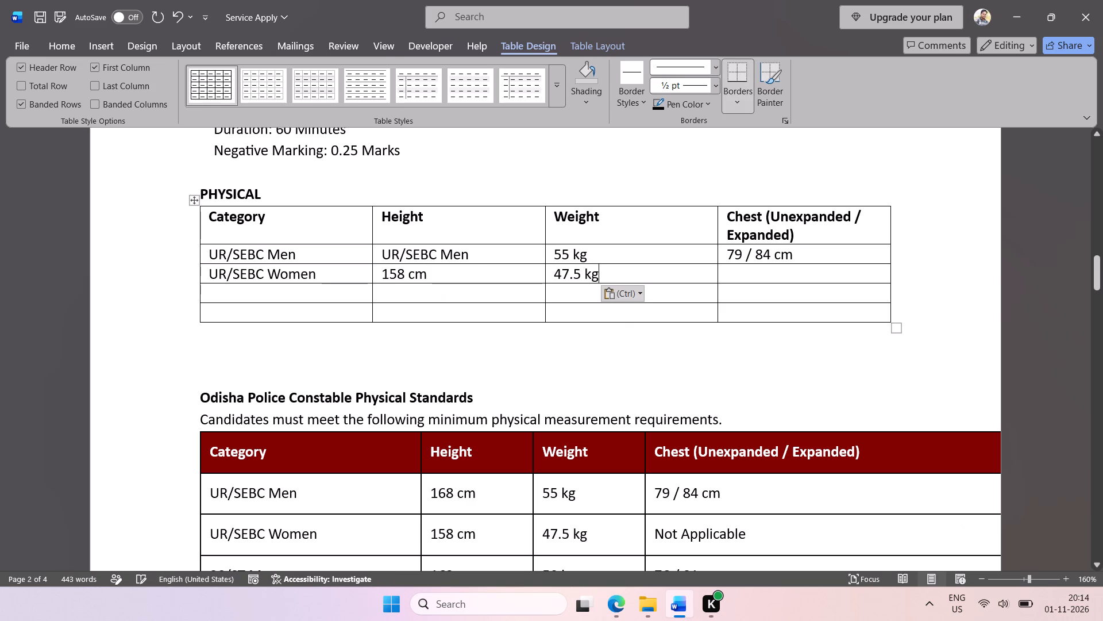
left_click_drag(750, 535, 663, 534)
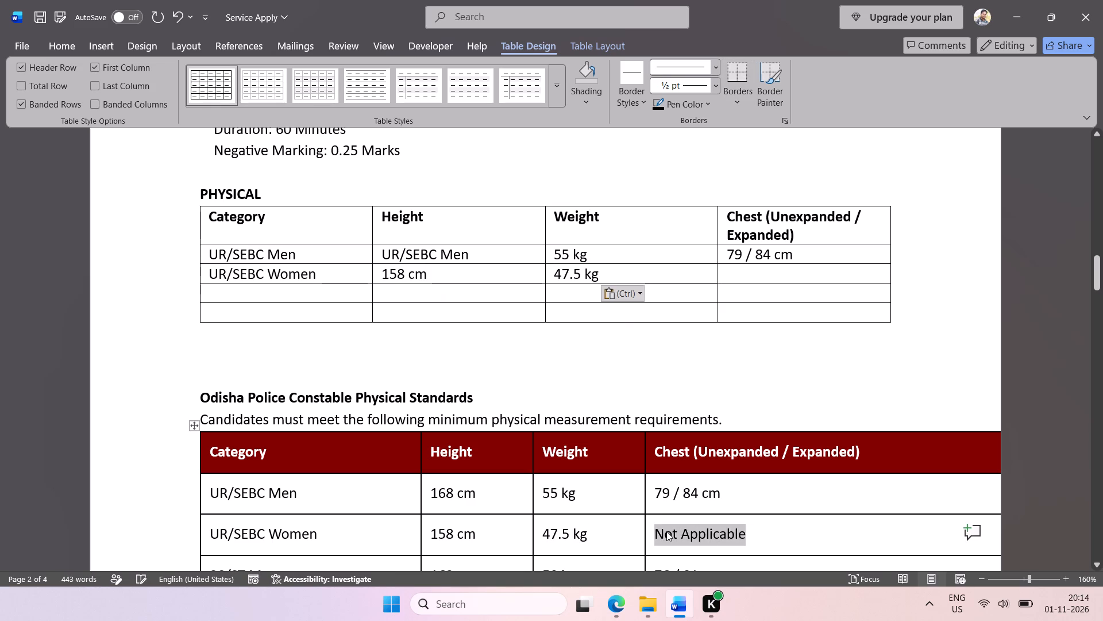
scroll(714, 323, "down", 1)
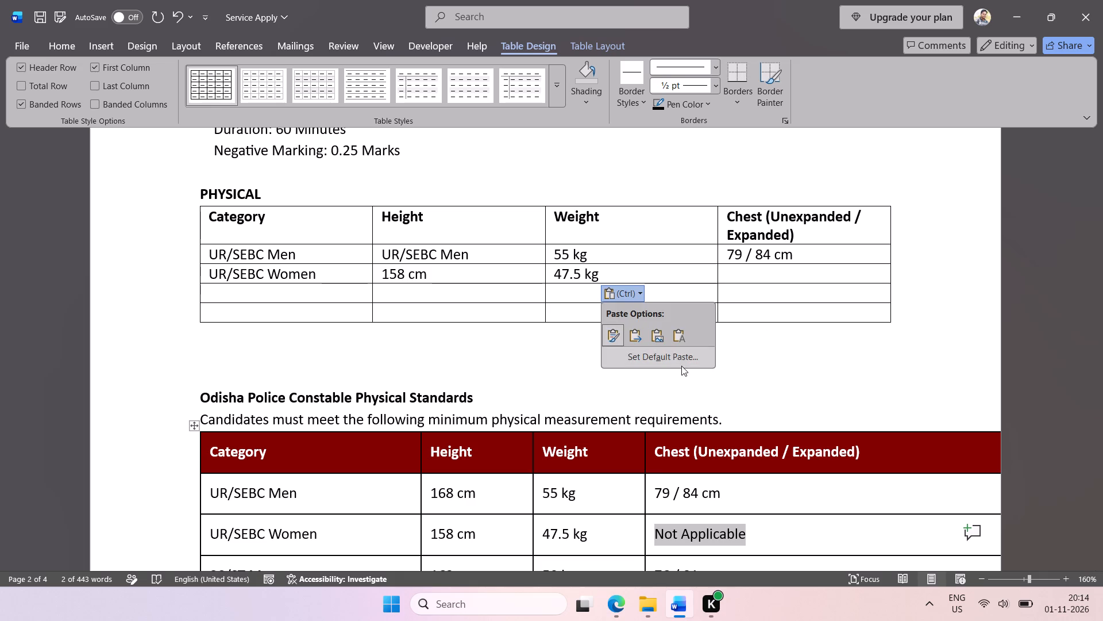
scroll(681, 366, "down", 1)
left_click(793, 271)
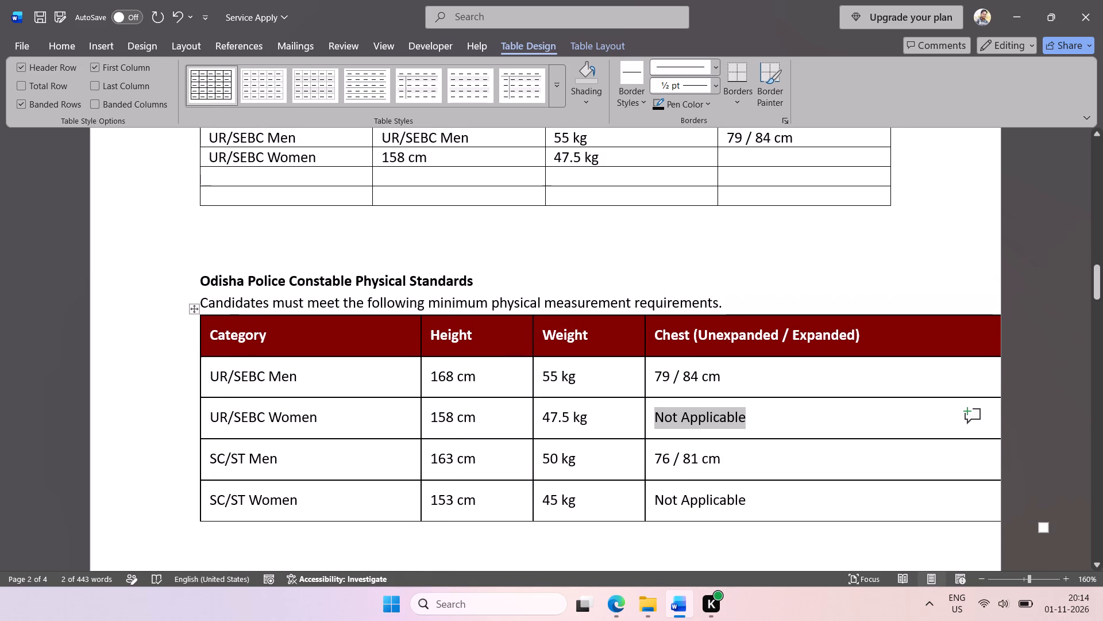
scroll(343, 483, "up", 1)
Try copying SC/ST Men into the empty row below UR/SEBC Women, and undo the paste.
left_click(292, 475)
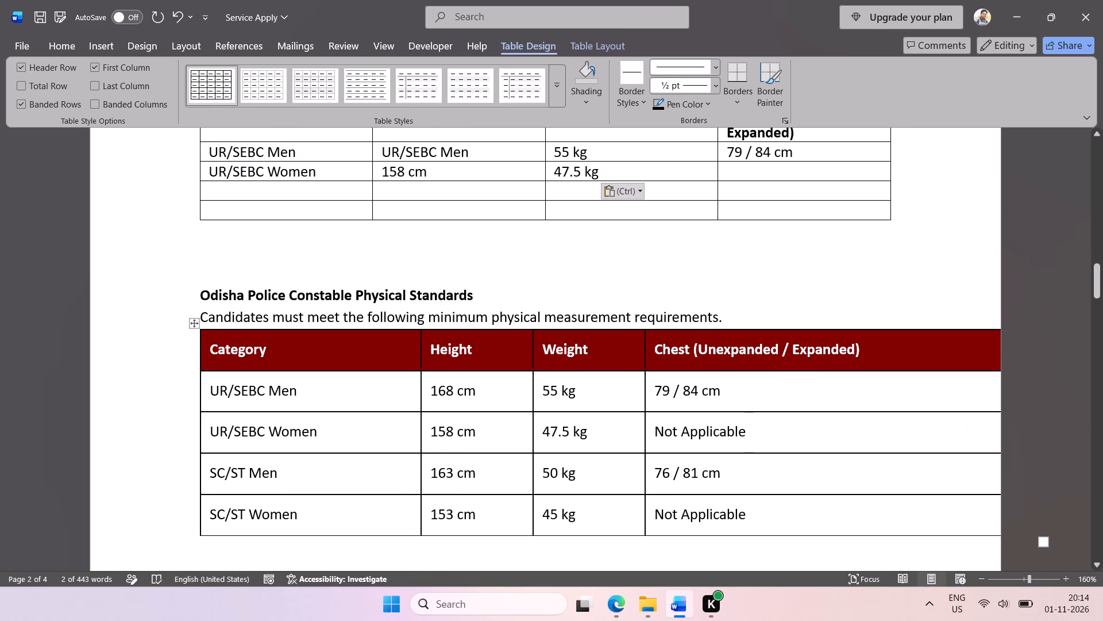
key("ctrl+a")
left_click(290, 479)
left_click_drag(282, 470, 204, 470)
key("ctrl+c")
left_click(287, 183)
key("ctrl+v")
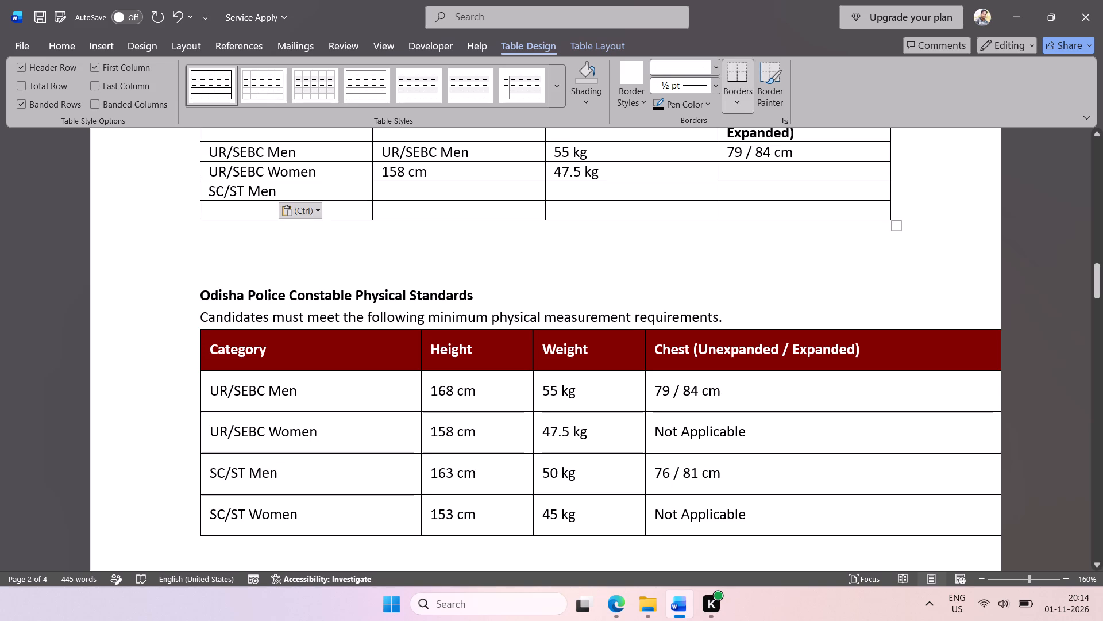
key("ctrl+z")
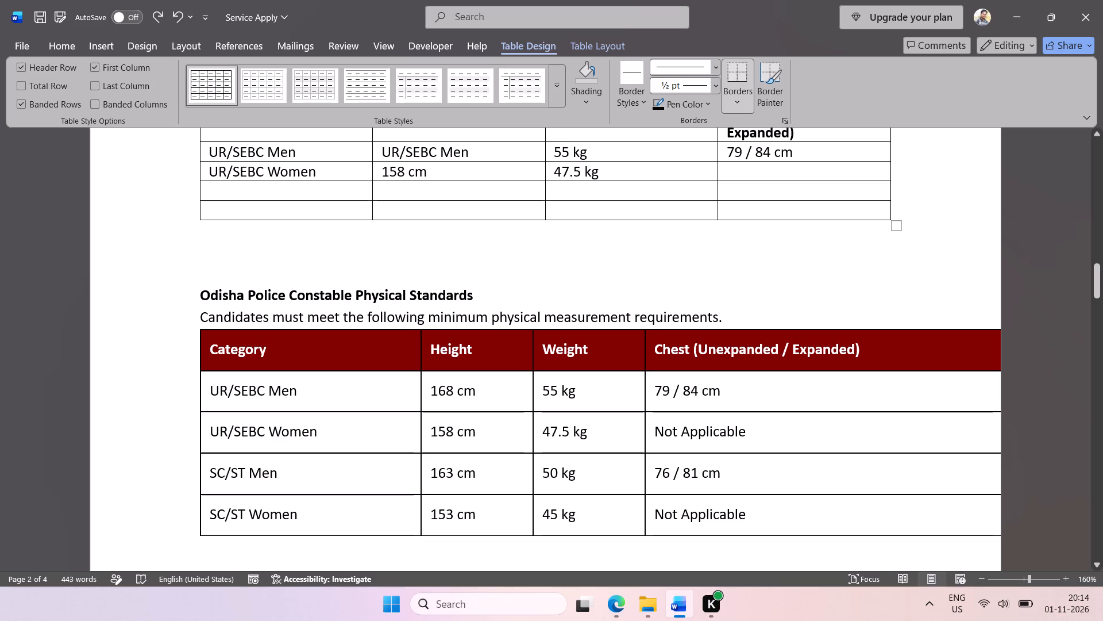
Move the UR/SEBC Women entries down one row in the new table, leaving an empty row beneath UR/SEBC Men.
left_click_drag(669, 177, 283, 174)
key("ctrl+x")
left_click(263, 188)
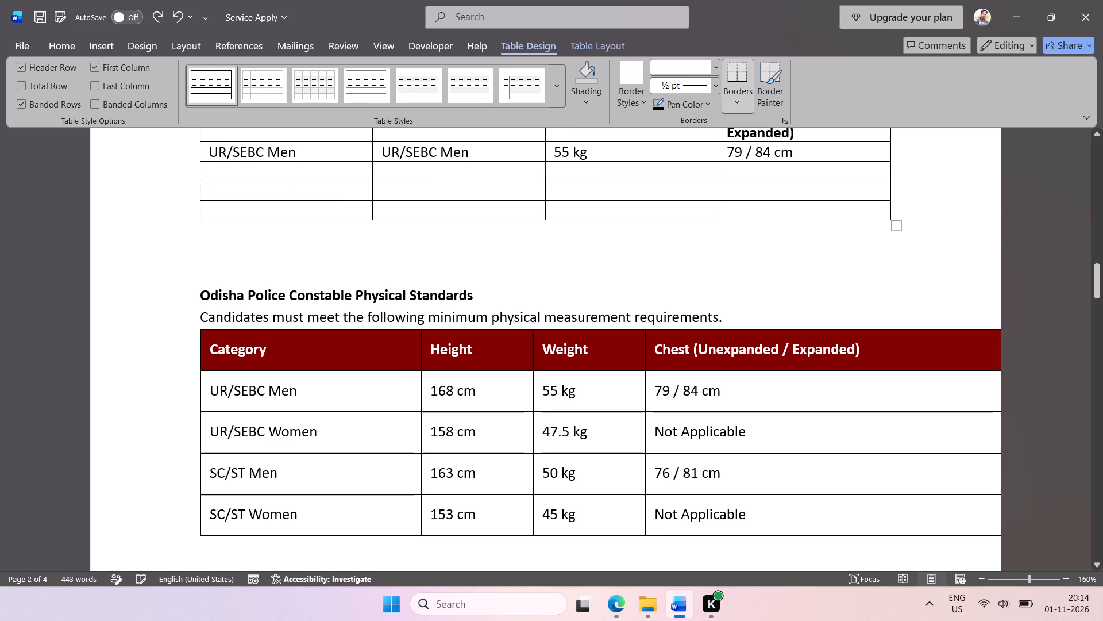
left_click(243, 212)
key("ctrl+v")
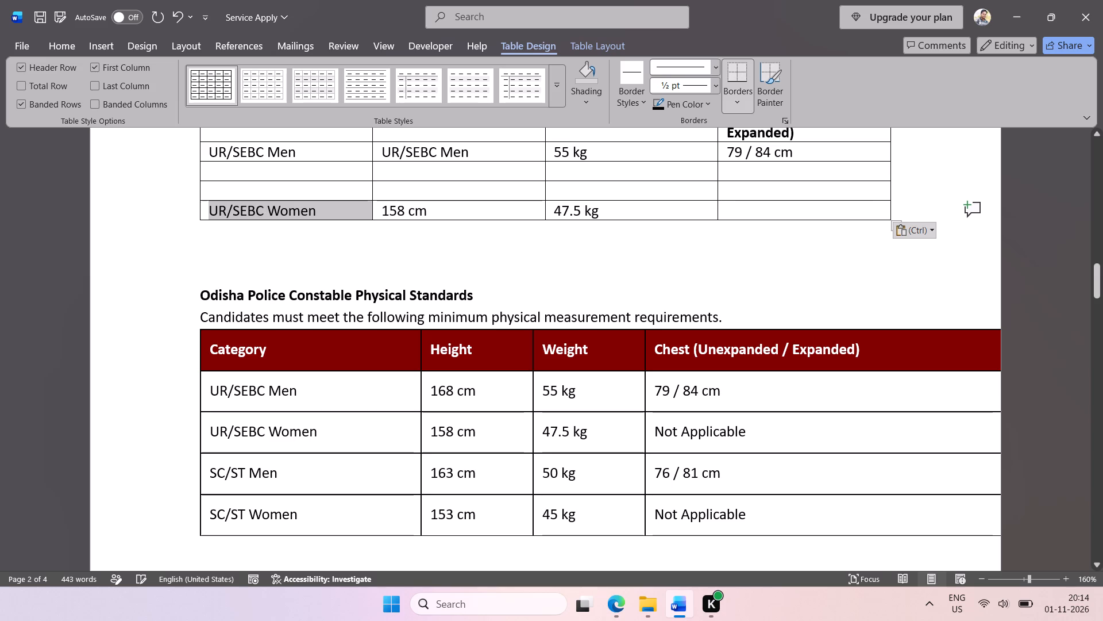
key("ctrl+z")
left_click(327, 187)
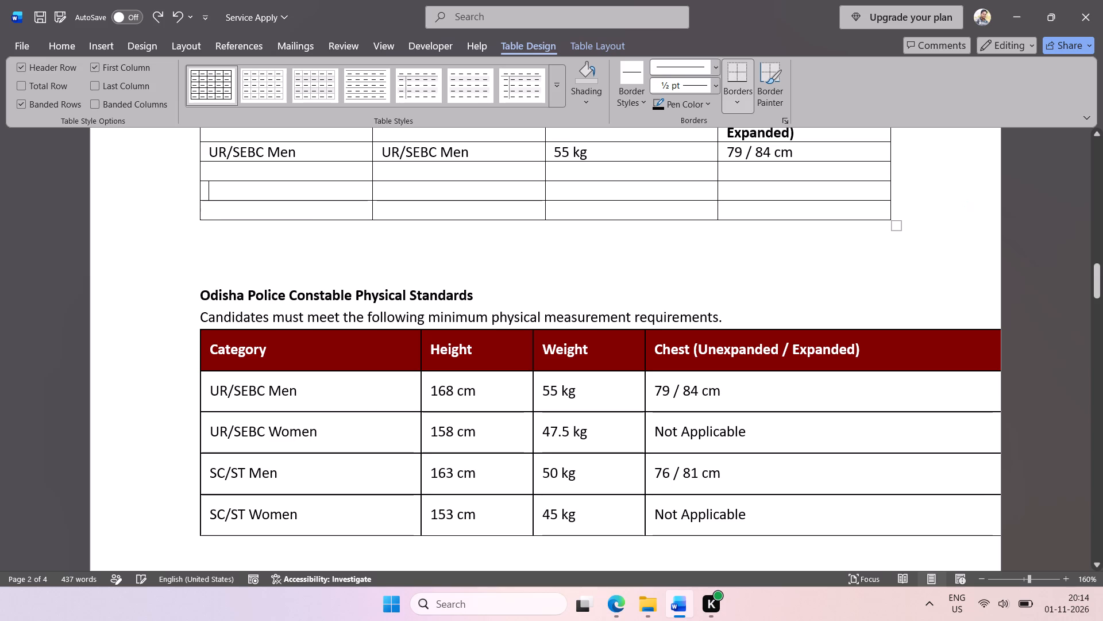
key("ctrl+v")
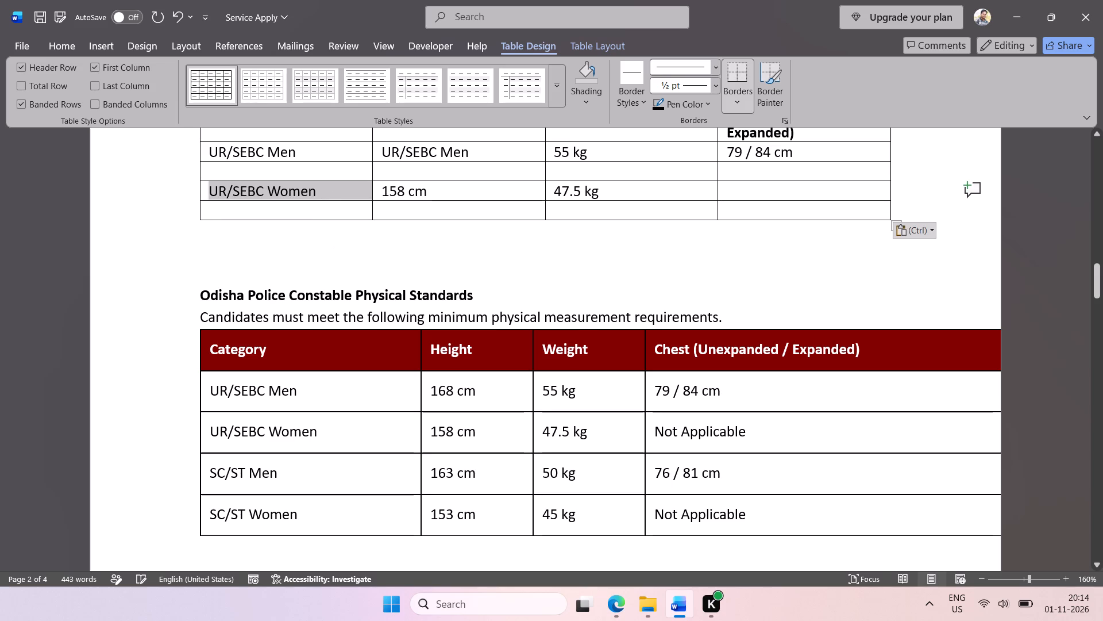
Copy SC/ST Men from the pasted table into the Category cell of the empty row beneath UR/SEBC Men.
left_click(305, 474)
left_click_drag(296, 473, 287, 473)
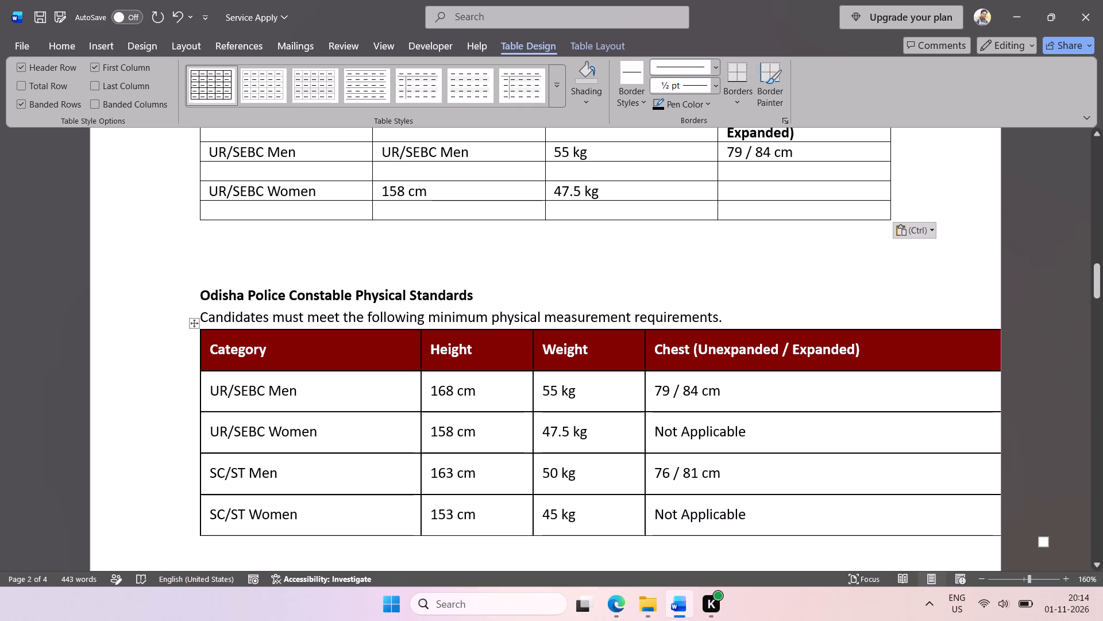
left_click_drag(287, 473, 201, 475)
key("ctrl+c")
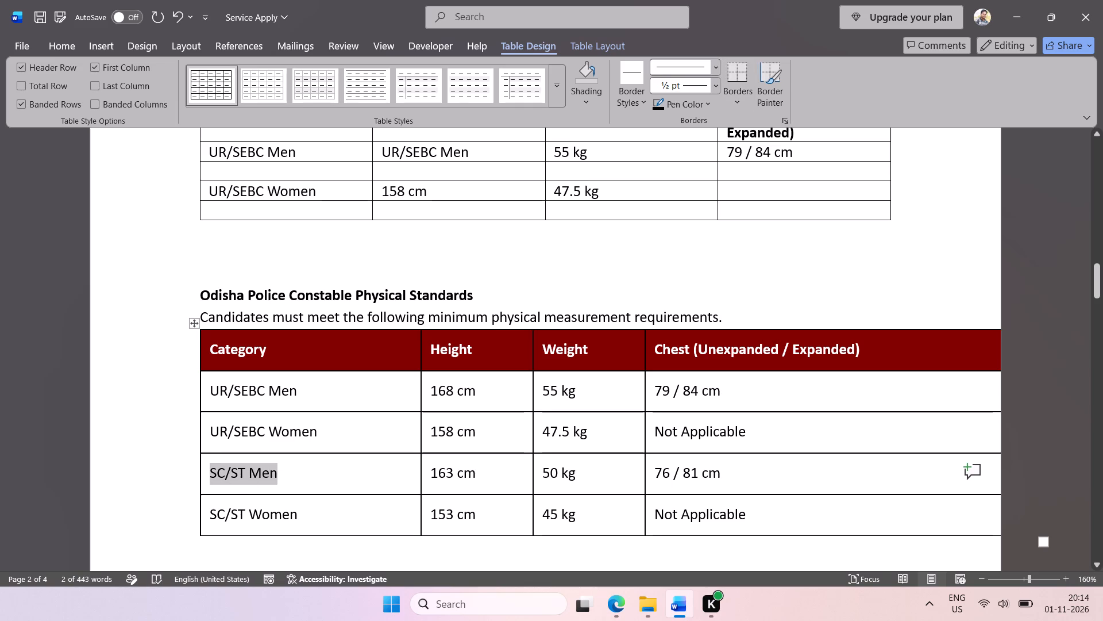
left_click(259, 172)
key("ctrl+v")
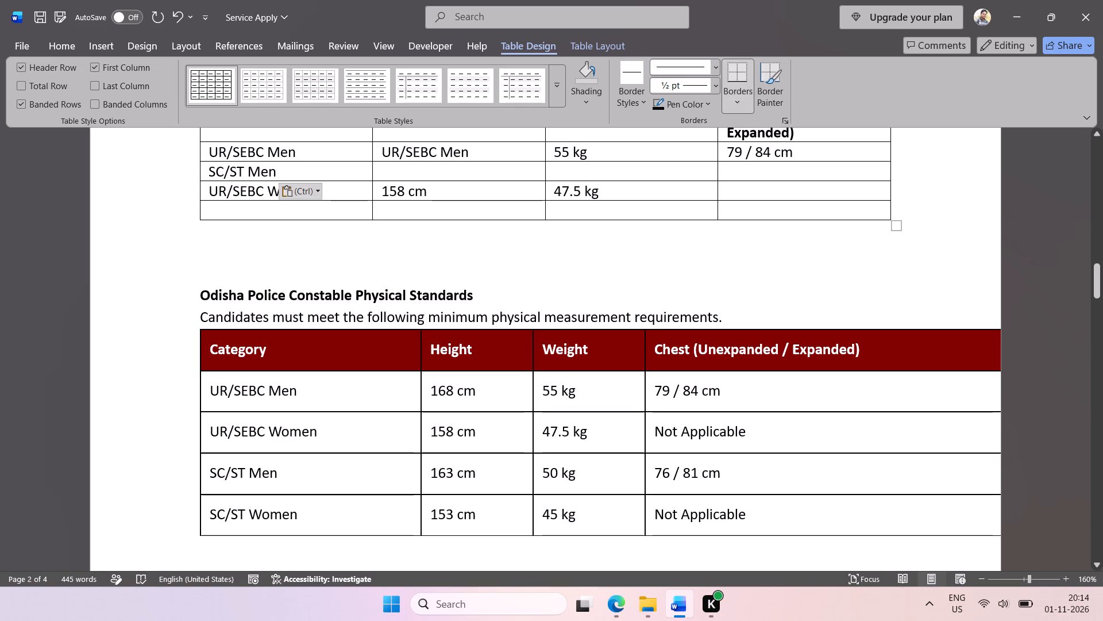
Copy the 163 cm height and 50 kg weight into the new table's SC/ST Men row.
left_click_drag(477, 471, 439, 478)
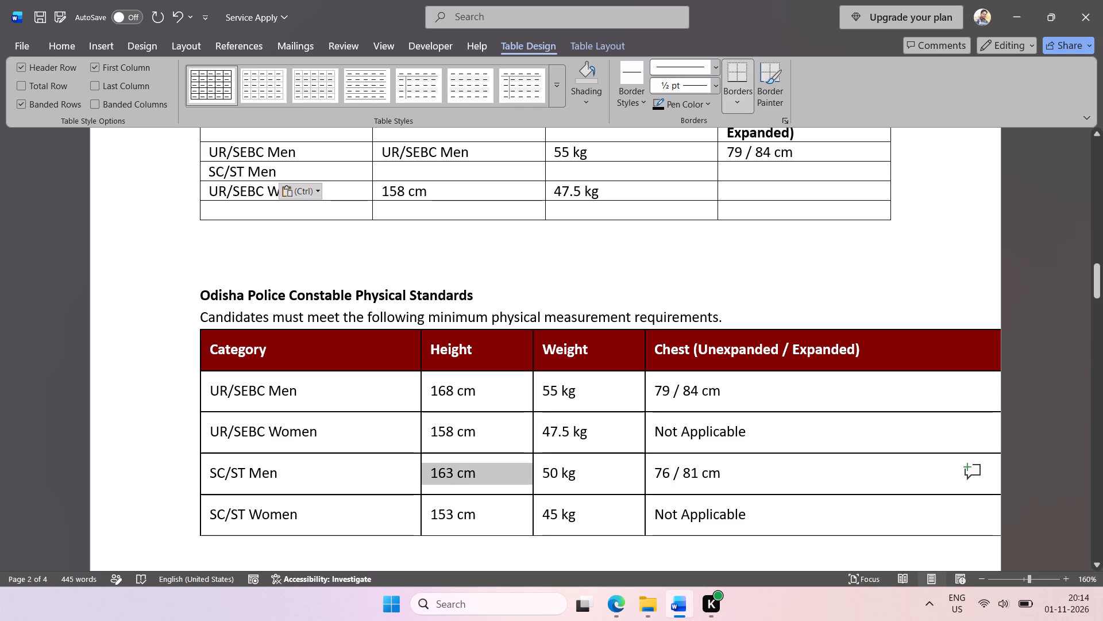
left_click_drag(439, 478, 449, 477)
left_click(470, 478)
left_click_drag(475, 476, 441, 476)
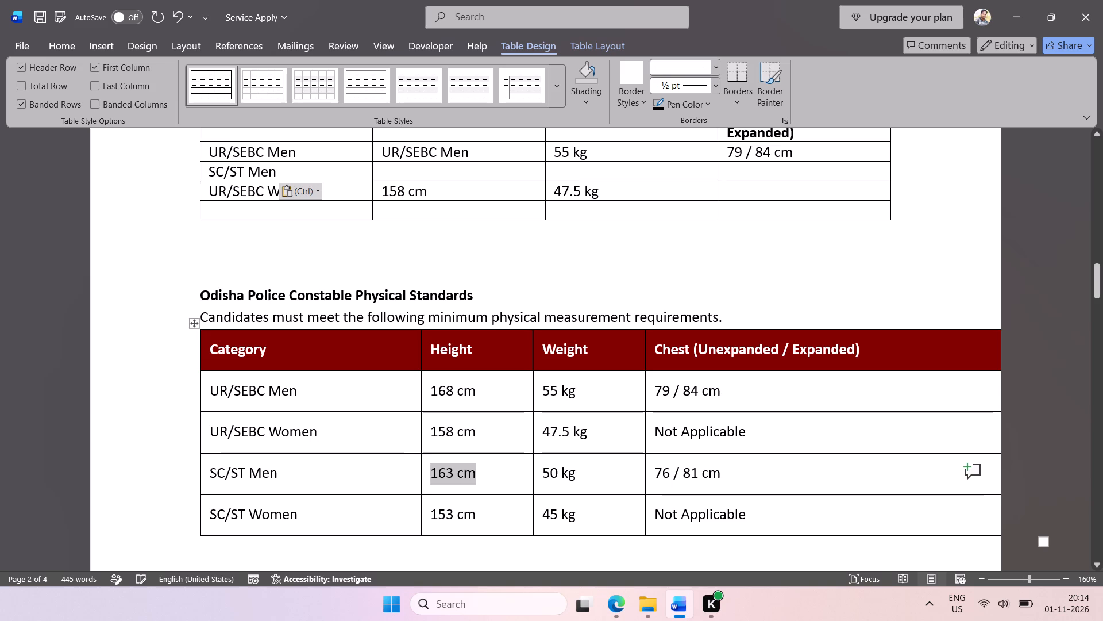
key("ctrl+c")
left_click(424, 177)
key("ctrl+v")
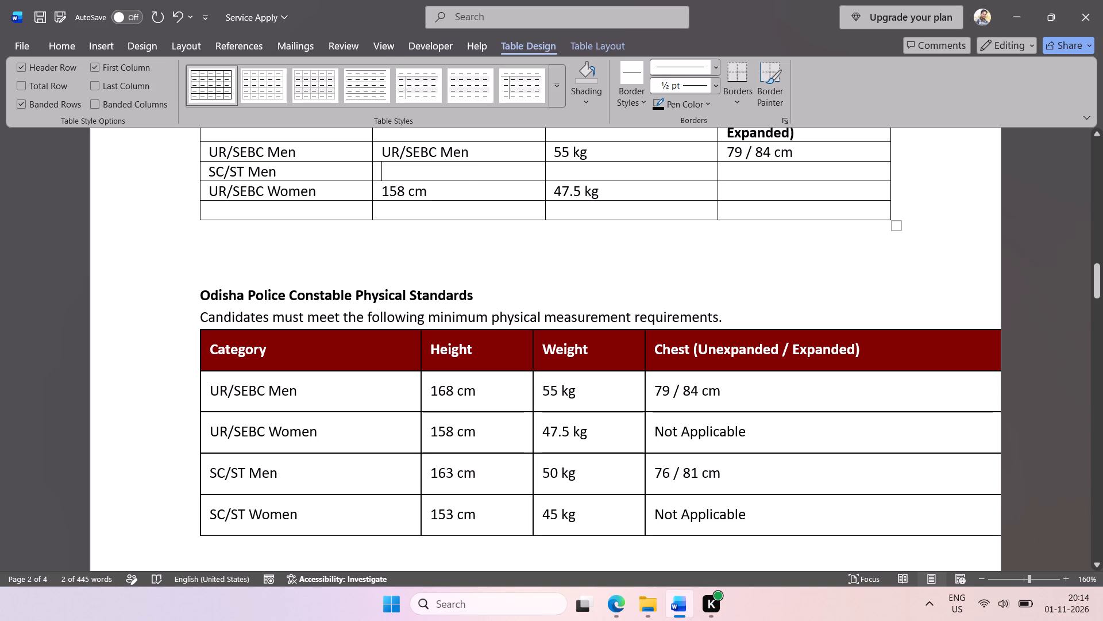
left_click_drag(584, 474, 547, 474)
key("ctrl+c")
left_click(568, 170)
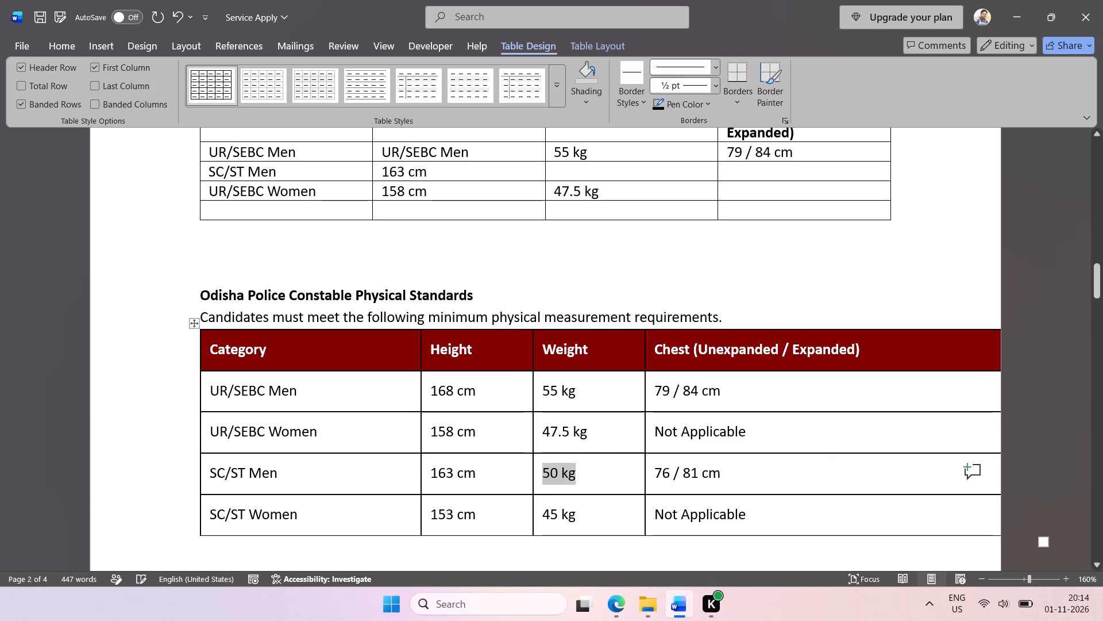
key("ctrl+v")
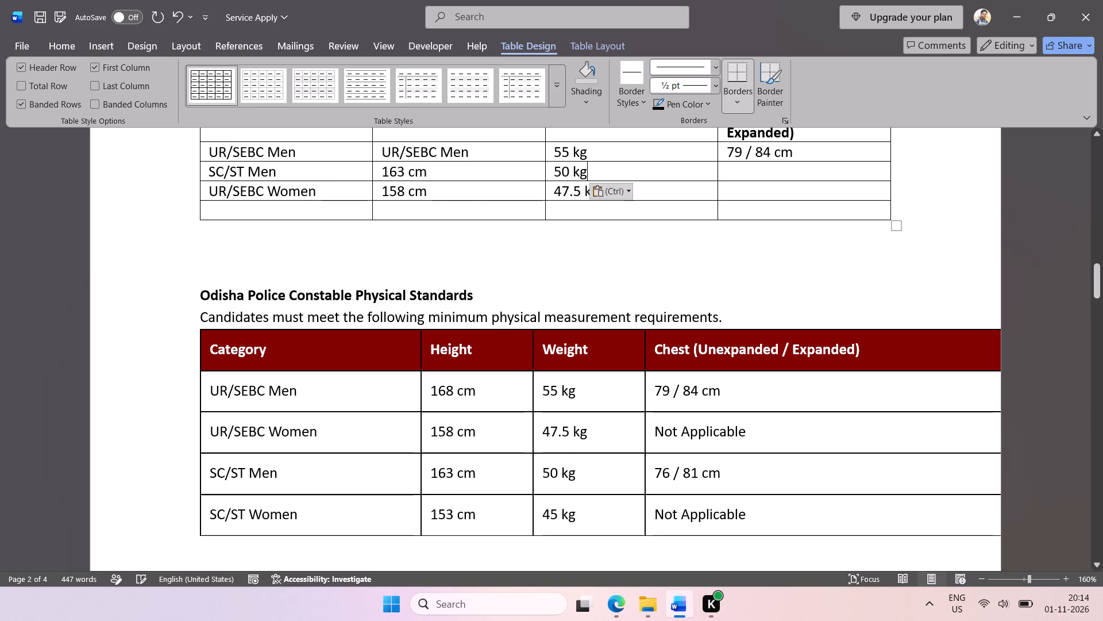
Copy the 76 / 81 cm chest measurement from the pasted table into the new table's UR/SEBC Women row.
left_click_drag(720, 473, 668, 475)
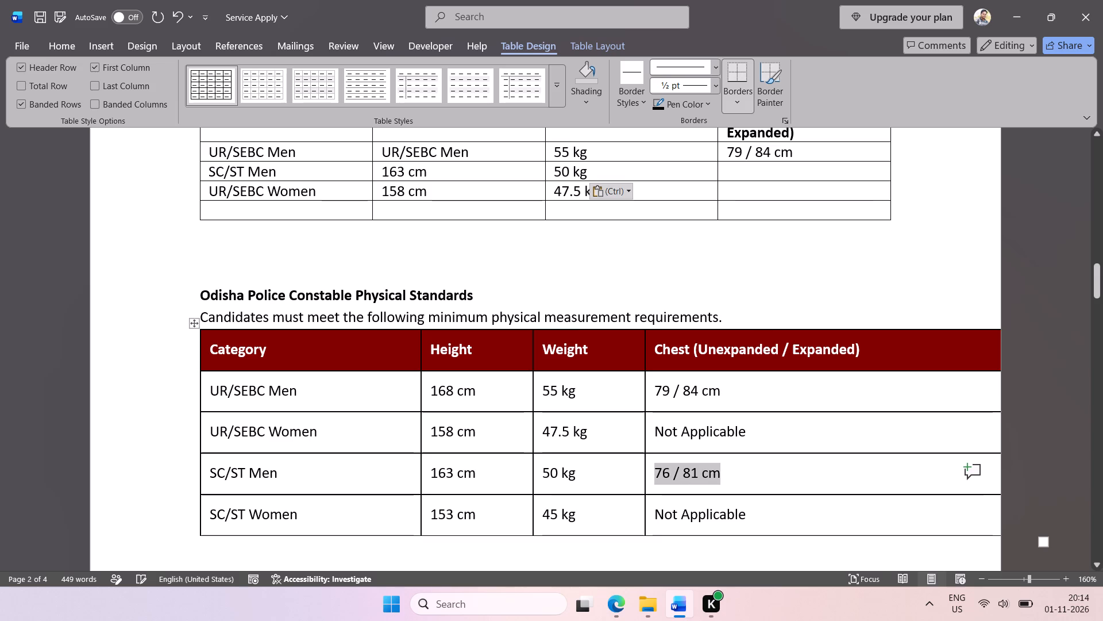
key("ctrl+c")
left_click(742, 188)
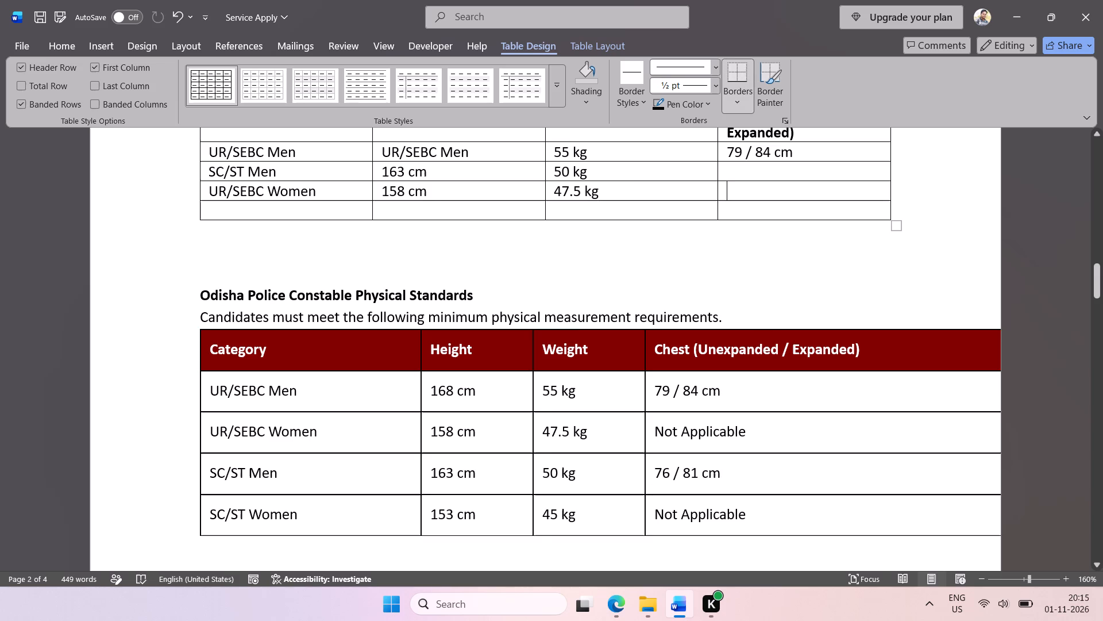
key("ctrl+v")
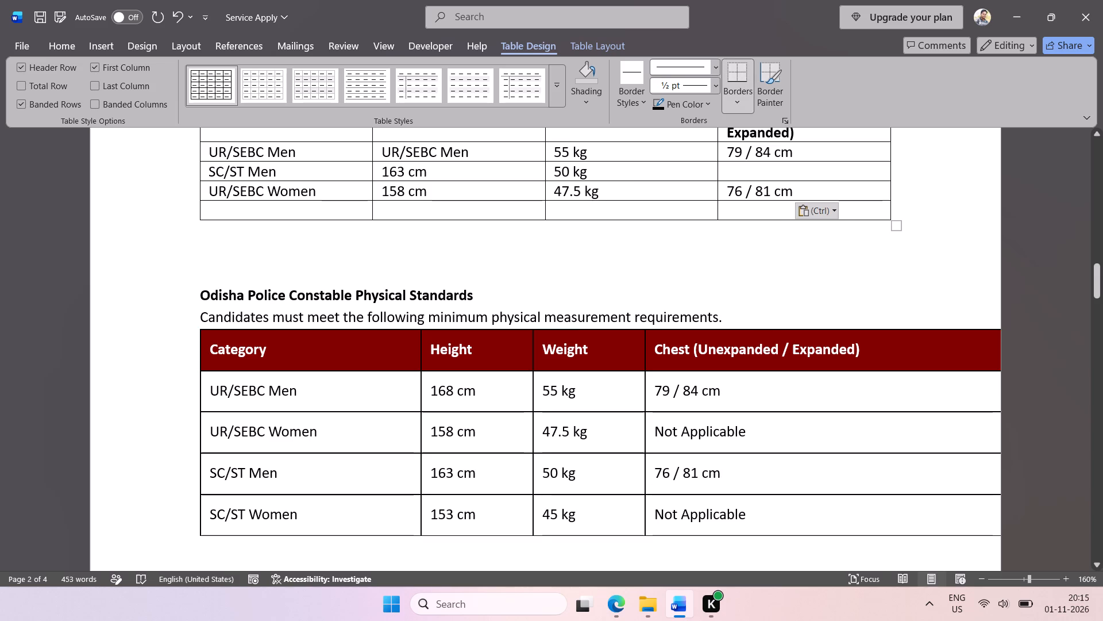
Copy SC/ST Women, 153 cm and 45 kg from the pasted table into the new table's last row.
left_click_drag(299, 515, 211, 517)
key("ctrl+c")
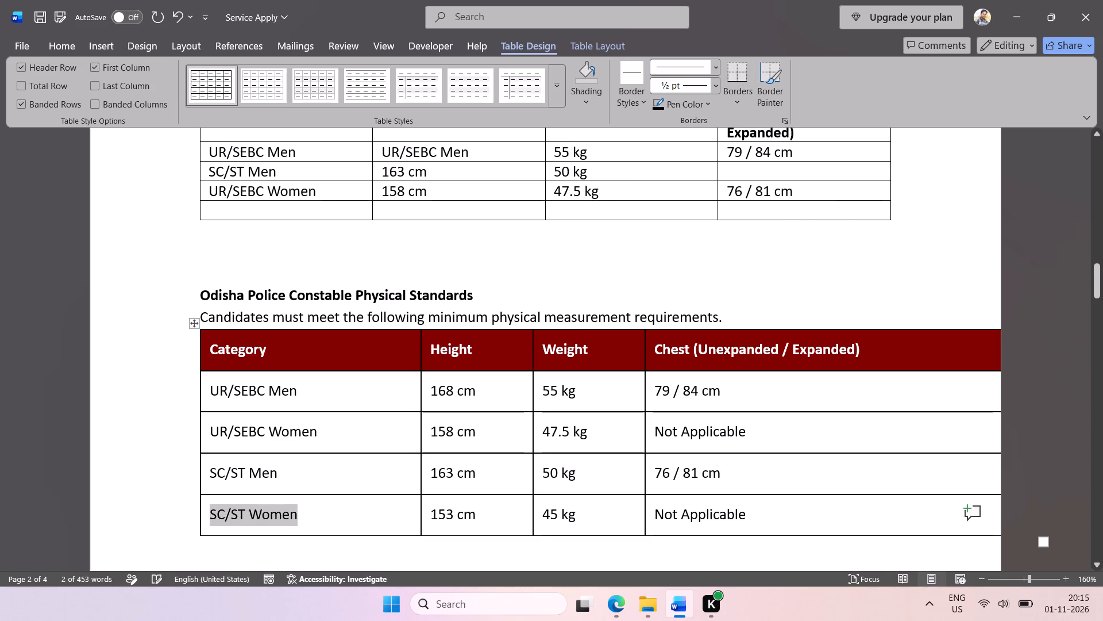
left_click(297, 212)
key("ctrl+v")
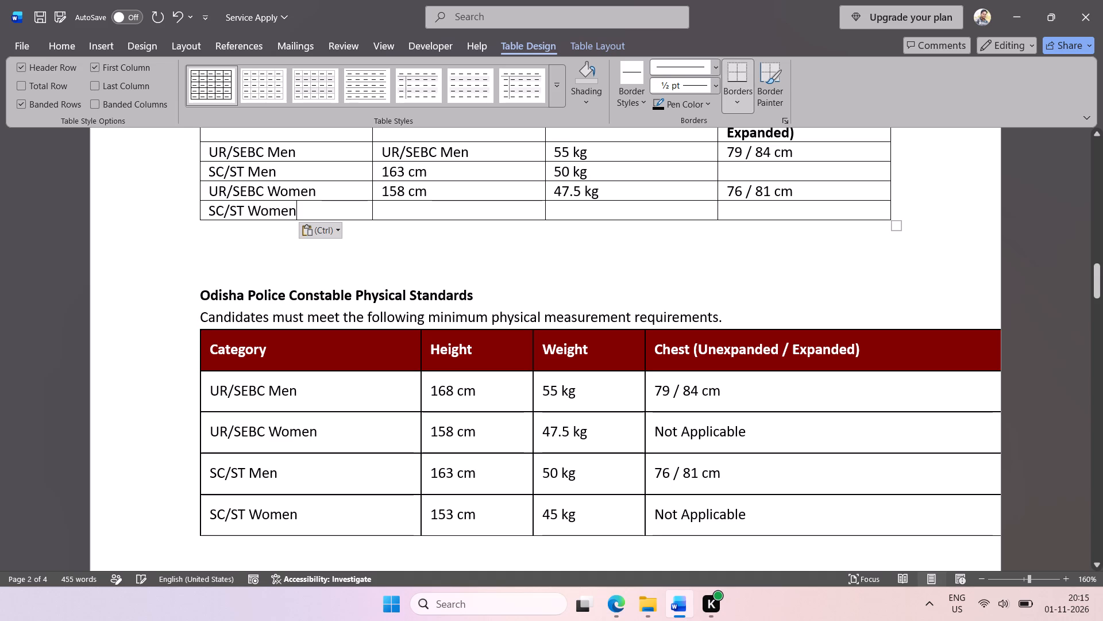
left_click_drag(482, 515, 423, 519)
key("ctrl+c")
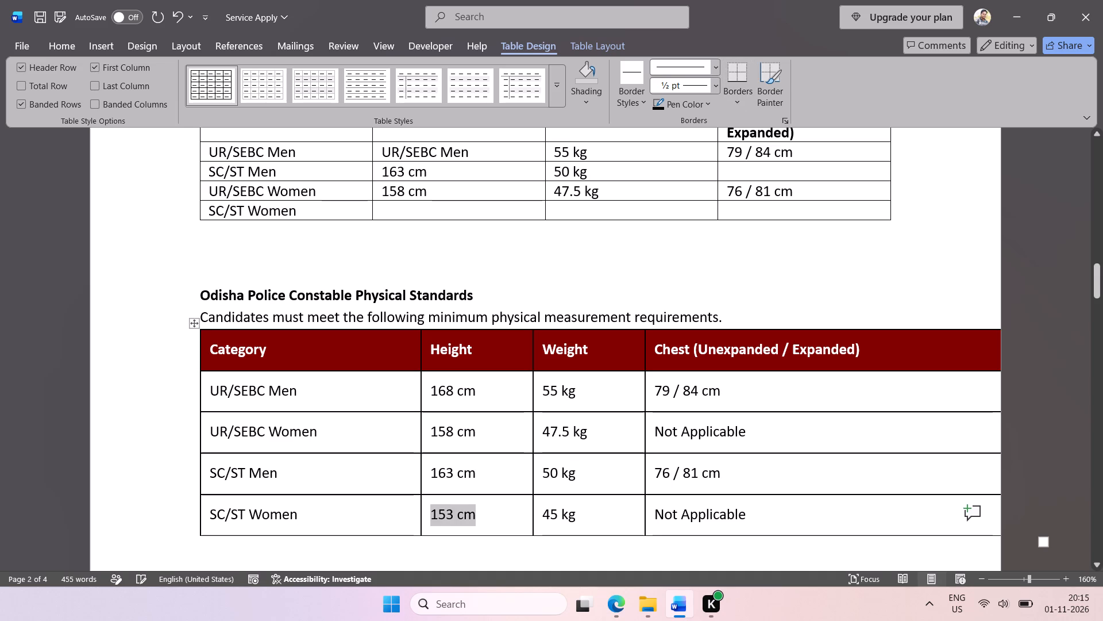
left_click(440, 212)
key("ctrl+v")
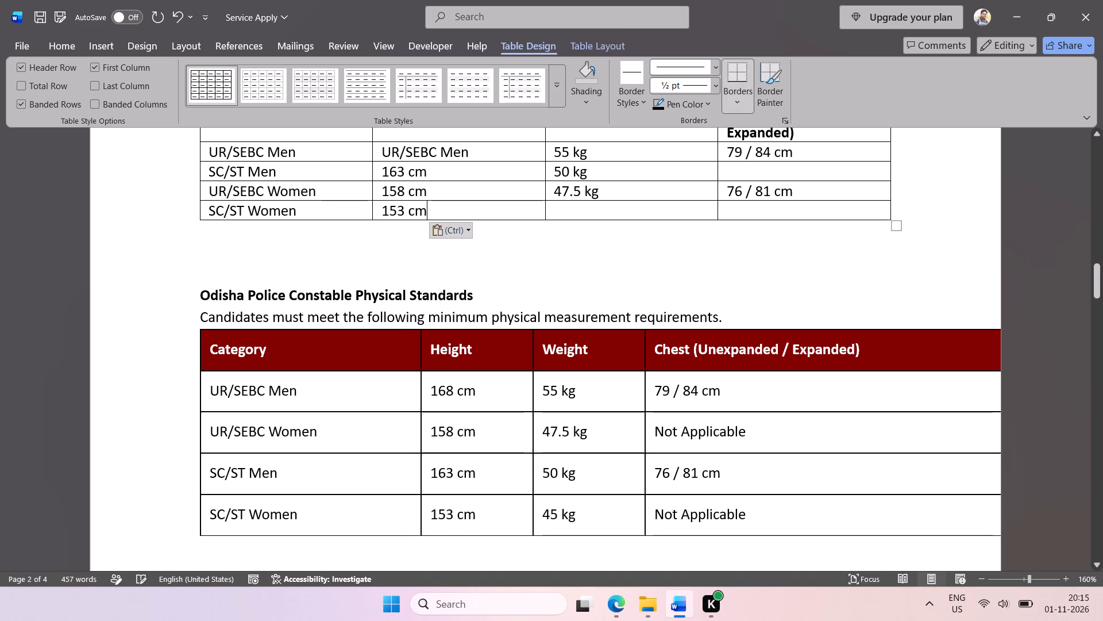
left_click_drag(583, 517, 546, 517)
key("ctrl+c")
left_click(588, 205)
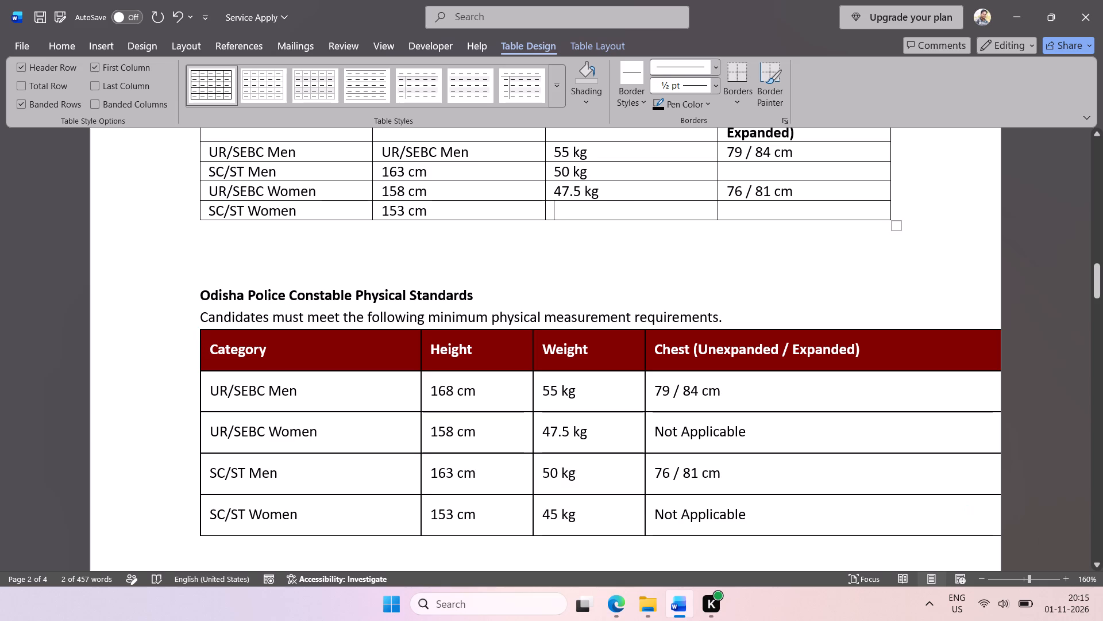
key("ctrl+v")
Delete the pasted Odisha Police Constable Physical Standards heading, its introductory sentence and the source table.
left_click_drag(157, 279, 788, 555)
key("BackSpace")
scroll(580, 298, "up", 1)
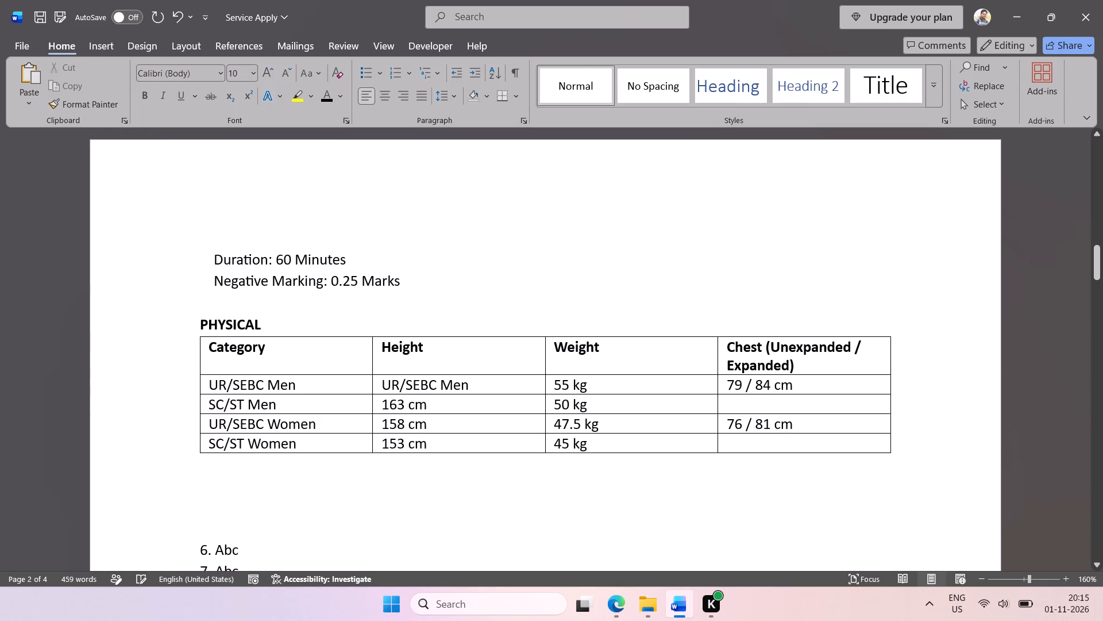
scroll(547, 337, "up", 1)
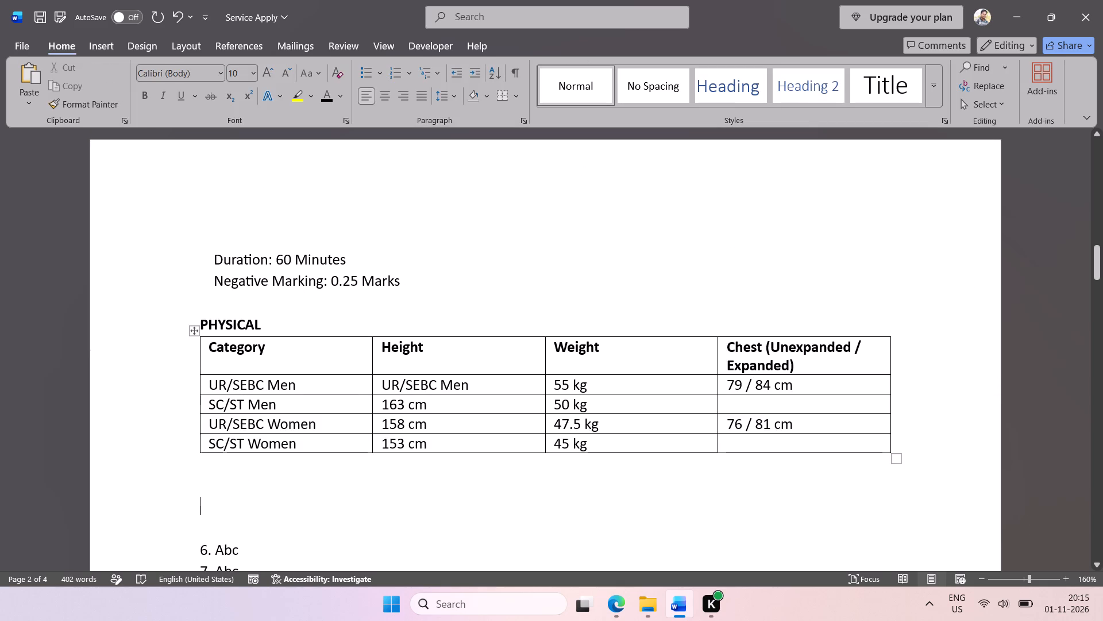
Narrow the Category column of the PHYSICAL table so it fits closer to its entries.
left_click_drag(372, 355, 338, 357)
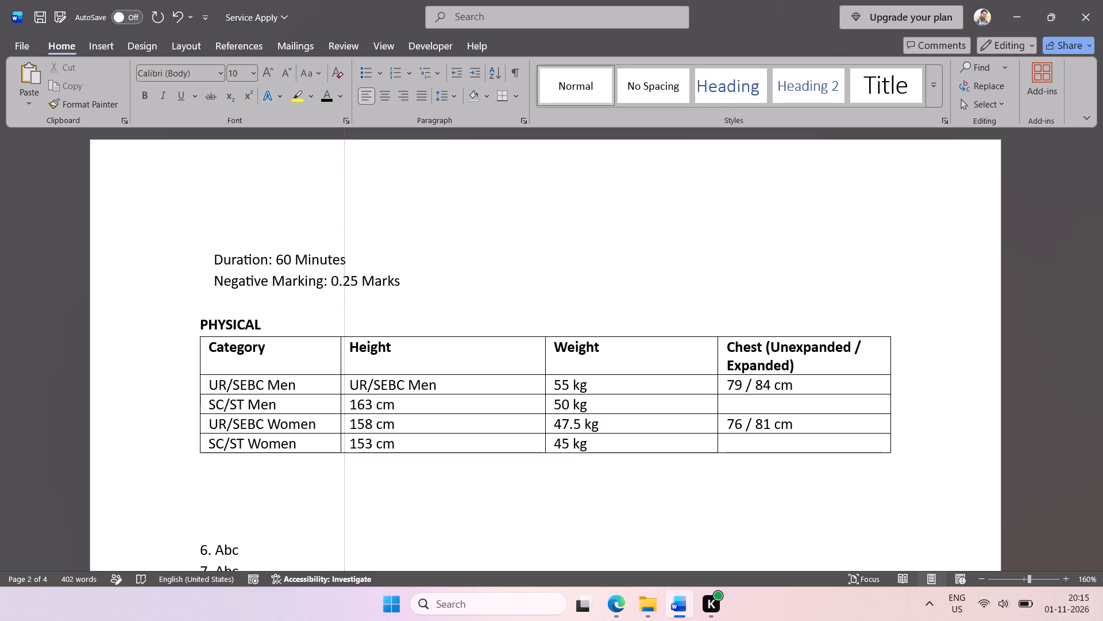
left_click_drag(338, 357, 342, 358)
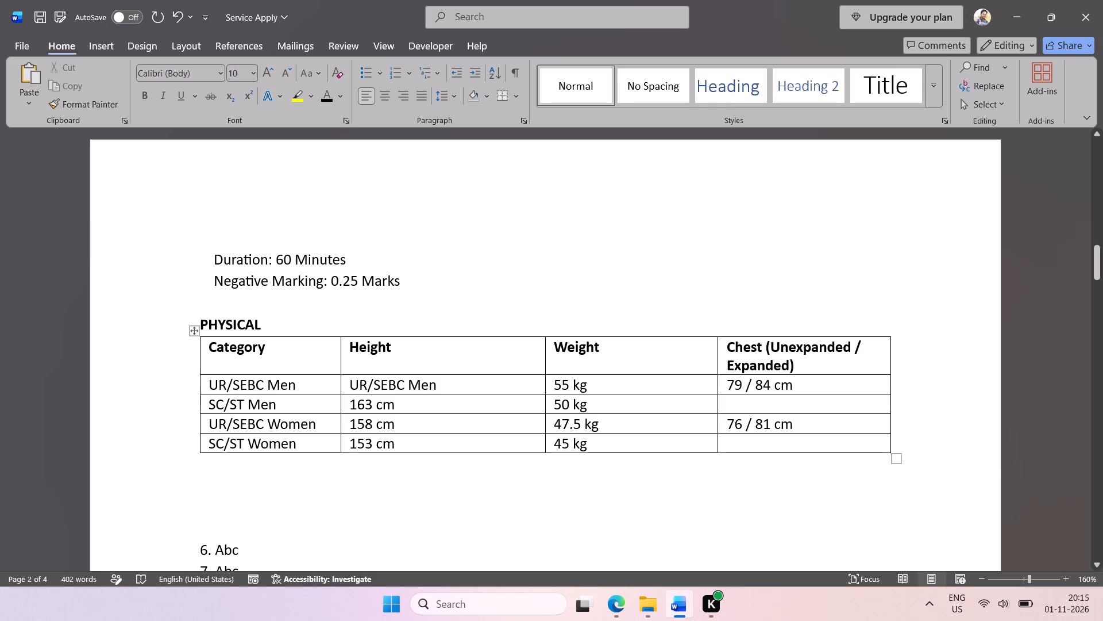
Change the SC/ST Men label in the Category column to SC, ST Men.
left_click(231, 405)
key("BackSpace")
type(",")
key("space")
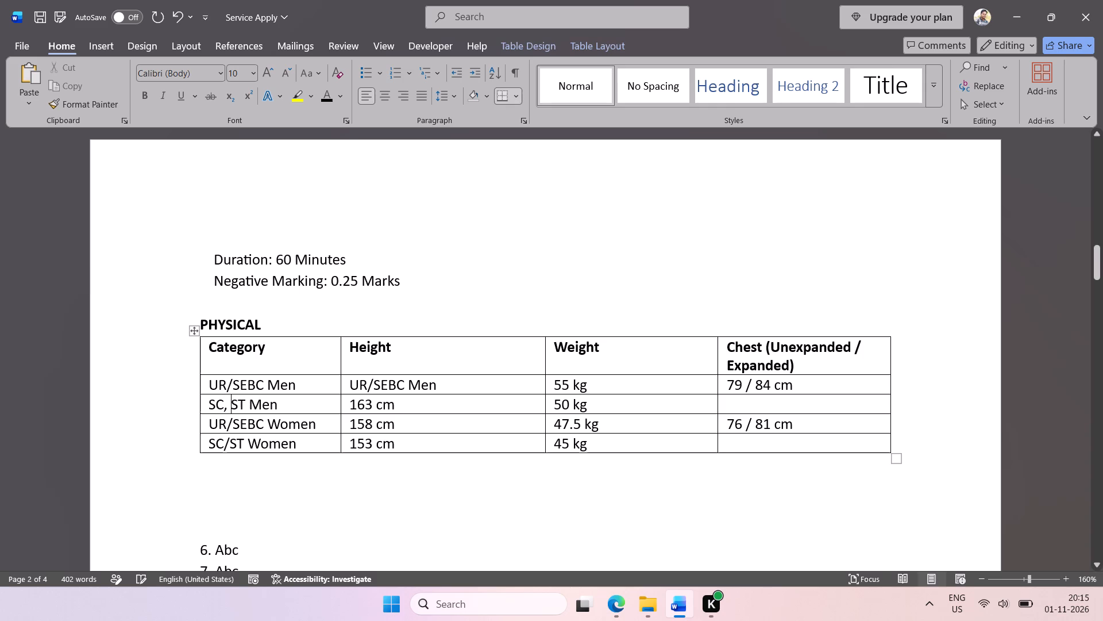
key("BackSpace")
left_click(245, 403)
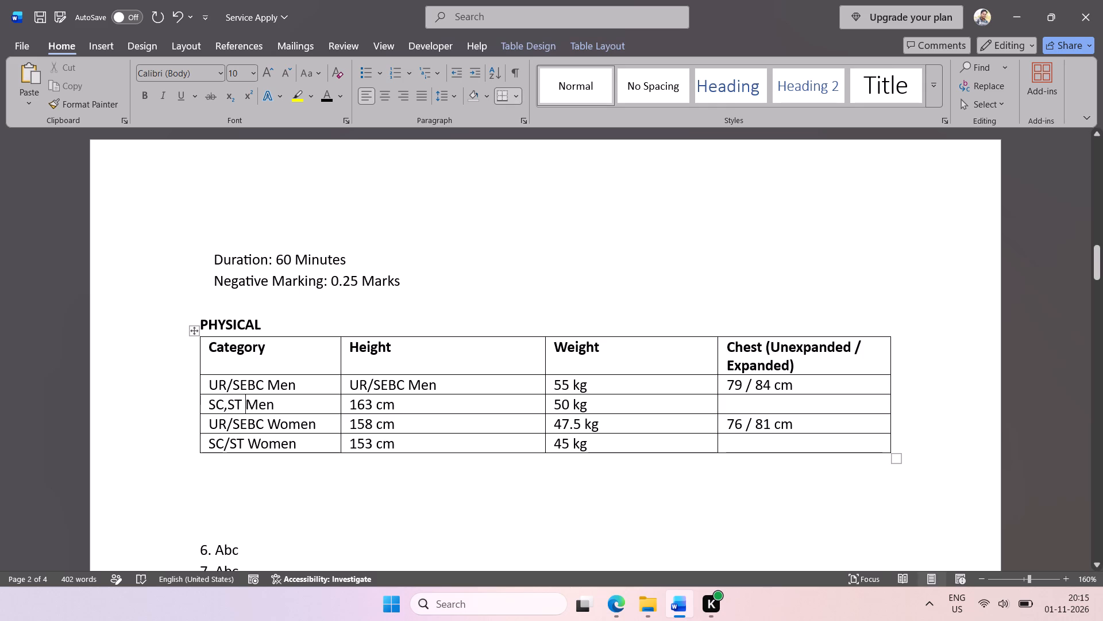
key("space")
key("BackSpace")
left_click(229, 404)
key("space")
Copy the SC, ST wording over SC/ST in the Women row's category label.
left_click_drag(246, 405, 199, 407)
key("ctrl+c")
left_click_drag(249, 447, 201, 448)
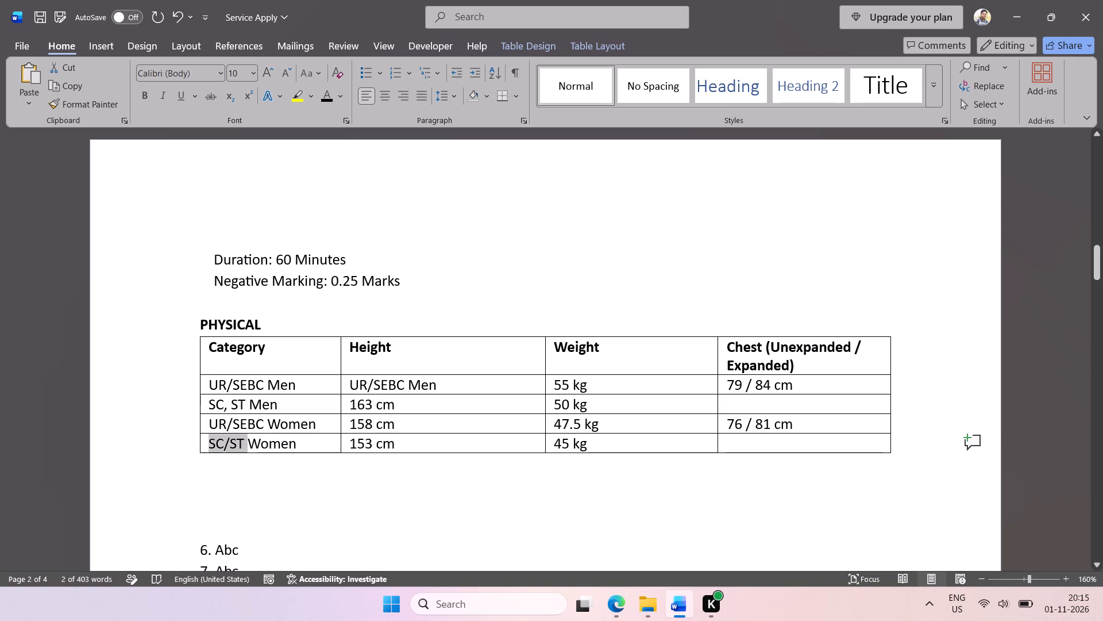
left_click_drag(201, 448, 202, 448)
key("ctrl+v")
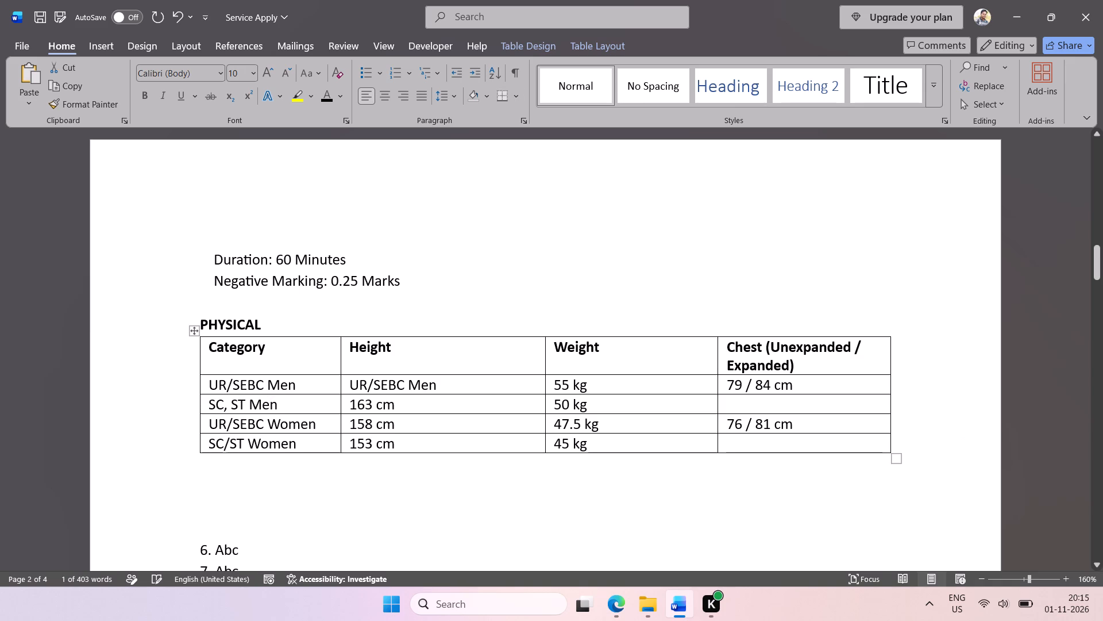
Change UR/SEBC to UR, SEBC in the Category labels of the Women and Men rows.
left_click(234, 425)
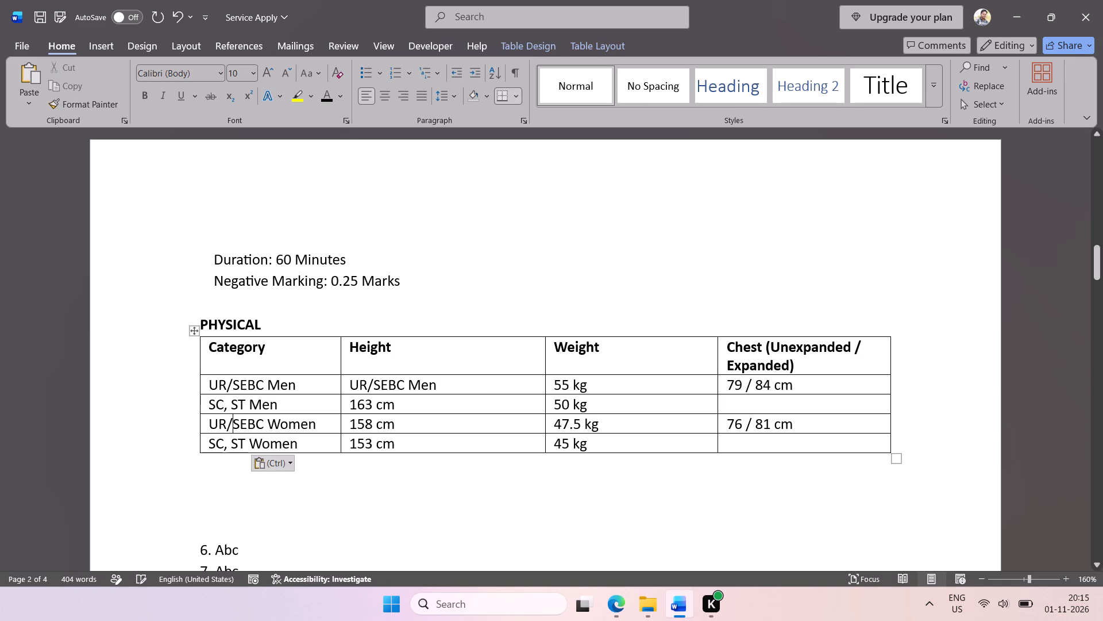
key("BackSpace")
key("comma")
key("space")
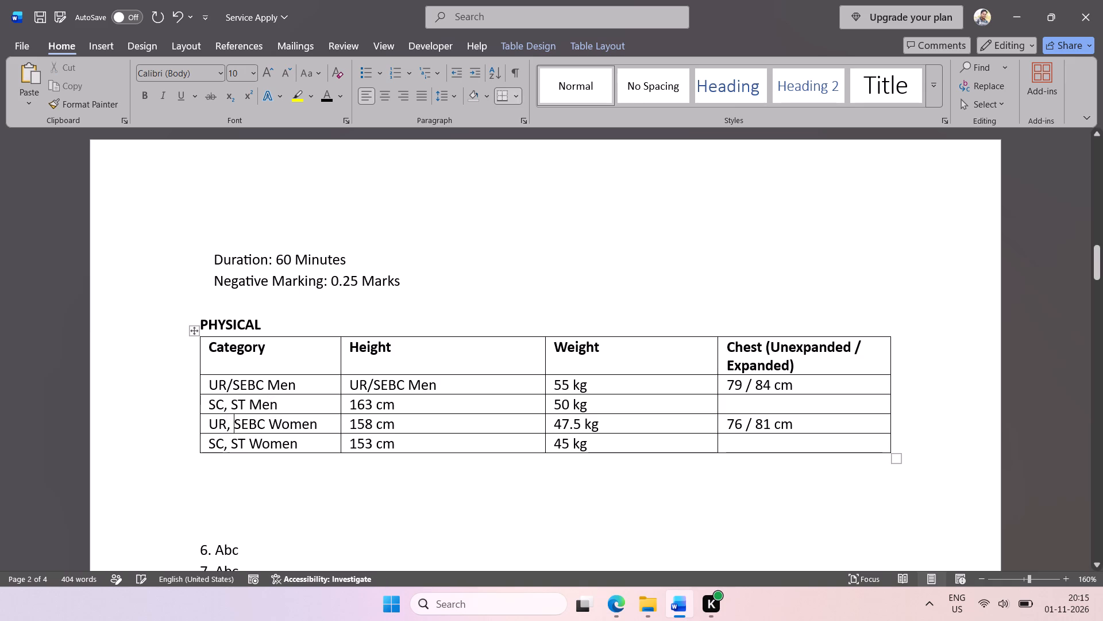
left_click_drag(267, 423, 199, 428)
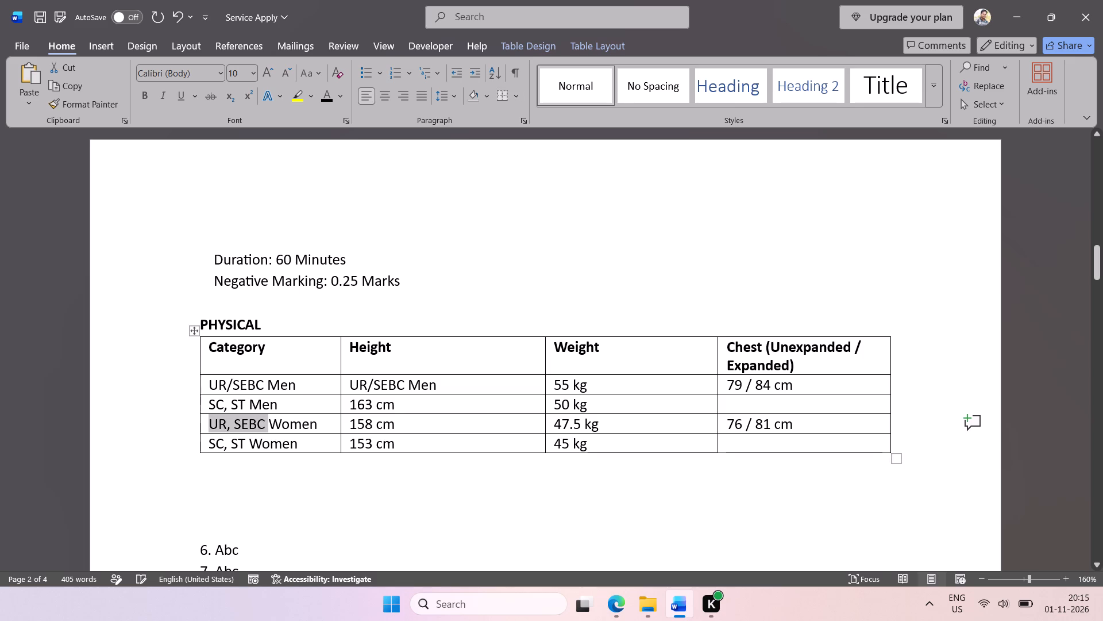
key("ctrl+c")
left_click_drag(267, 384, 203, 384)
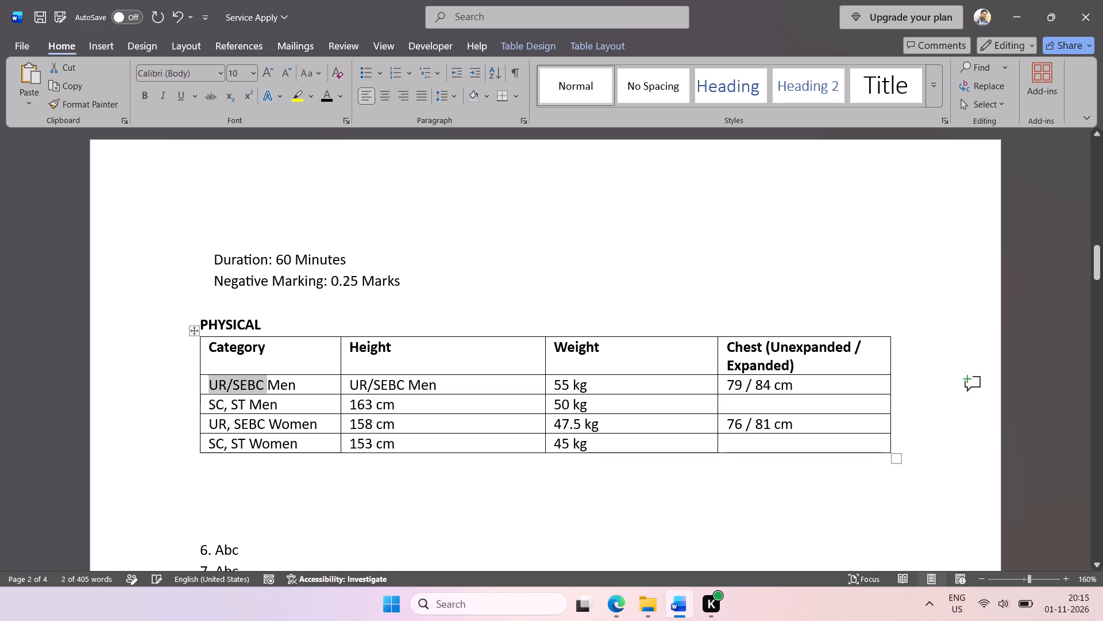
key("ctrl+v")
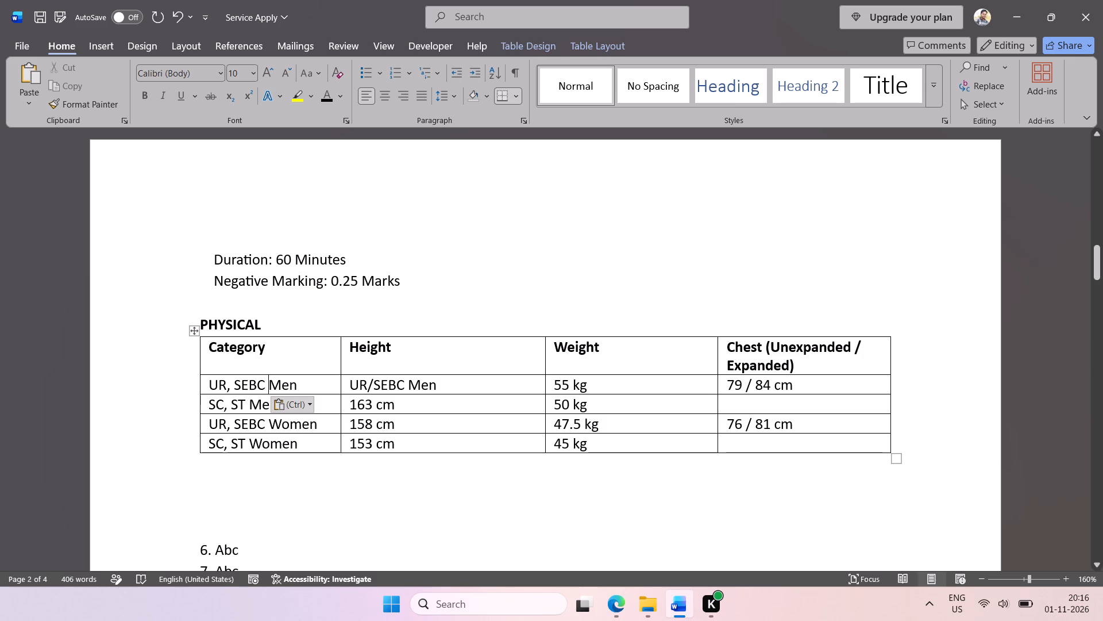
Place a copy of the SC, ST Women entries below the PHYSICAL table and clear them from its last row.
left_click_drag(646, 447, 321, 447)
key("ctrl+c")
left_click(301, 480)
key("ctrl+v")
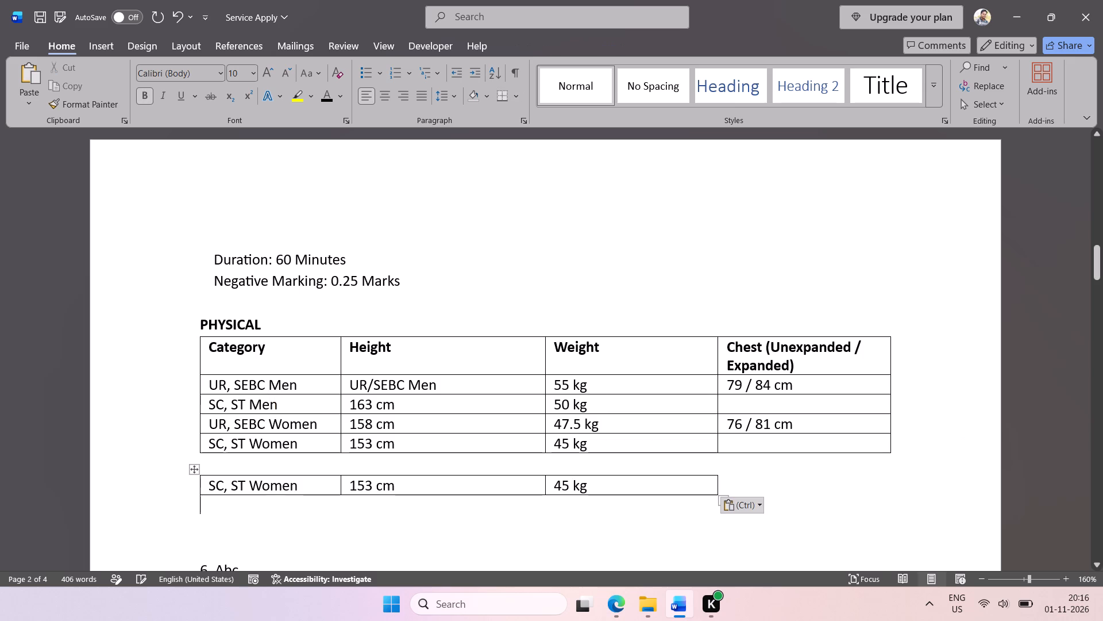
left_click_drag(657, 444, 368, 436)
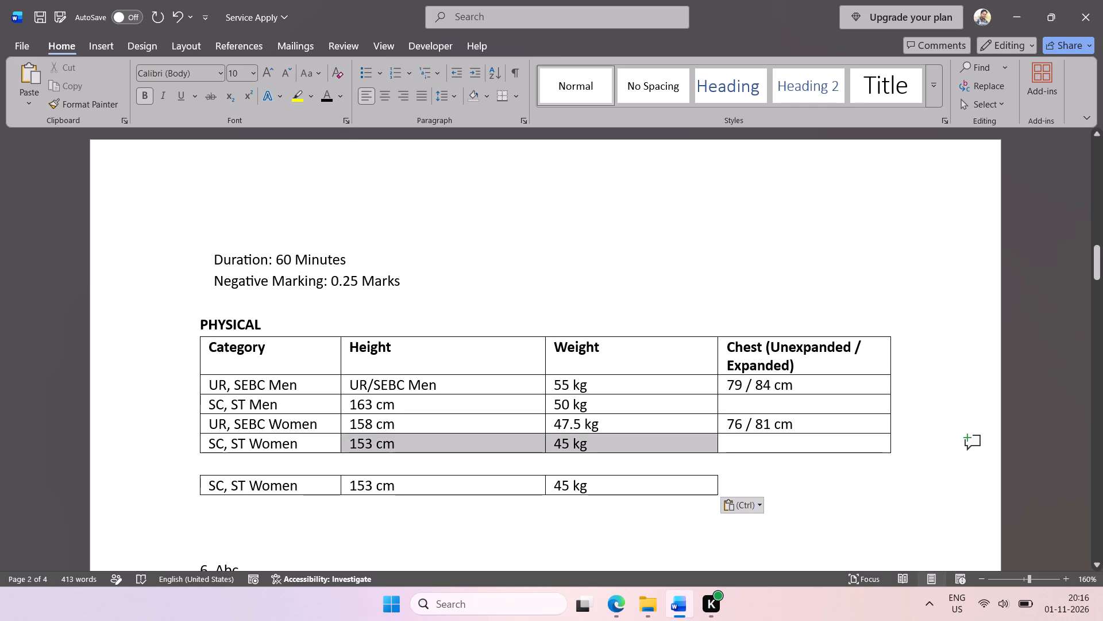
left_click_drag(368, 436, 316, 436)
key("BackSpace")
left_click(592, 331)
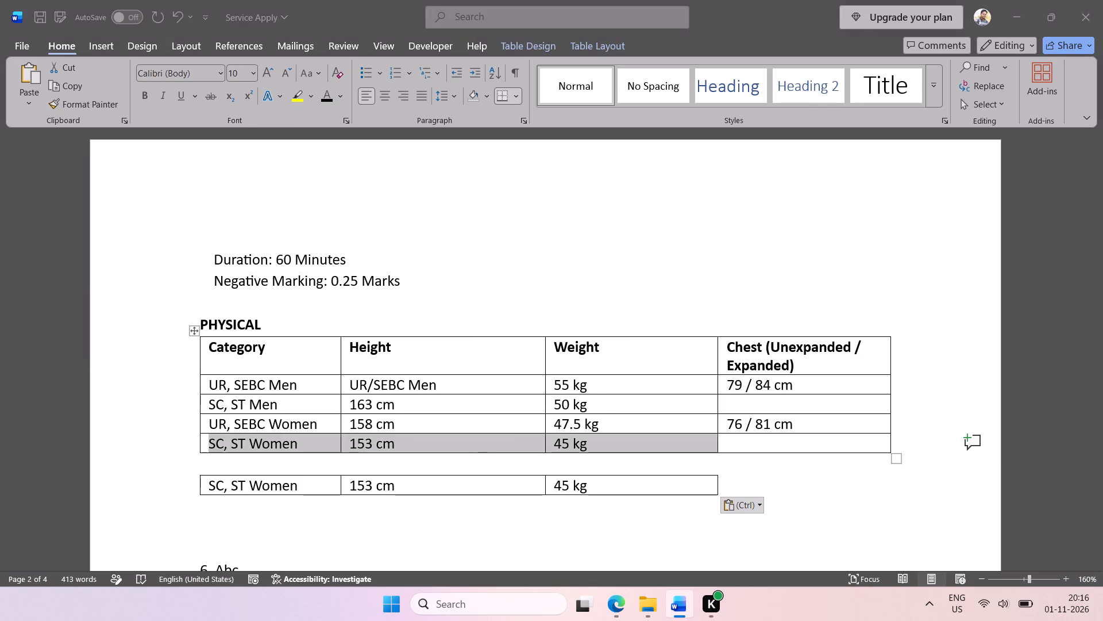
key("Delete")
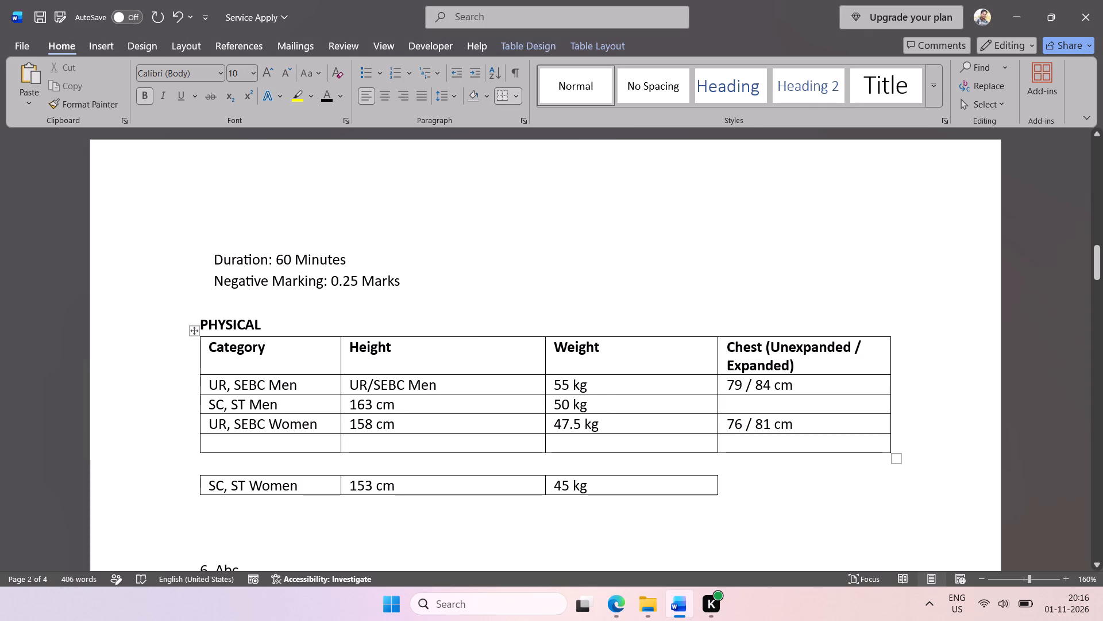
Move the SC, ST Men entries, 163 cm and 50 kg included, into the empty last row of the PHYSICAL table.
left_click_drag(647, 405, 263, 406)
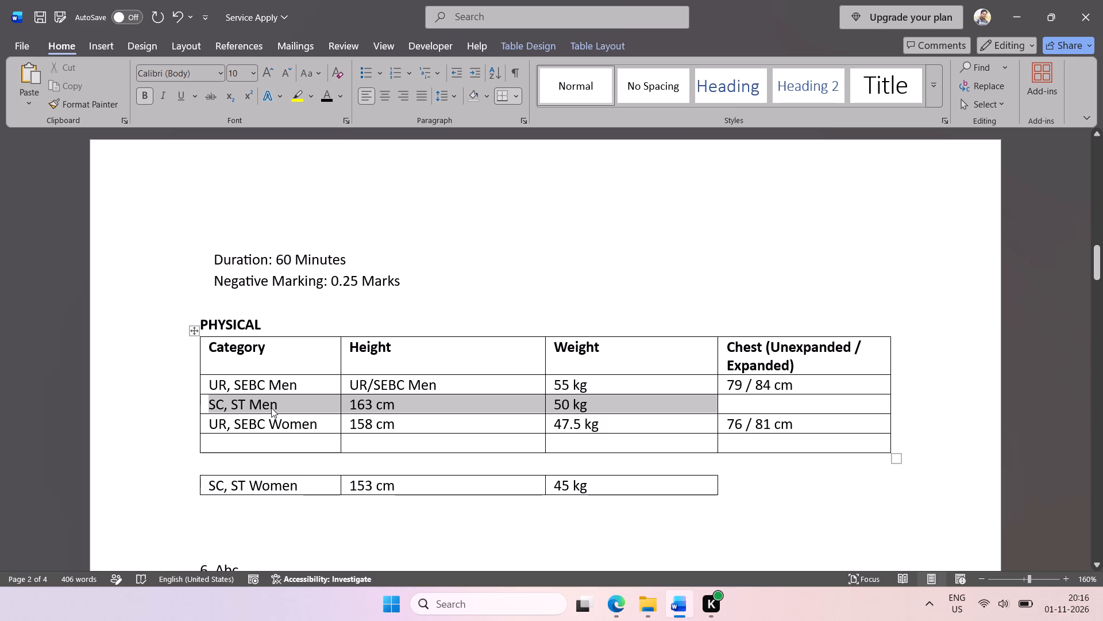
key("ctrl+x")
left_click(265, 441)
key("ctrl+v")
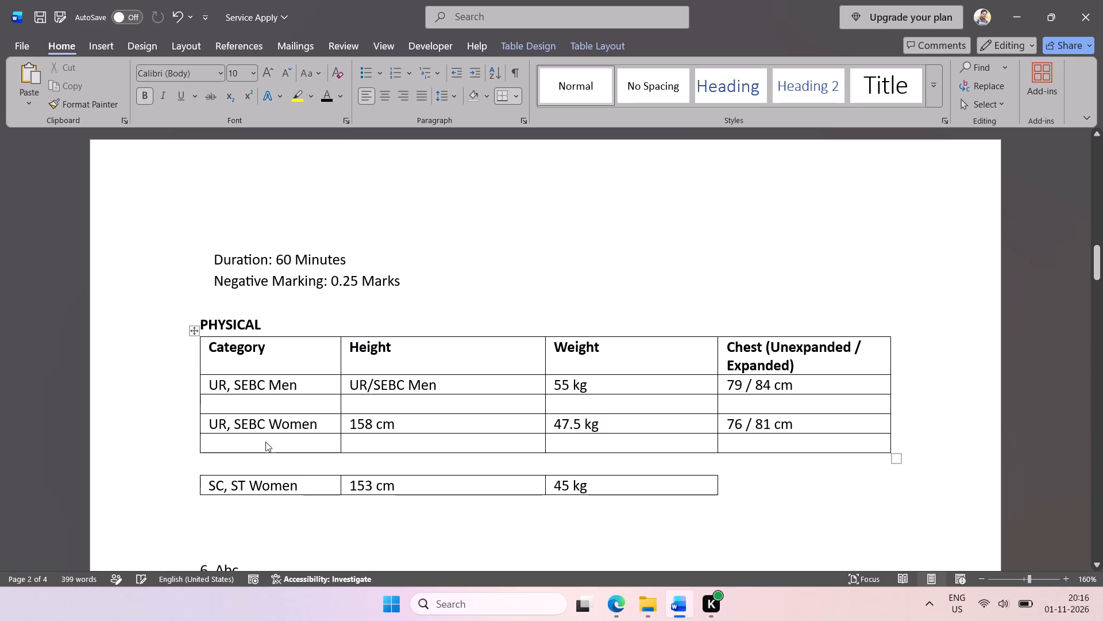
Move the whole UR, SEBC Women row's entries up into the empty row directly beneath UR, SEBC Men.
left_click(210, 420)
left_click_drag(209, 422, 331, 422)
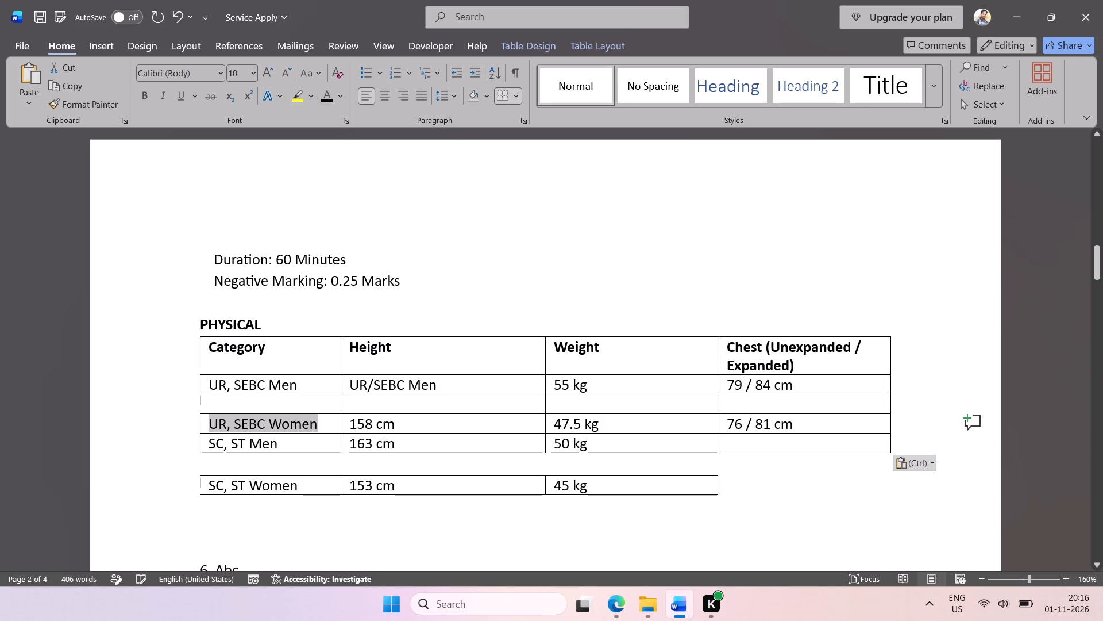
left_click_drag(331, 422, 746, 429)
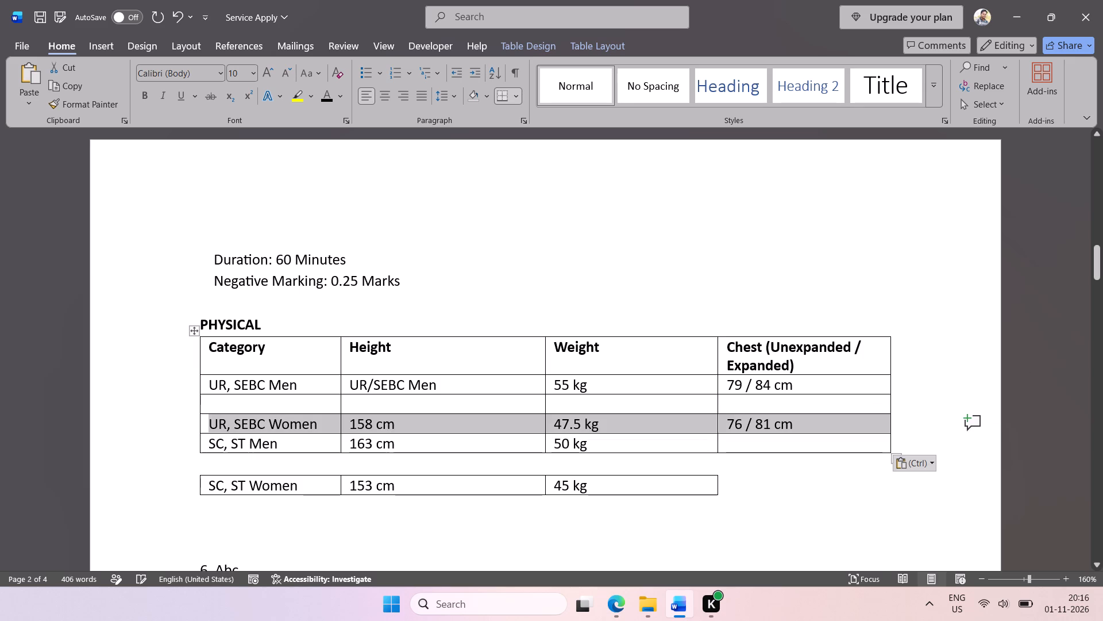
key("ctrl+x")
left_click(317, 404)
key("ctrl+v")
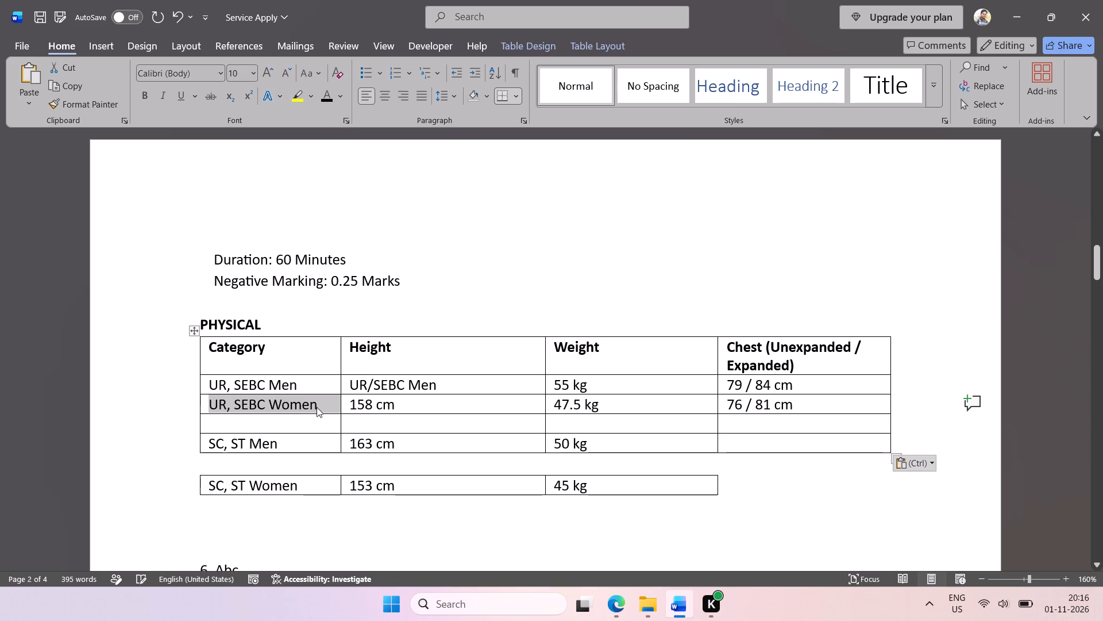
Move the SC, ST Men entries up into the empty row directly beneath UR, SEBC Women.
left_click_drag(206, 444, 601, 447)
key("ctrl+x")
left_click(333, 425)
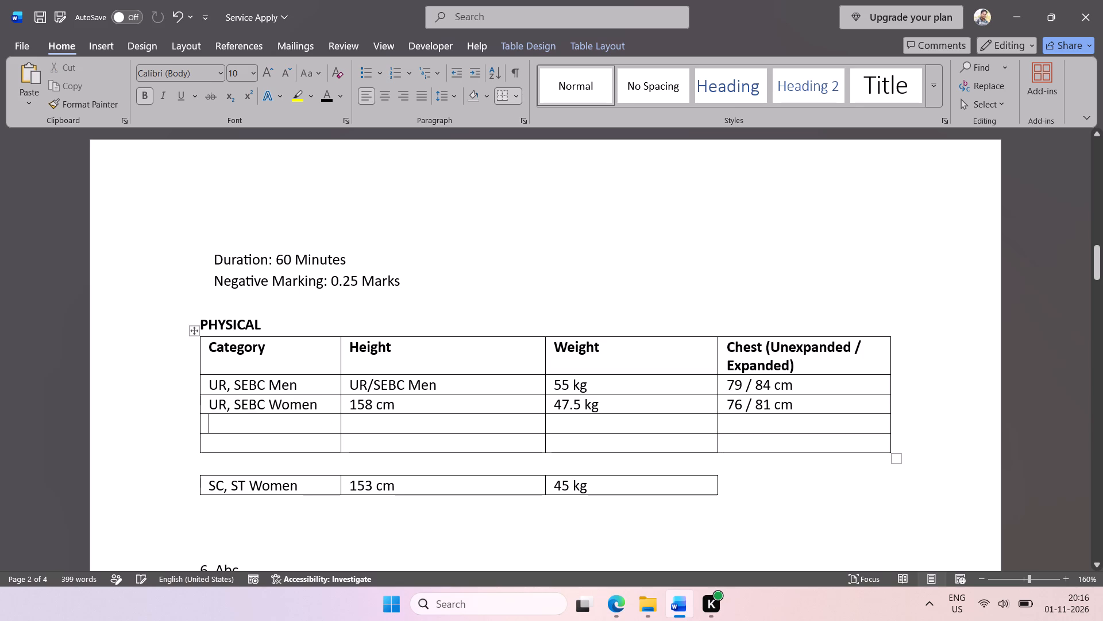
key("ctrl+v")
Copy the SC, ST Women entries, 153 cm and 45 kg included, into the empty last row of the PHYSICAL table.
left_click_drag(209, 484, 543, 492)
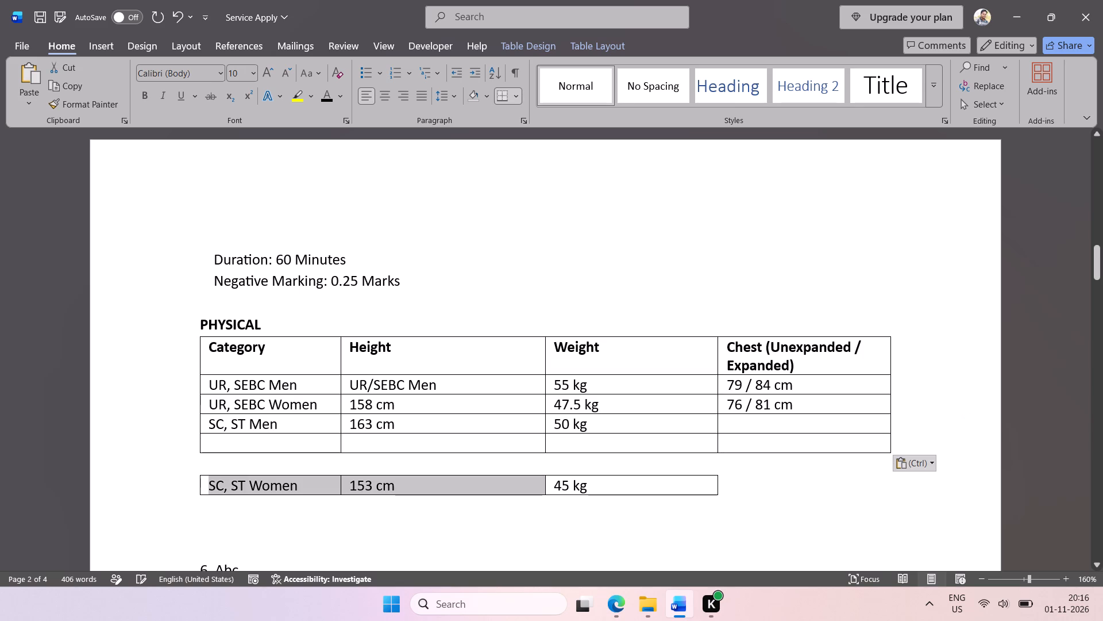
left_click_drag(543, 492, 547, 492)
key("ctrl+c")
left_click(318, 446)
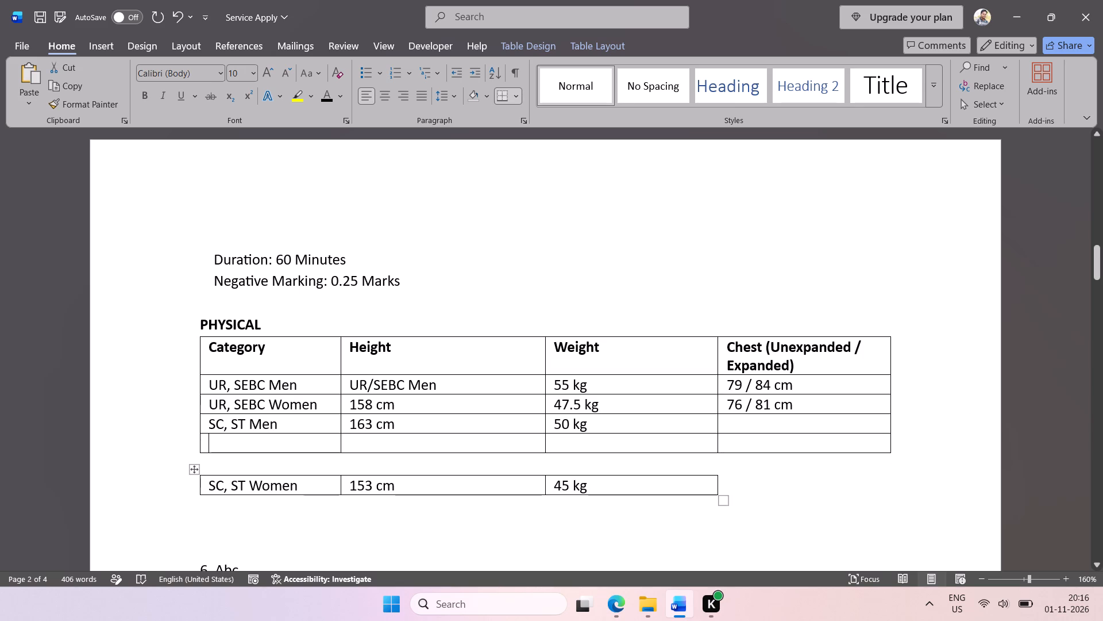
left_click(311, 444)
key("ctrl+v")
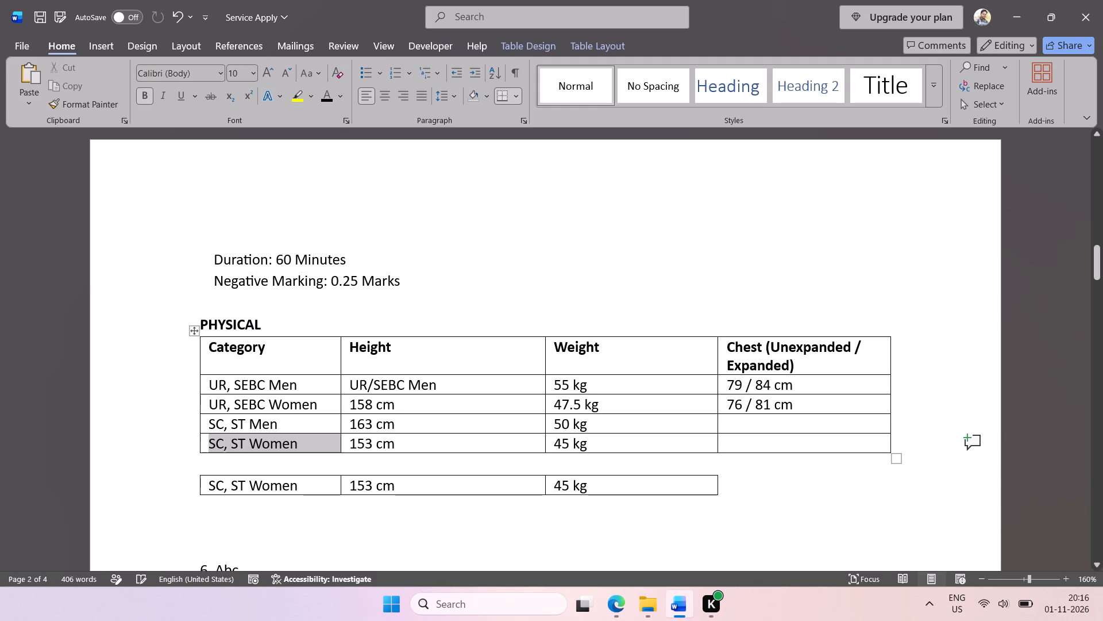
Delete the leftover SC, ST Women row beneath the PHYSICAL table and add a blank line in its place.
left_click_drag(351, 512, 190, 462)
key("BackSpace")
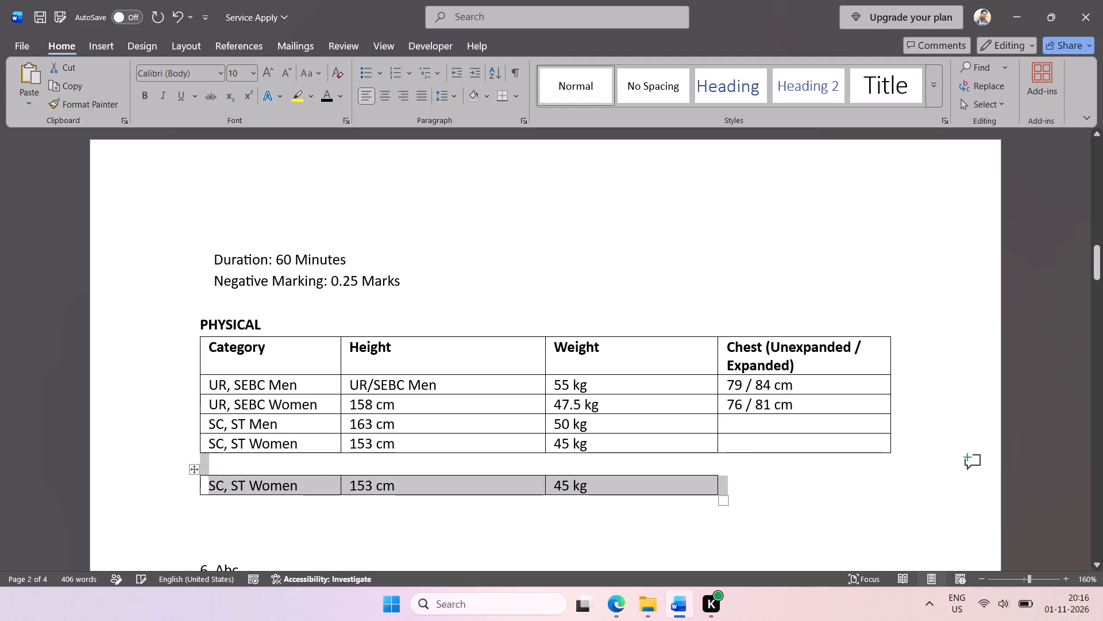
key("Return")
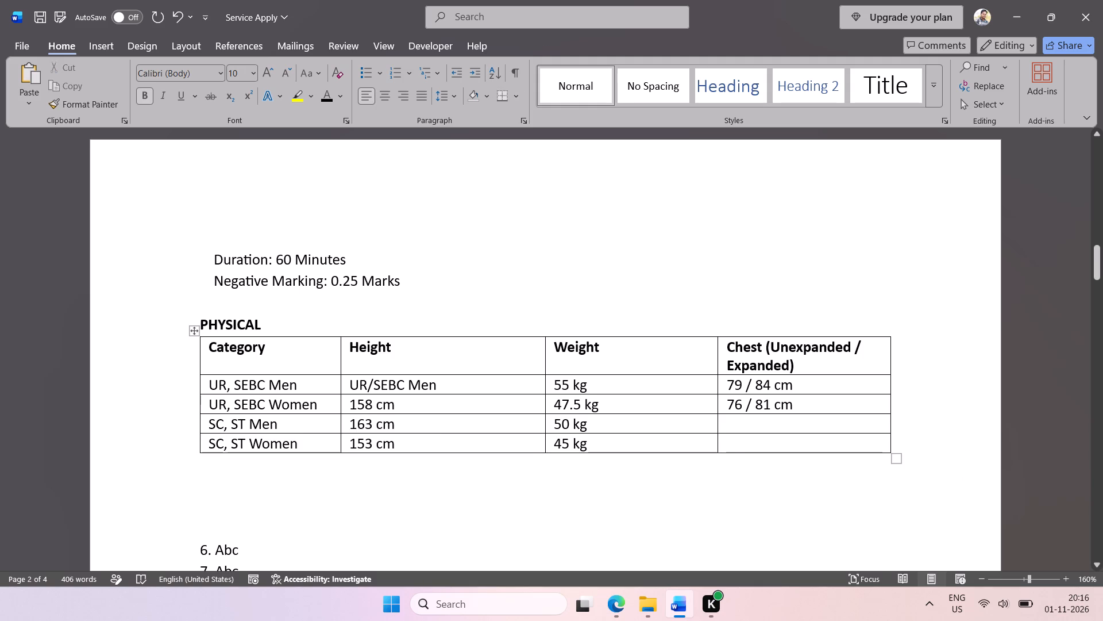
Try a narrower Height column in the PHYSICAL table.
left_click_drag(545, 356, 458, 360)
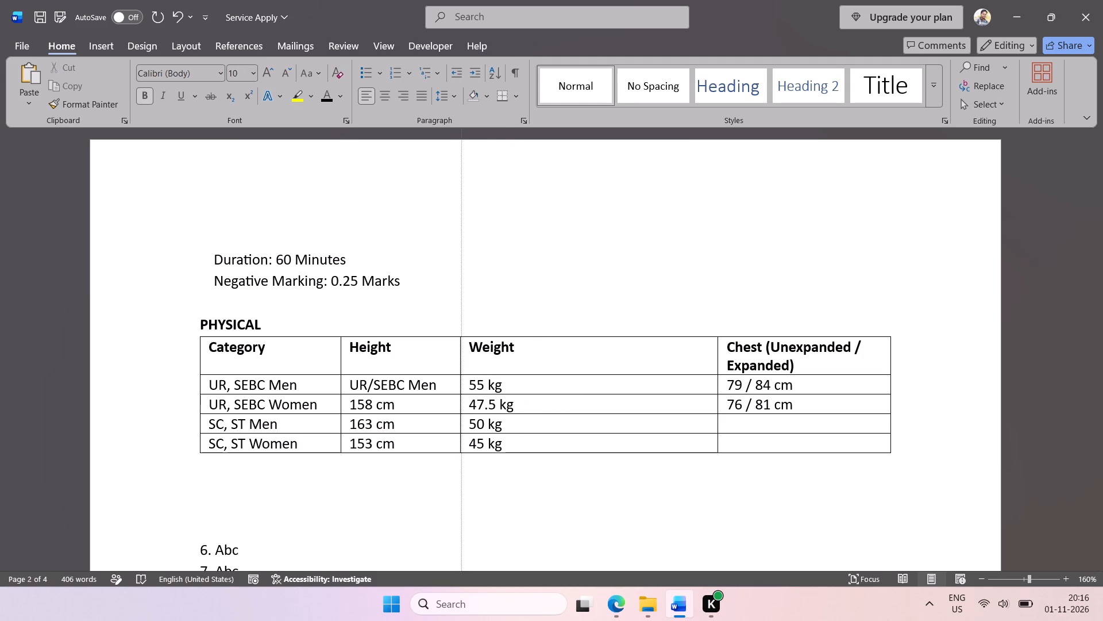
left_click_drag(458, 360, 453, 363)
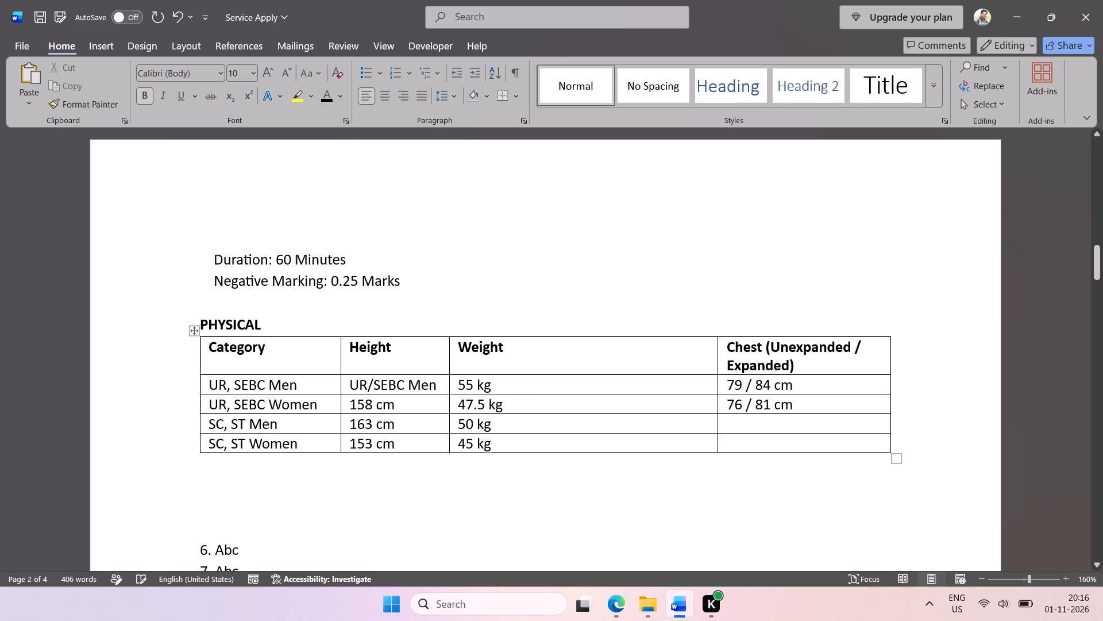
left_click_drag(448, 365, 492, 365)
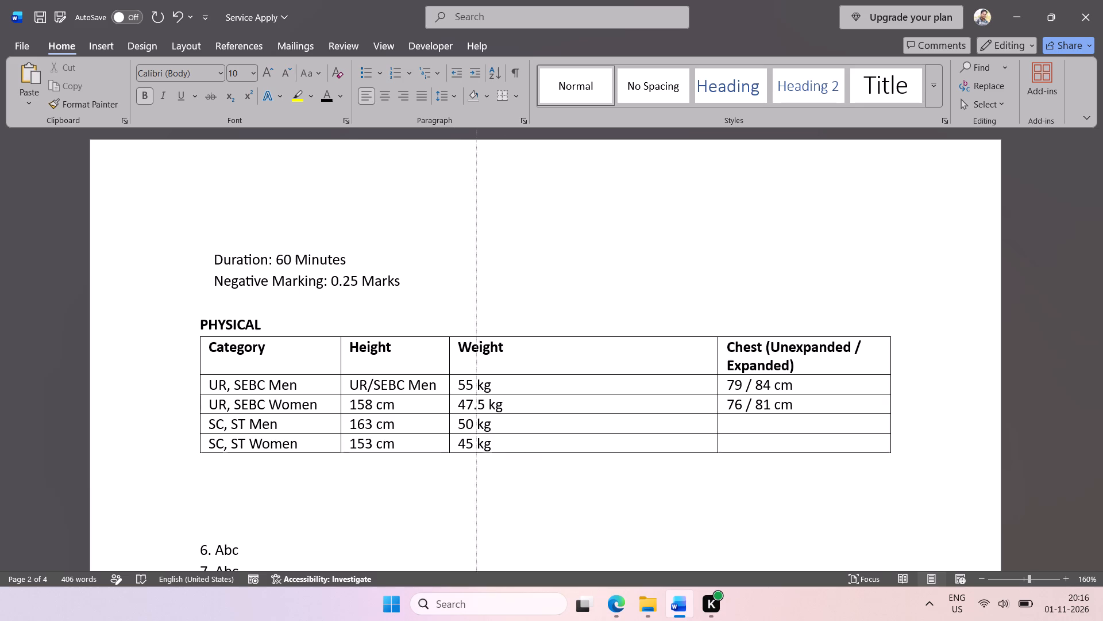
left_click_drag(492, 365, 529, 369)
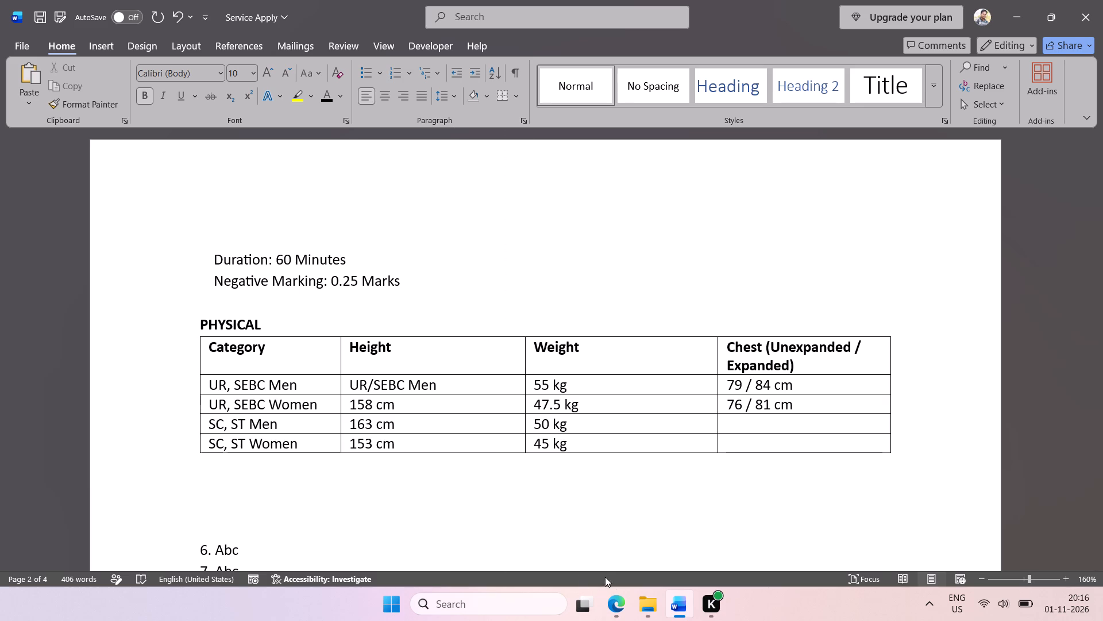
Copy the selected Odisha Police Constable Physical Standards section from the web page in Edge and paste it beneath Word's PHYSICAL table.
left_click(677, 605)
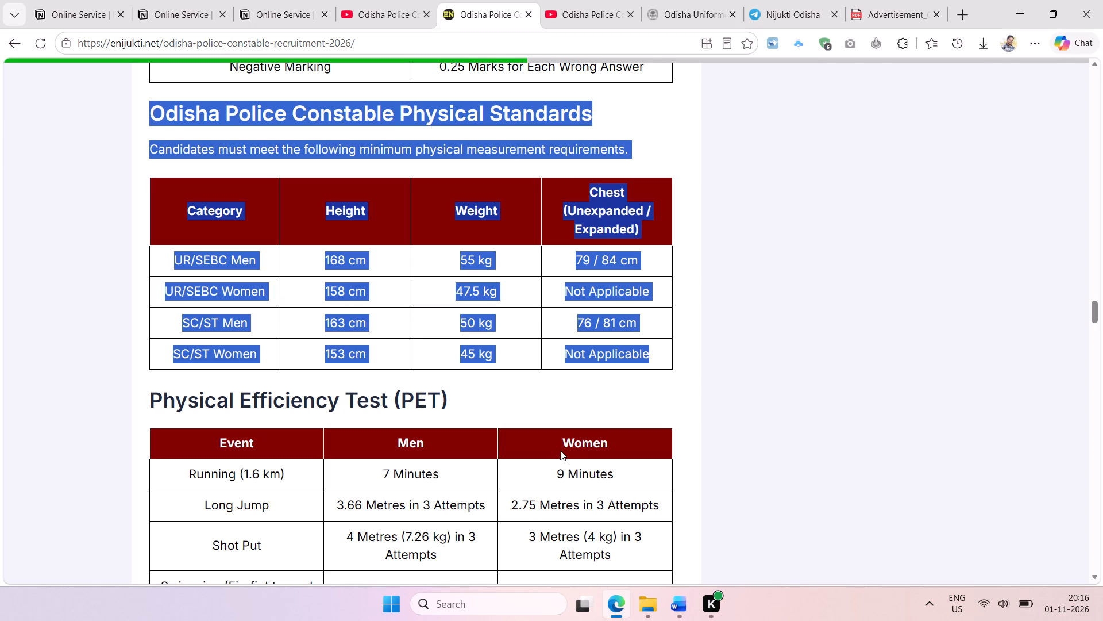
key("ctrl+c")
left_click(684, 603)
left_click(358, 491)
key("ctrl+v")
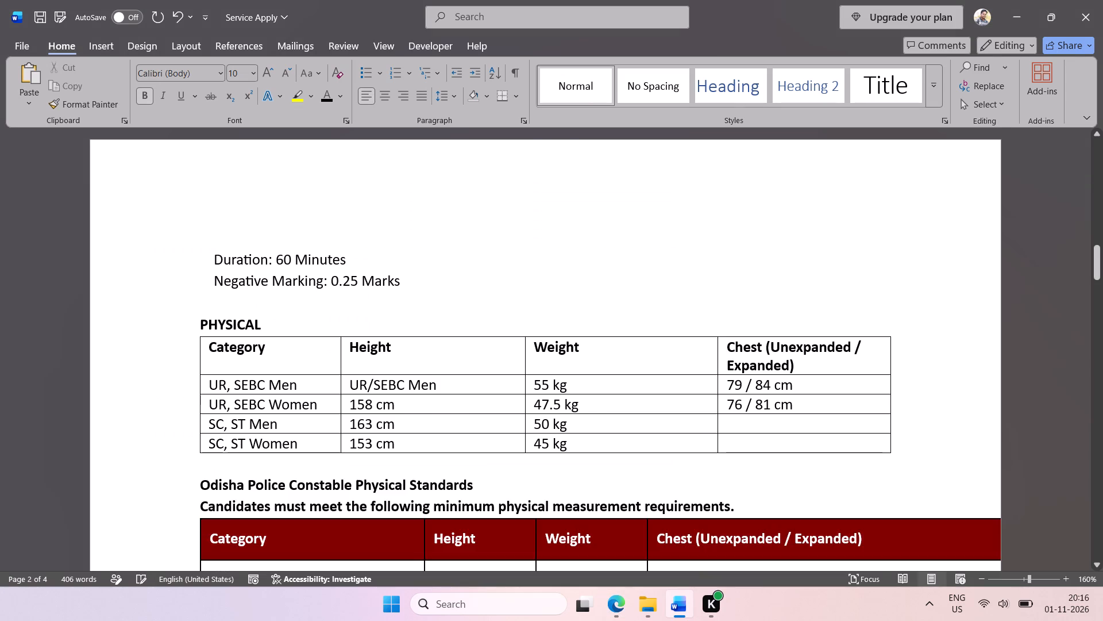
Replace the UR, SEBC Men height entry with 168 cm copied from the pasted table, keeping text only.
scroll(359, 484, "up", 1)
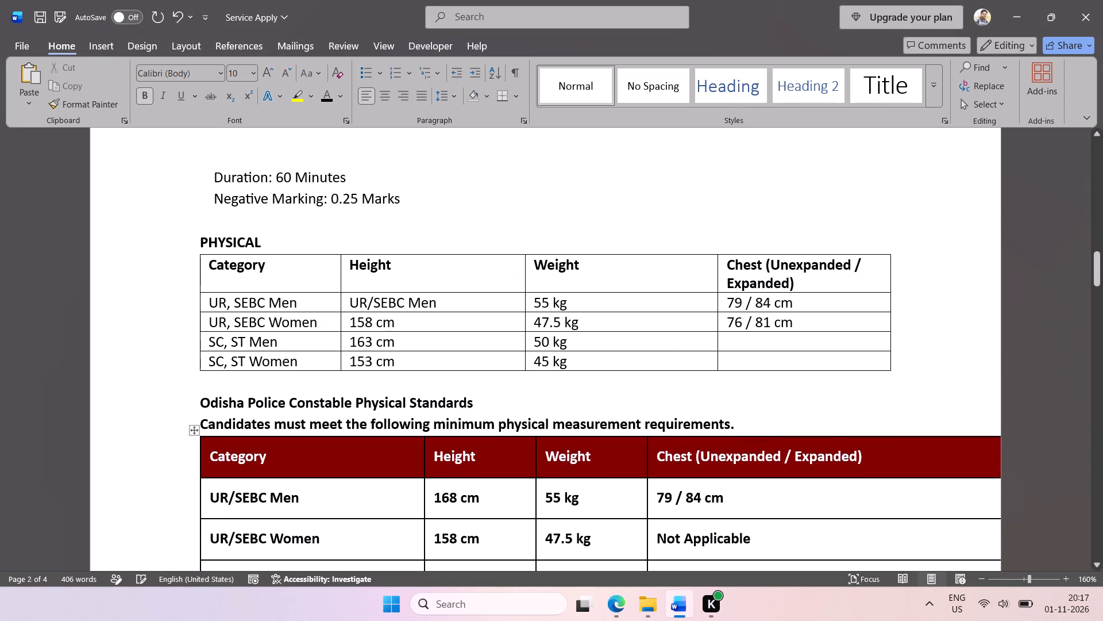
scroll(364, 465, "up", 1)
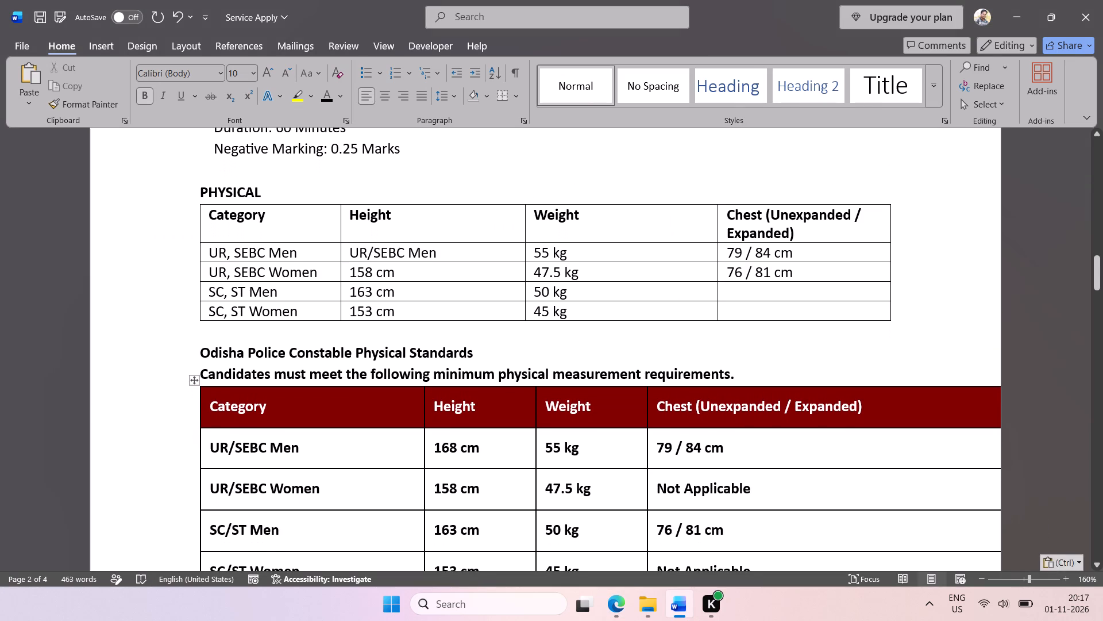
scroll(364, 465, "up", 1)
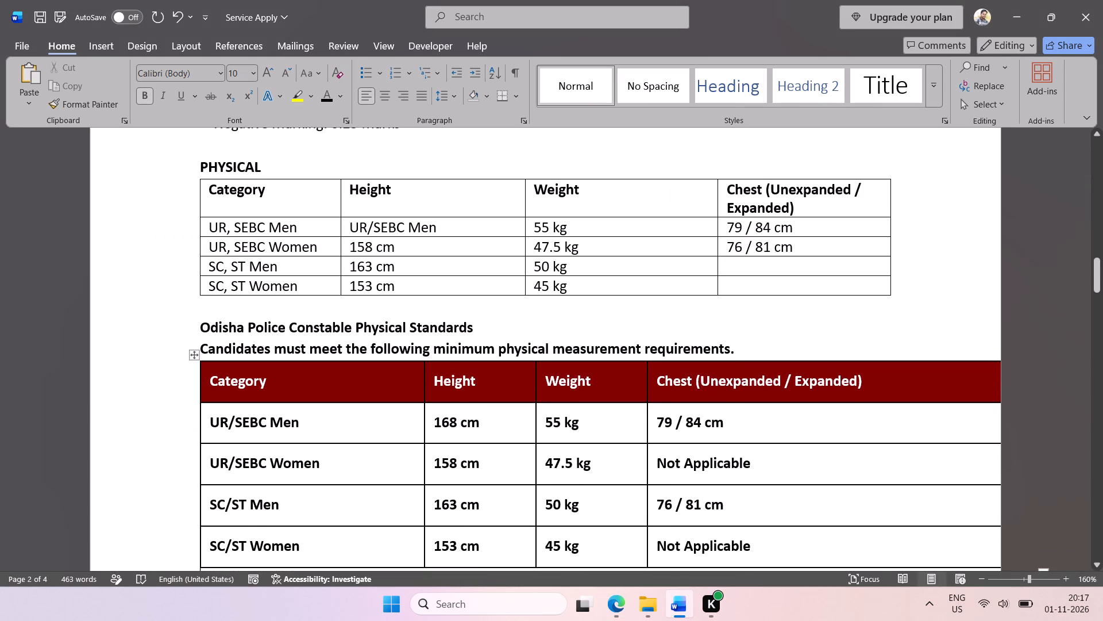
scroll(374, 478, "left", 2)
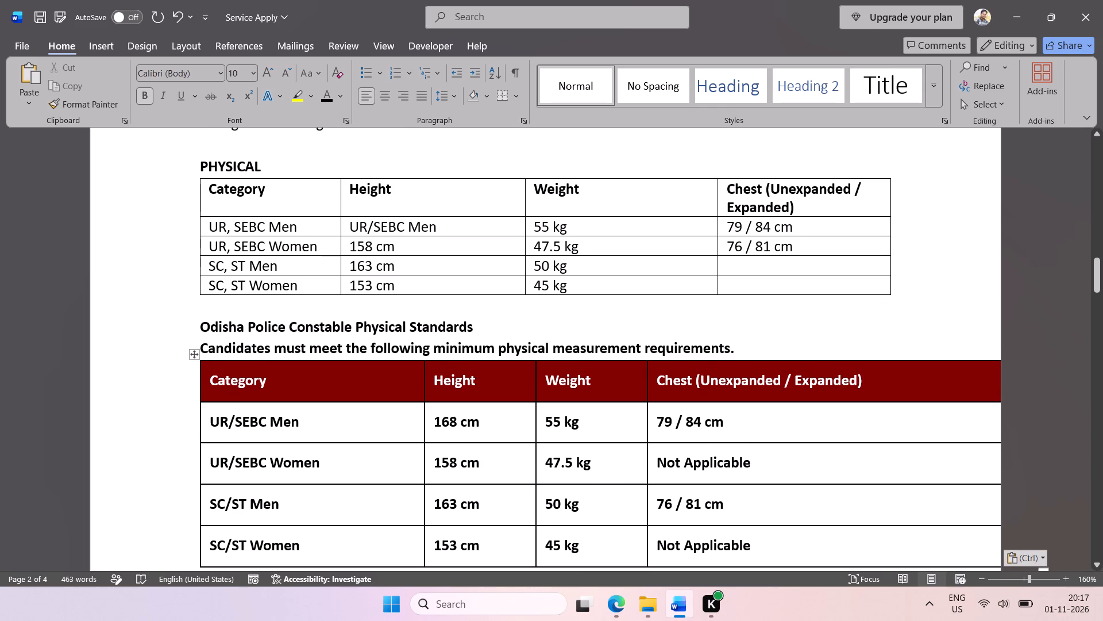
scroll(434, 443, "left", 1)
left_click_drag(484, 425, 431, 423)
key("ctrl+c")
left_click(437, 221)
left_click_drag(443, 231, 443, 230)
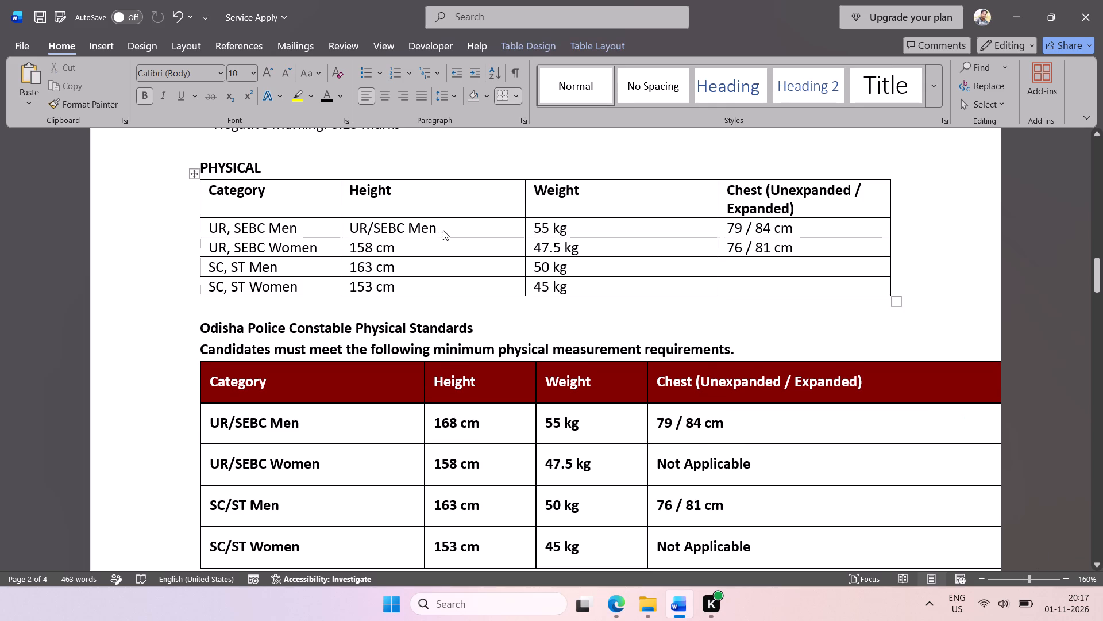
left_click_drag(443, 230, 344, 229)
right_click(346, 228)
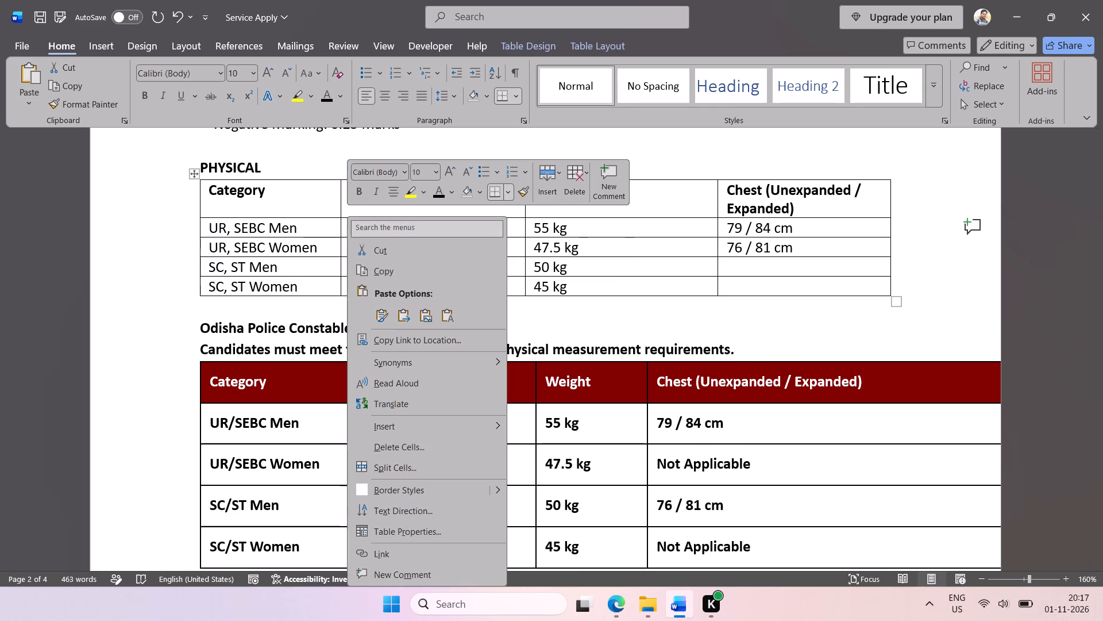
left_click(447, 319)
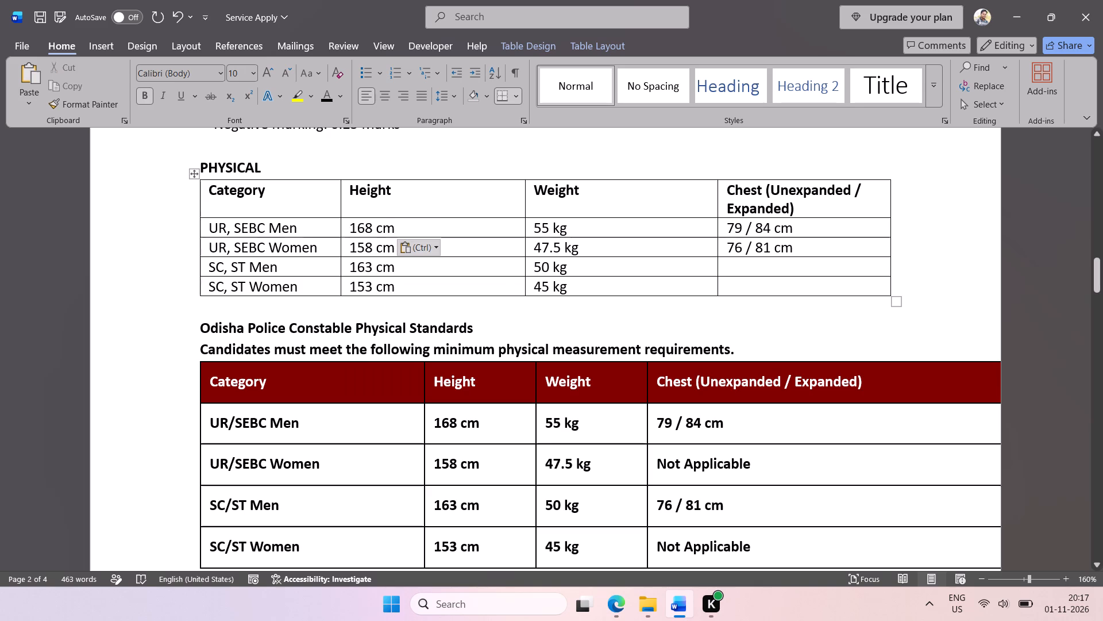
Delete the pasted Physical Standards heading, sentence and table, leaving the numbered Abc list below in place.
left_click_drag(169, 329, 830, 592)
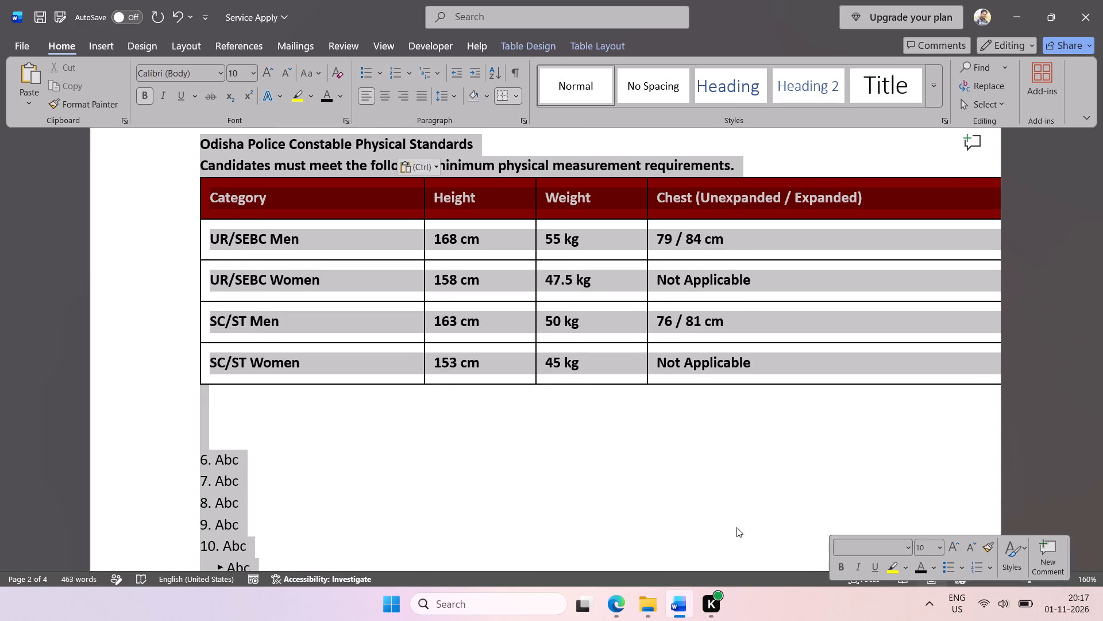
left_click(362, 434)
scroll(357, 369, "down", 2, "ctrl")
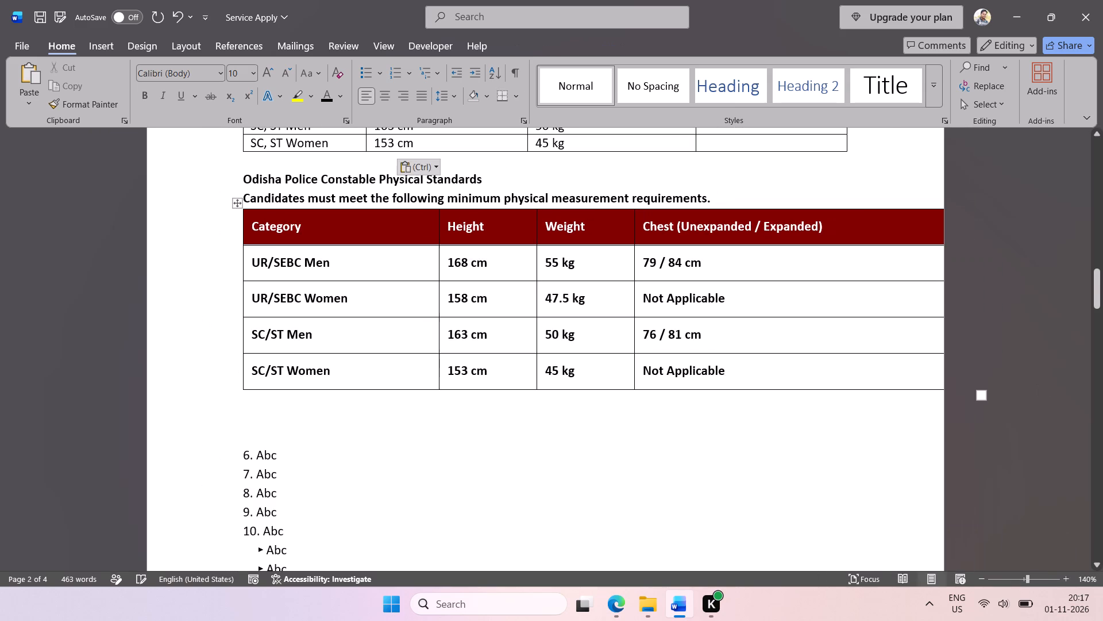
left_click_drag(230, 179, 815, 398)
key("BackSpace")
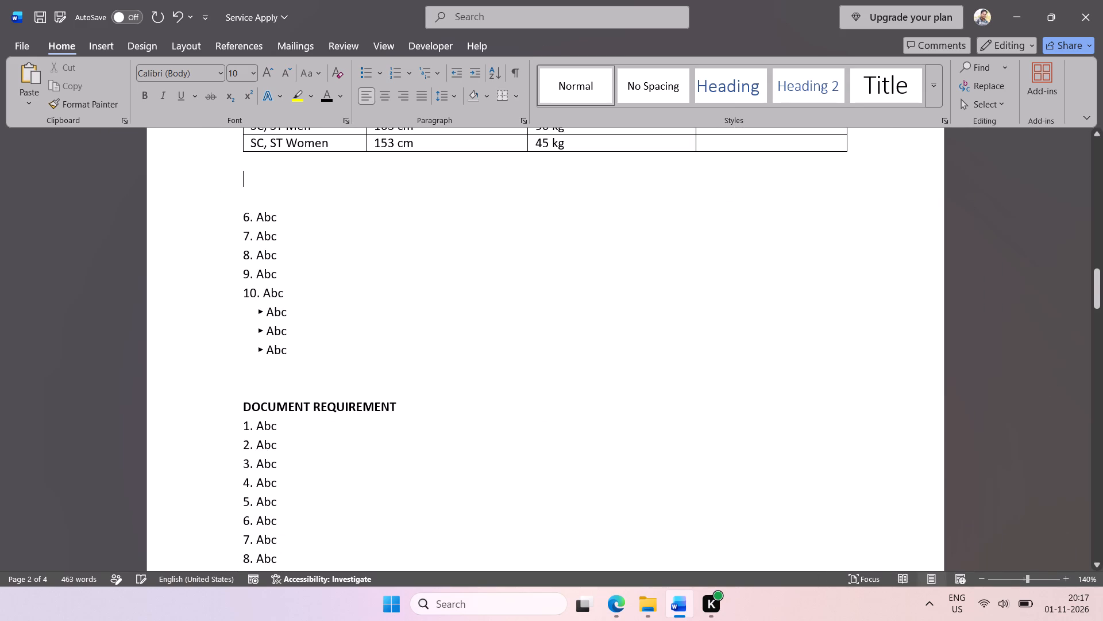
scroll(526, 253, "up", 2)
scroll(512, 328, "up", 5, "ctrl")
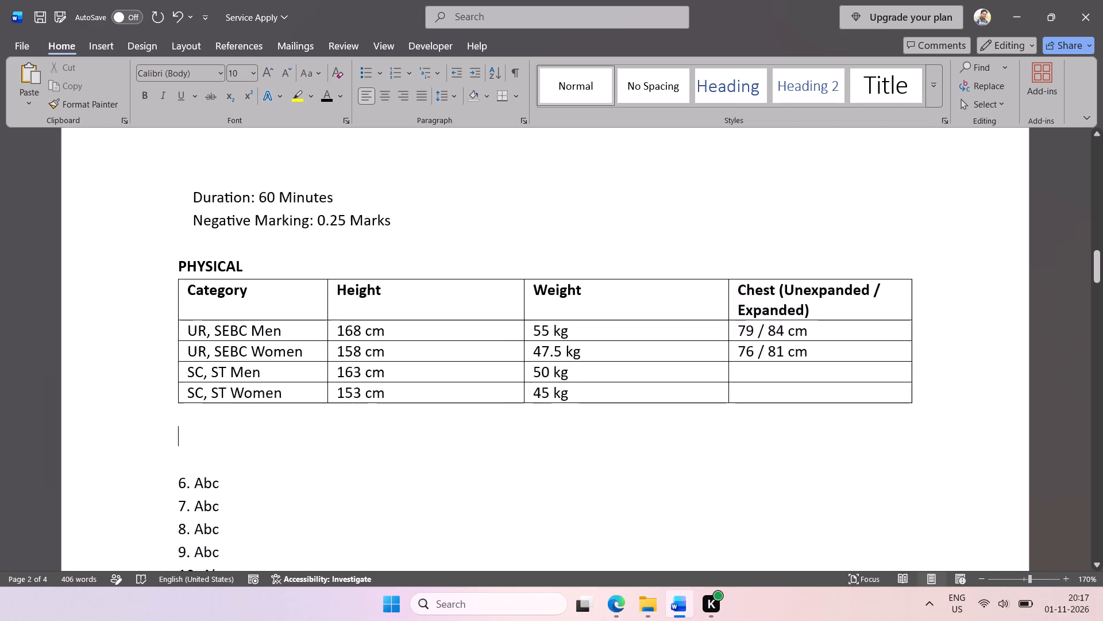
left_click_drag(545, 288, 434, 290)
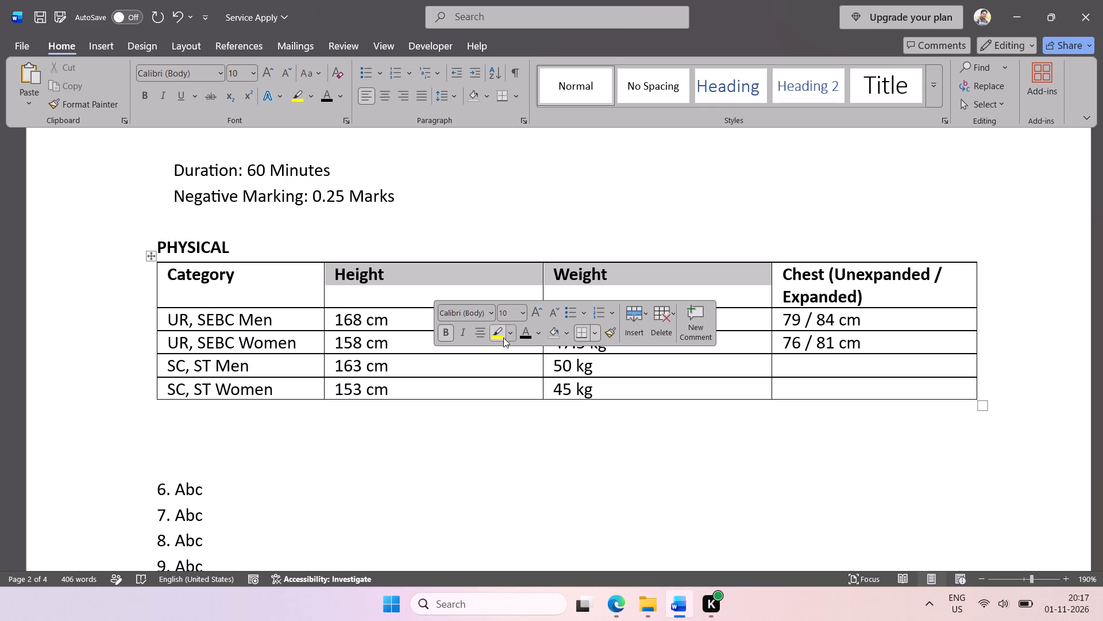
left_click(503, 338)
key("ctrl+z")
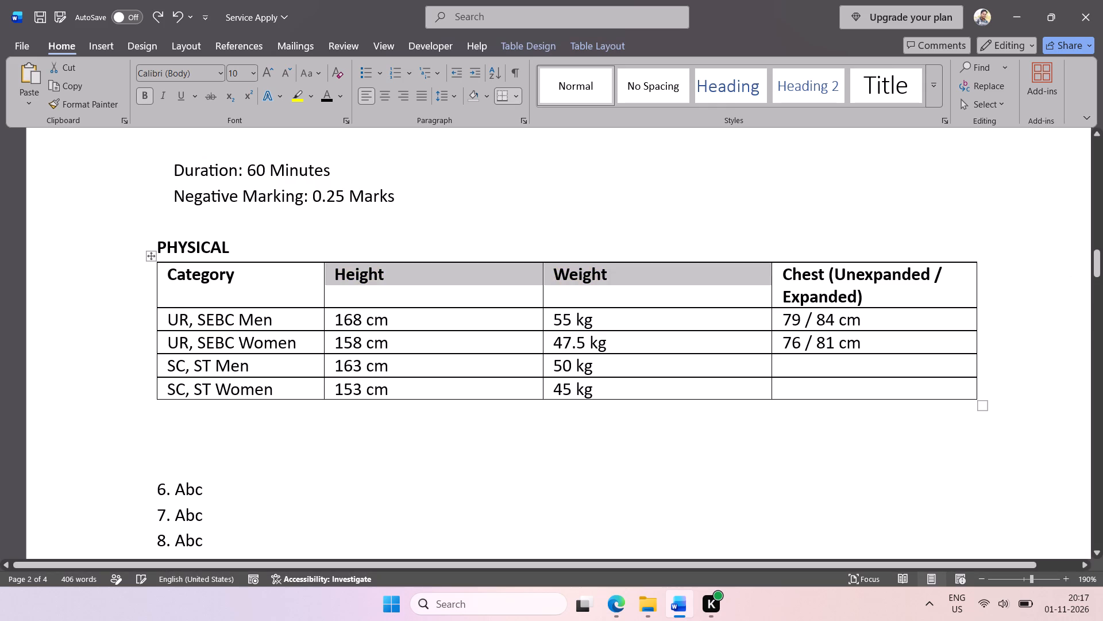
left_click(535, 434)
Narrow the Height and Weight columns of the PHYSICAL table to fit their entries, with the Chest heading on one line.
left_click_drag(543, 314, 458, 320)
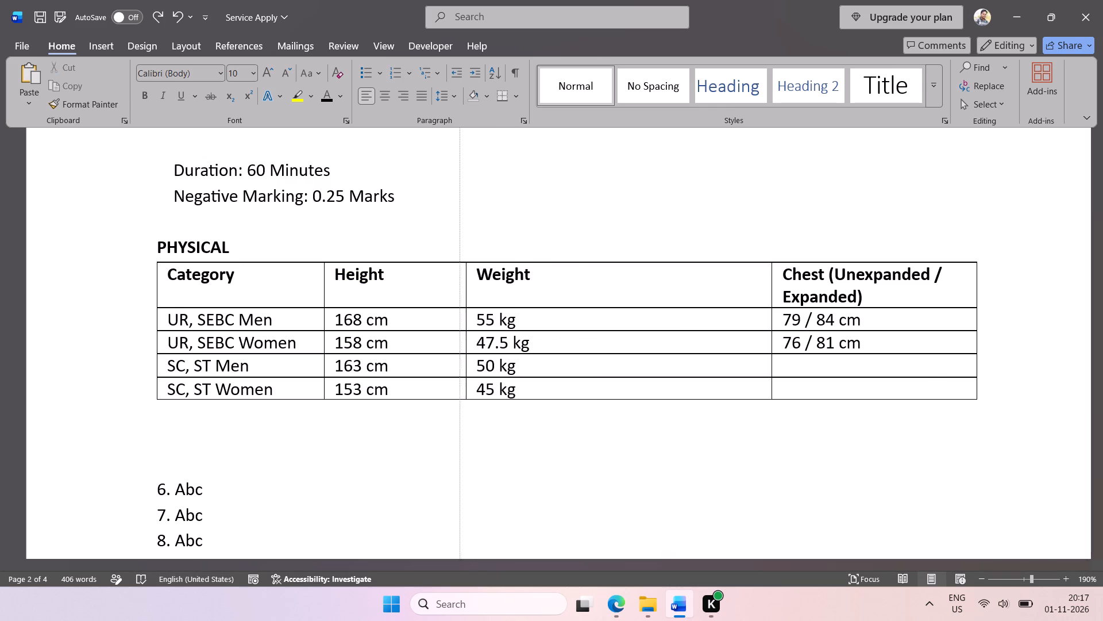
left_click_drag(458, 320, 413, 323)
left_click_drag(771, 310, 685, 319)
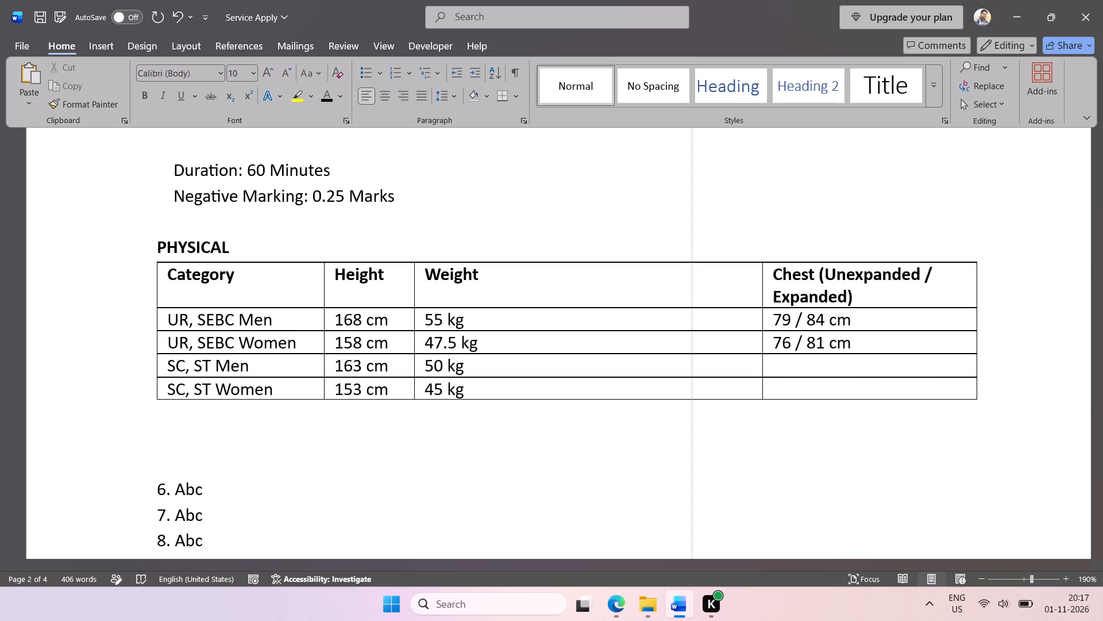
left_click_drag(685, 319, 503, 327)
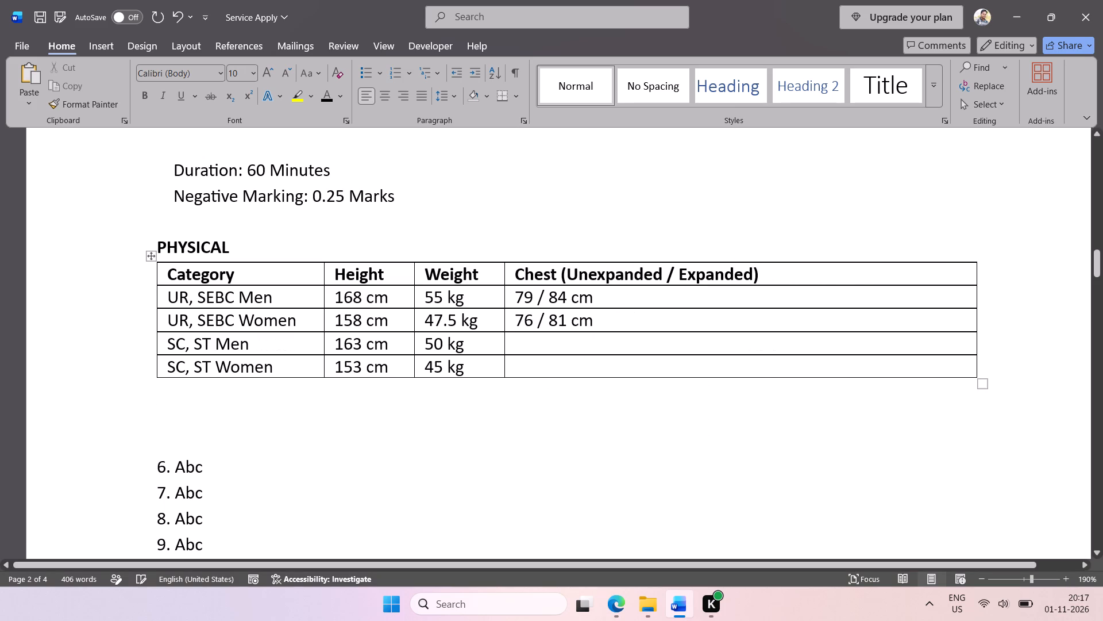
Pull in the PHYSICAL table's outer edge so the Chest column is just wider than its heading.
left_click(975, 309)
left_click_drag(977, 319, 812, 331)
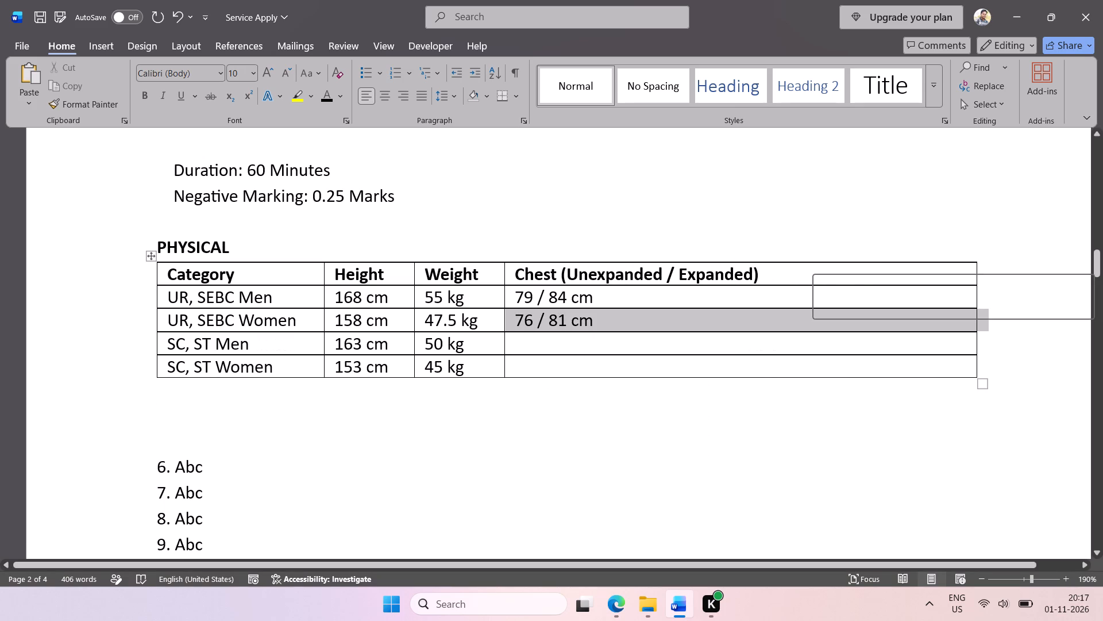
left_click(876, 393)
left_click_drag(976, 346, 890, 348)
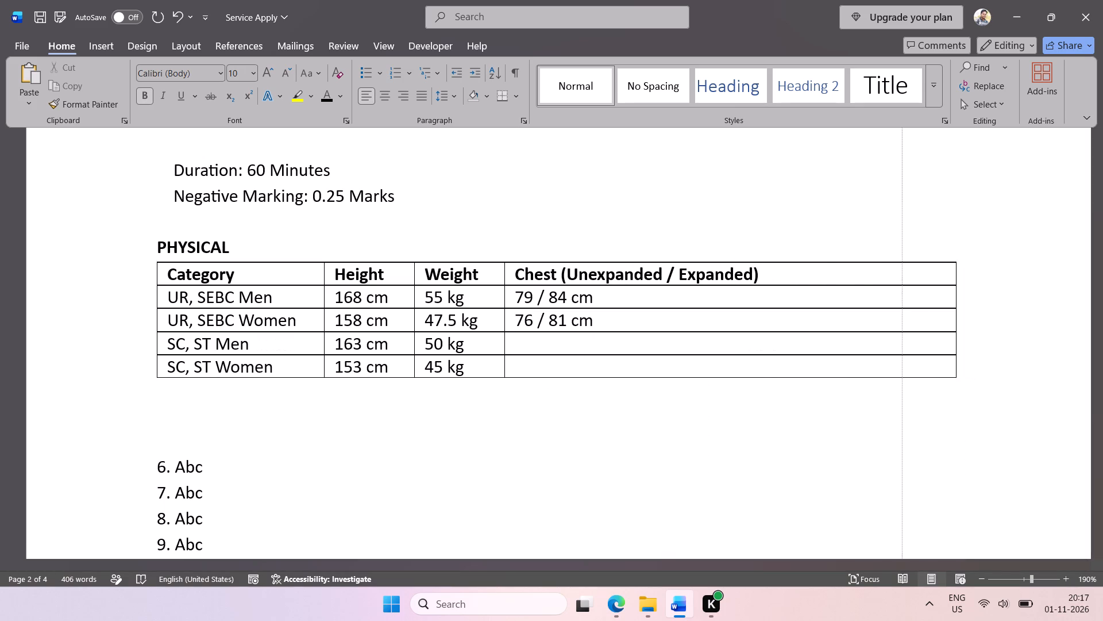
left_click_drag(890, 348, 800, 354)
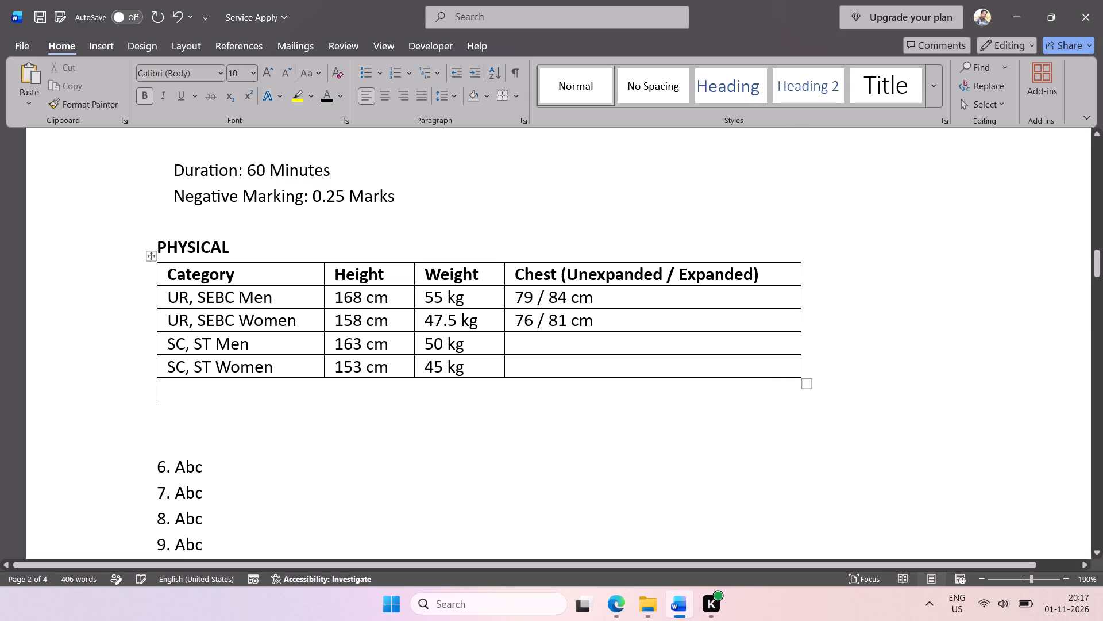
Widen the Weight column slightly by shifting its border with the Chest column.
left_click_drag(504, 341, 535, 343)
left_click(575, 447)
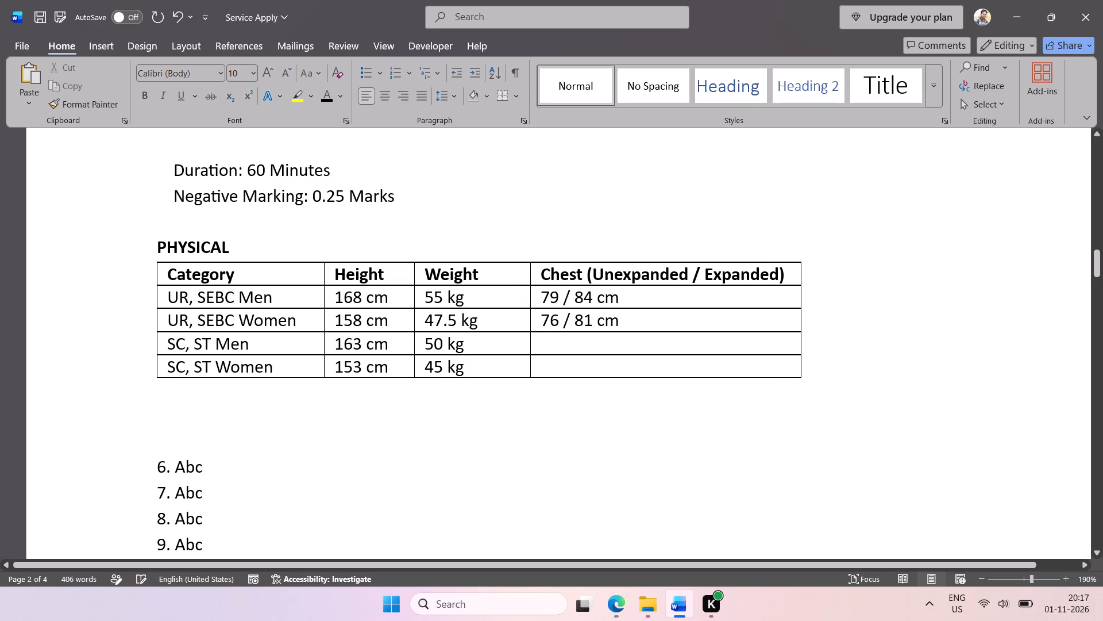
Save the document.
key("ctrl+s")
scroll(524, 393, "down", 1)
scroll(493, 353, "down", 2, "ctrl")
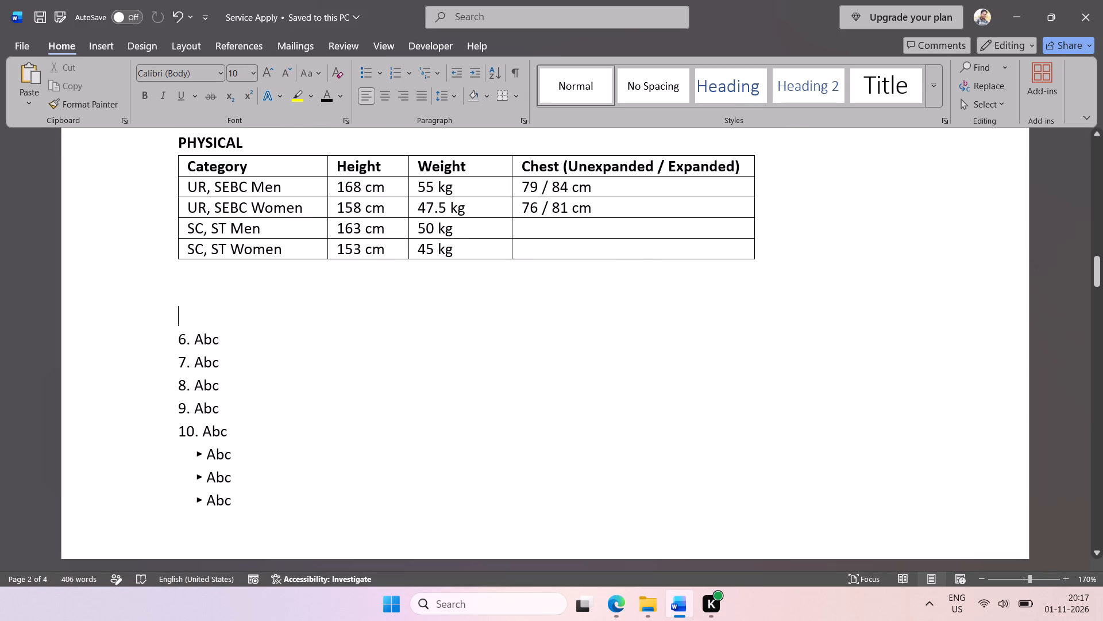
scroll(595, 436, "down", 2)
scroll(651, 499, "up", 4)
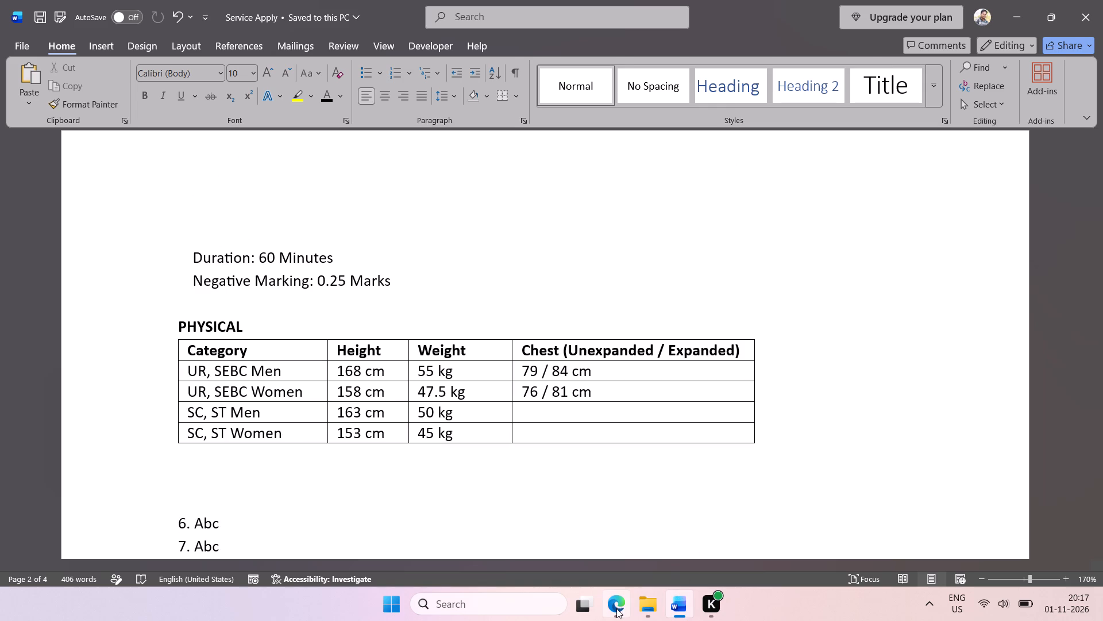
In Edge, copy the Physical Efficiency Test (PET) heading and its full table from the Odisha Police Constable recruitment page.
left_click(615, 609)
left_click(523, 417)
scroll(513, 410, "down", 4)
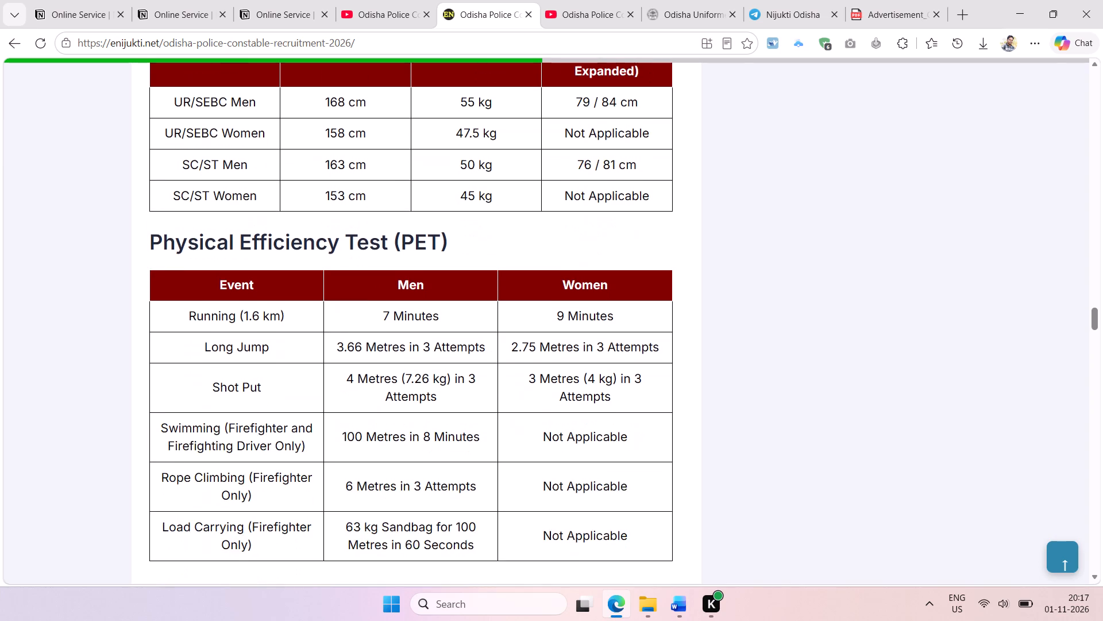
scroll(367, 343, "down", 1)
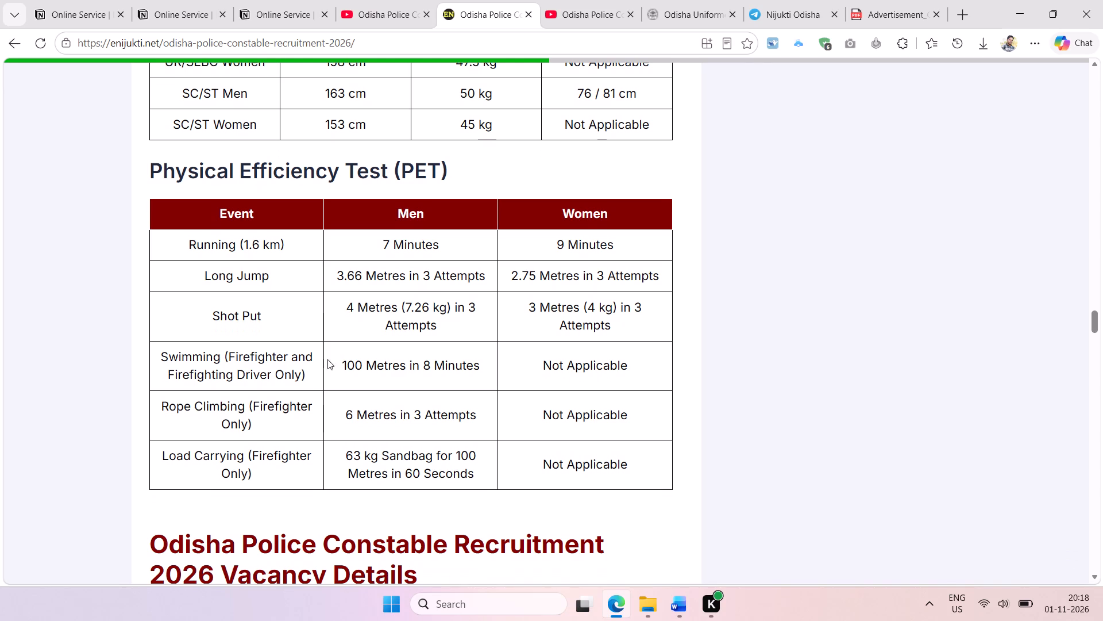
left_click_drag(150, 163, 687, 503)
key("ctrl+c")
Back in Word, add blank lines below the PHYSICAL table and paste the copied PET heading and table there.
left_click(680, 608)
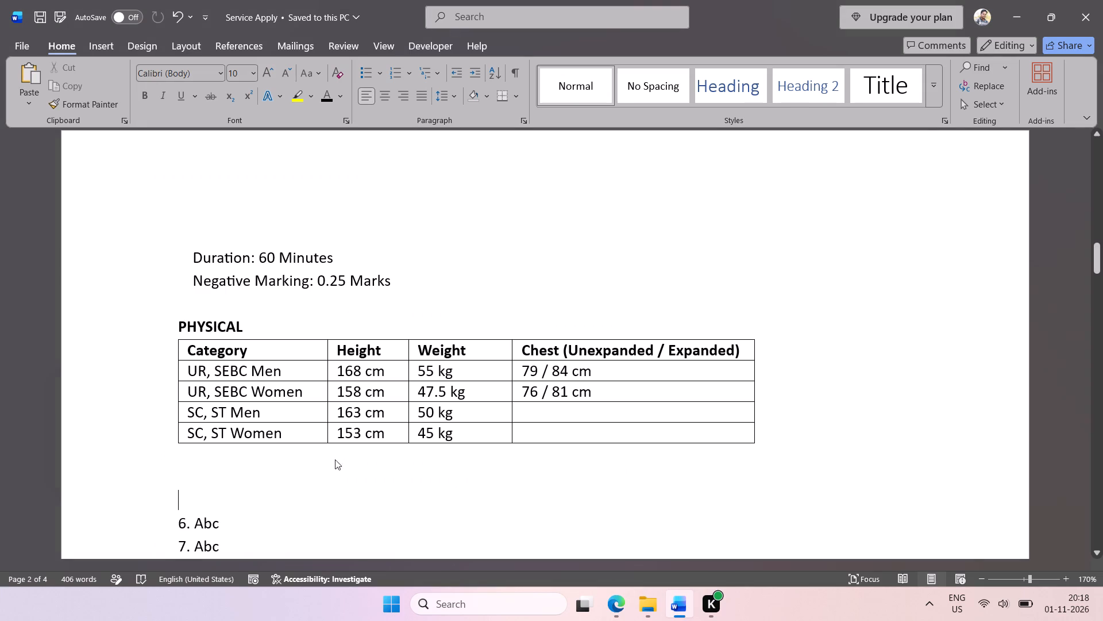
left_click(233, 459)
key("Return")
key("Return")
key("Return")
key("Return")
left_click(194, 505)
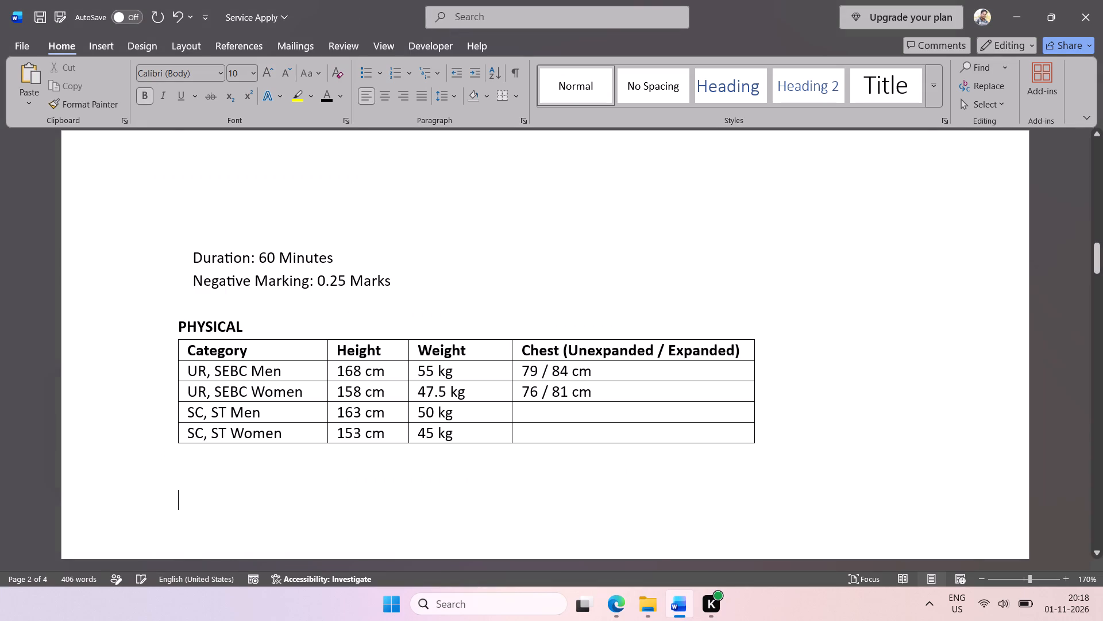
left_click(196, 520)
key("ctrl+v")
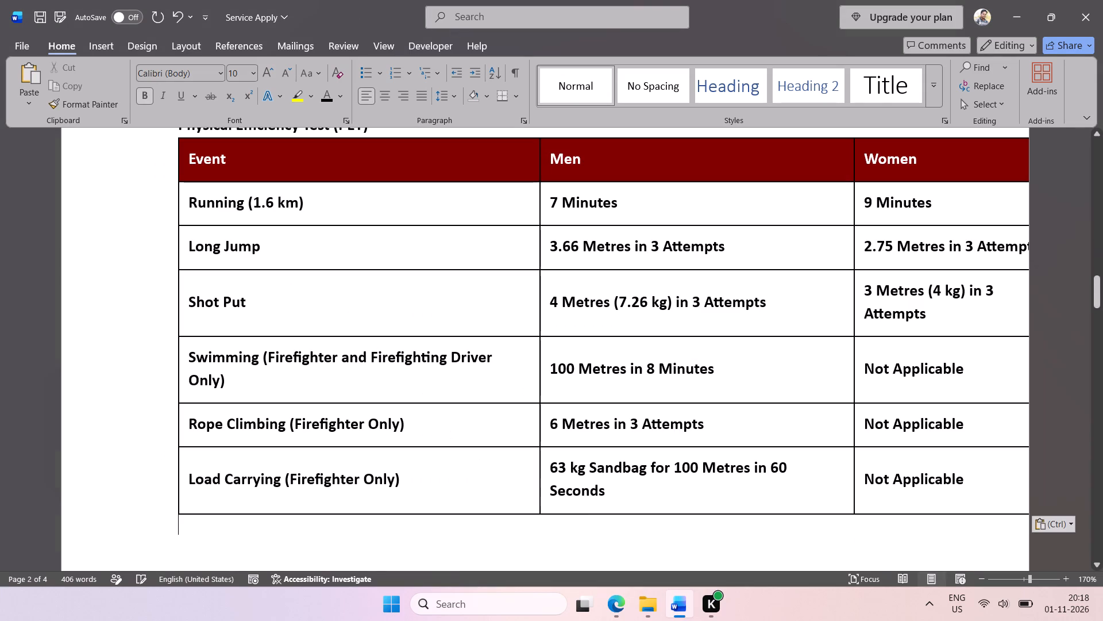
Shrink the pasted Physical Efficiency Test table so that all three columns fit within the page width.
scroll(513, 290, "up", 1)
scroll(573, 335, "down", 2, "ctrl")
scroll(538, 494, "down", 2)
scroll(534, 370, "down", 1)
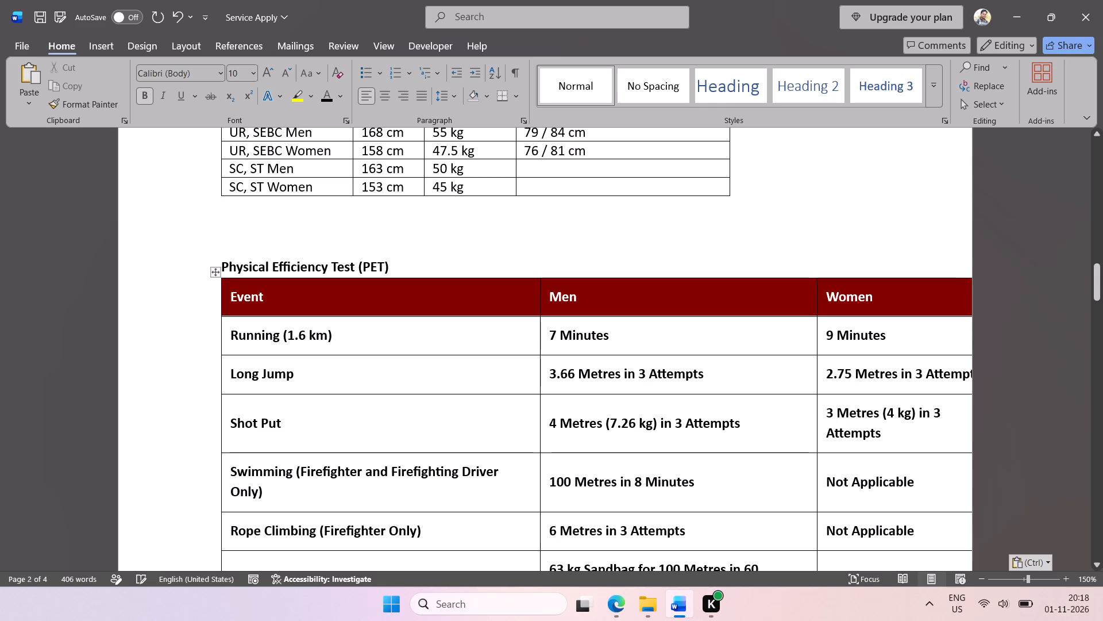
left_click(540, 361)
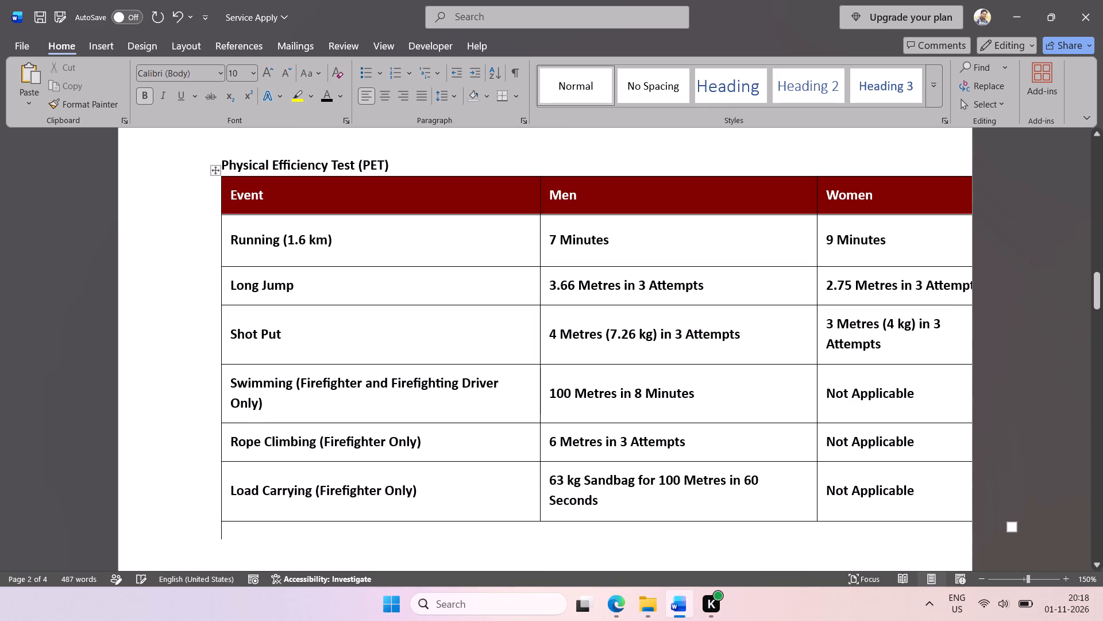
key("ctrl+z")
right_click_drag(673, 263, 646, 252)
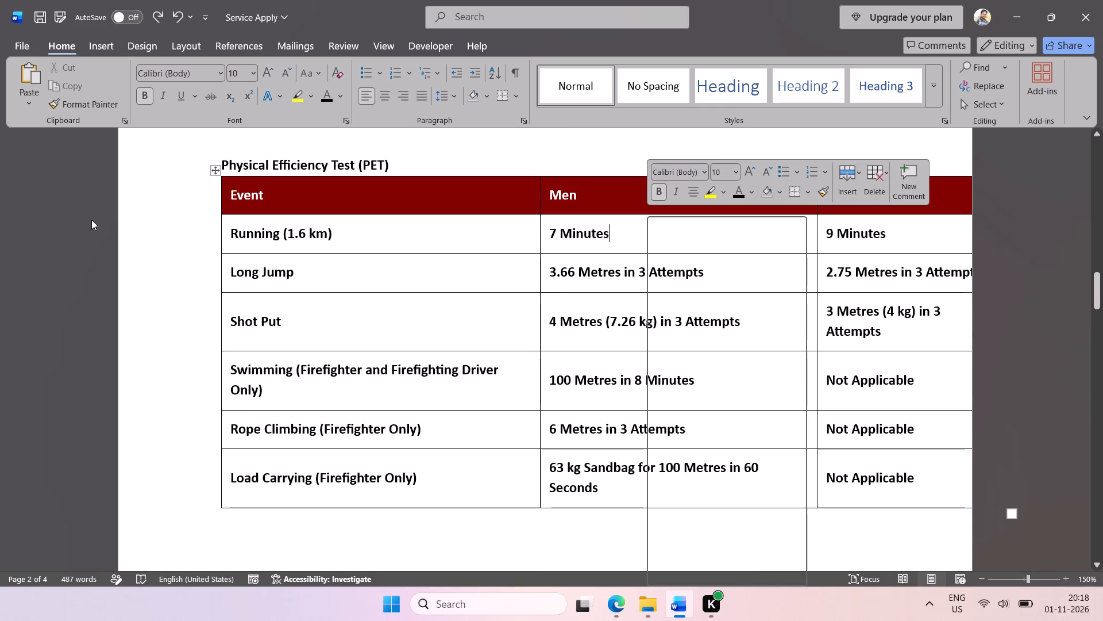
left_click(215, 169)
left_click(214, 168)
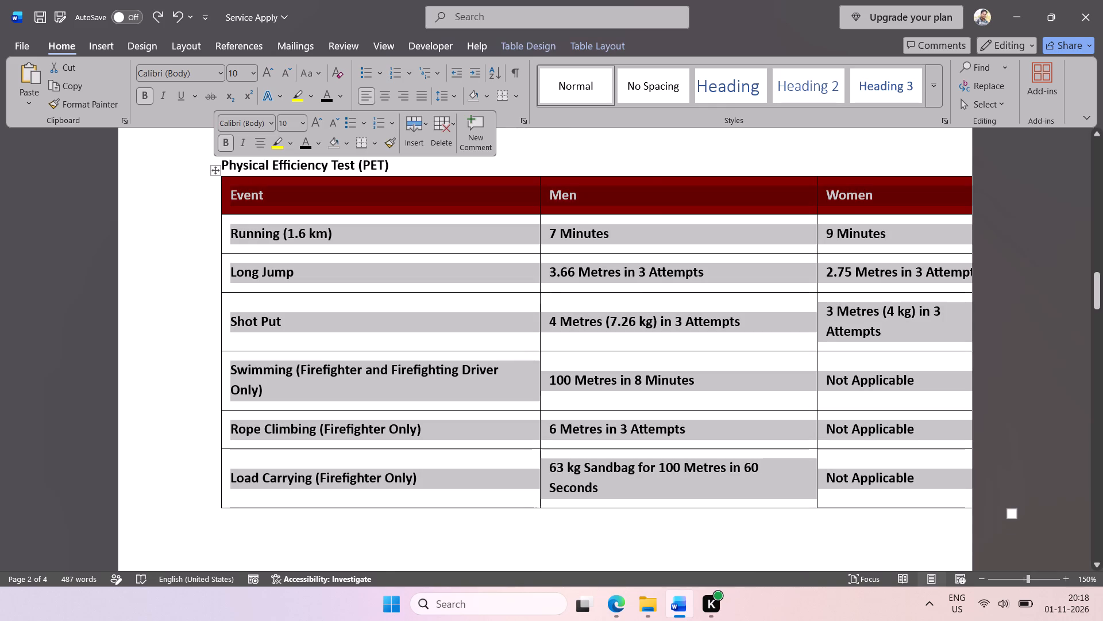
scroll(520, 277, "left", 1)
left_click_drag(1014, 516, 915, 484)
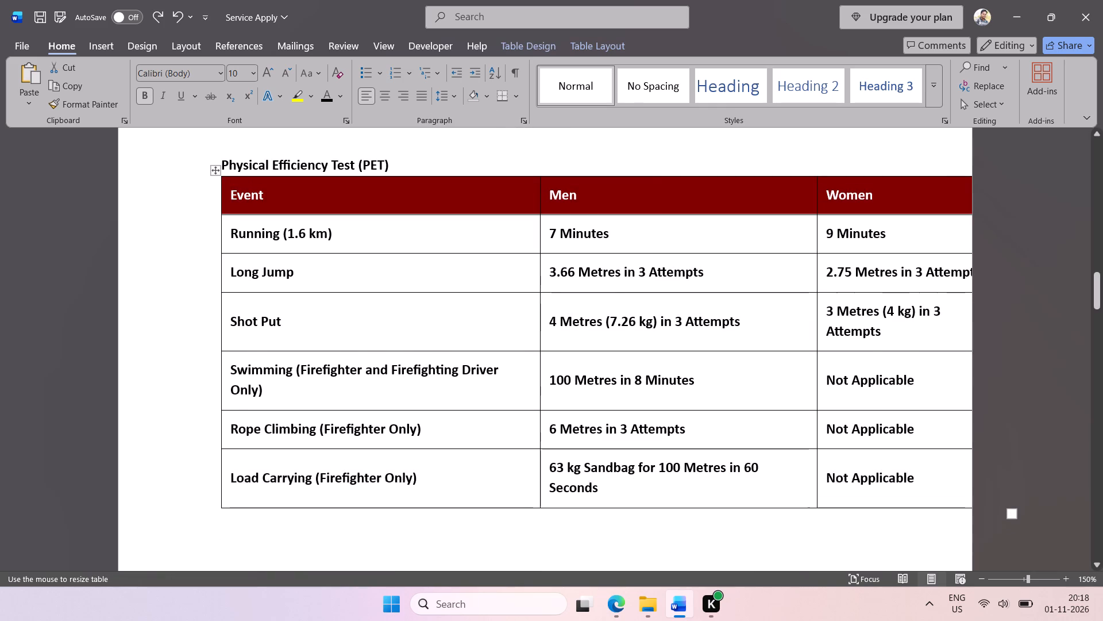
left_click_drag(915, 484, 927, 492)
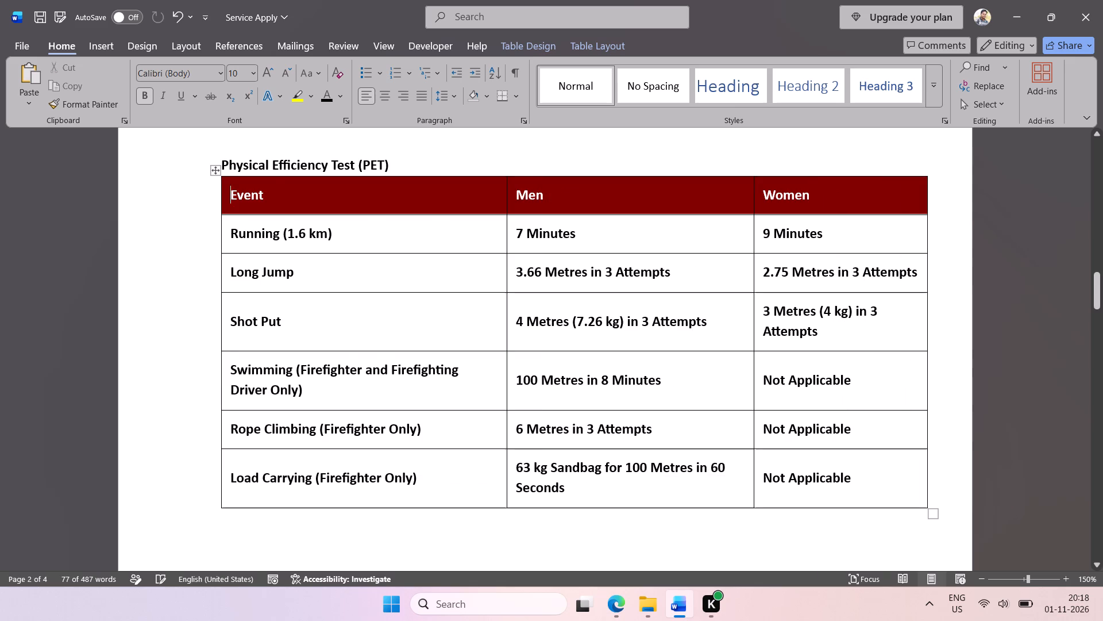
Remove the bold formatting from the whole PHYSICAL table, including its header row, and save the document.
scroll(801, 451, "up", 1)
left_click_drag(562, 309, 430, 275)
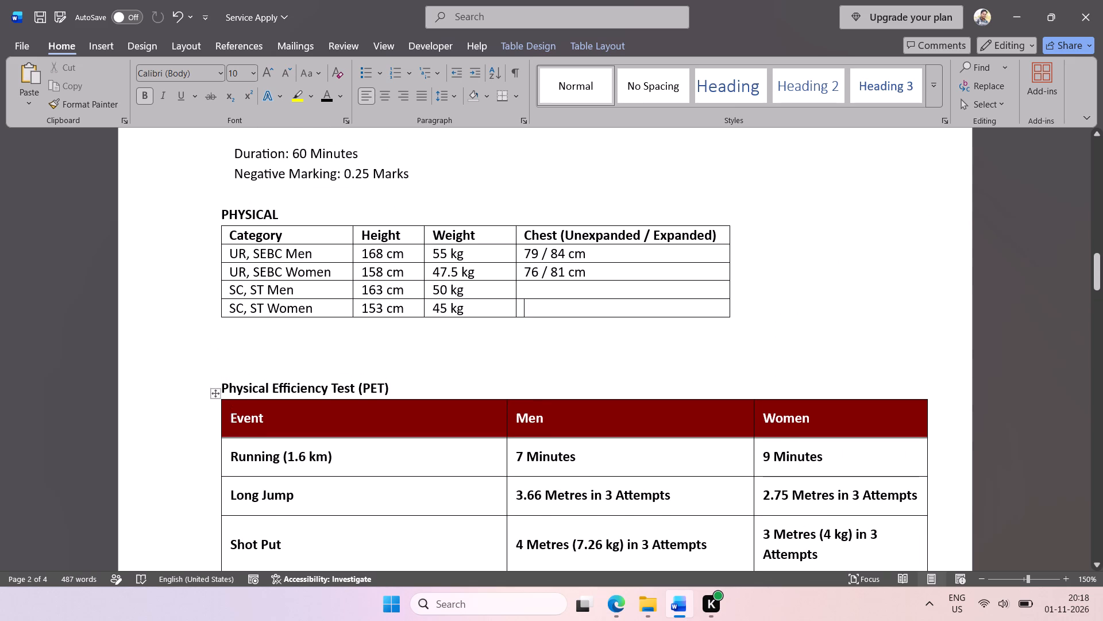
left_click_drag(430, 275, 253, 237)
key("ctrl+b")
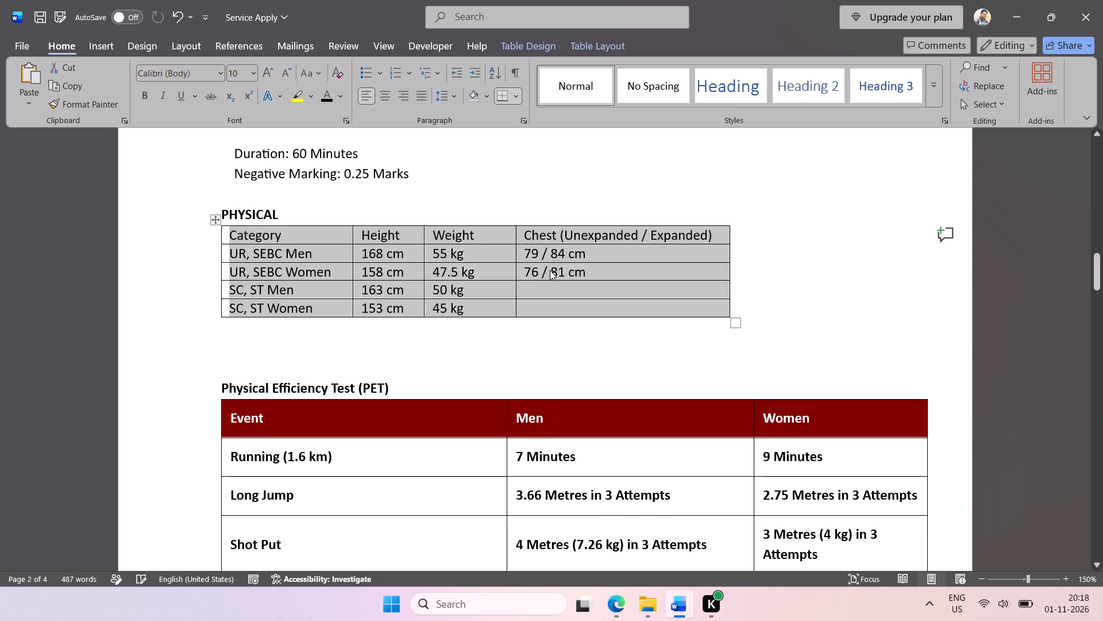
left_click(686, 191)
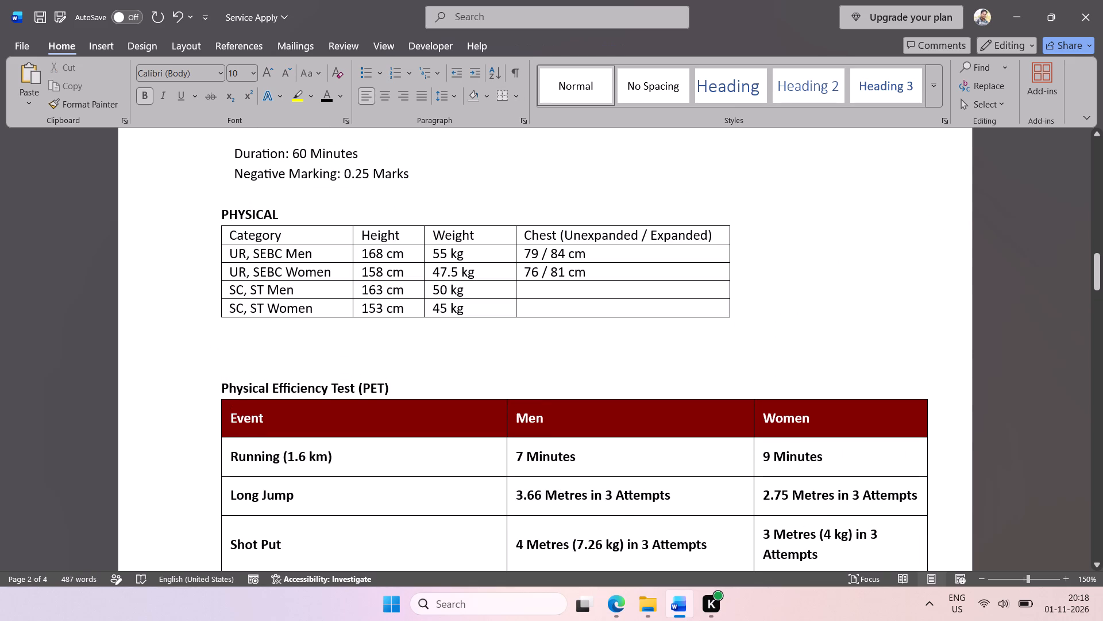
key("ctrl+s")
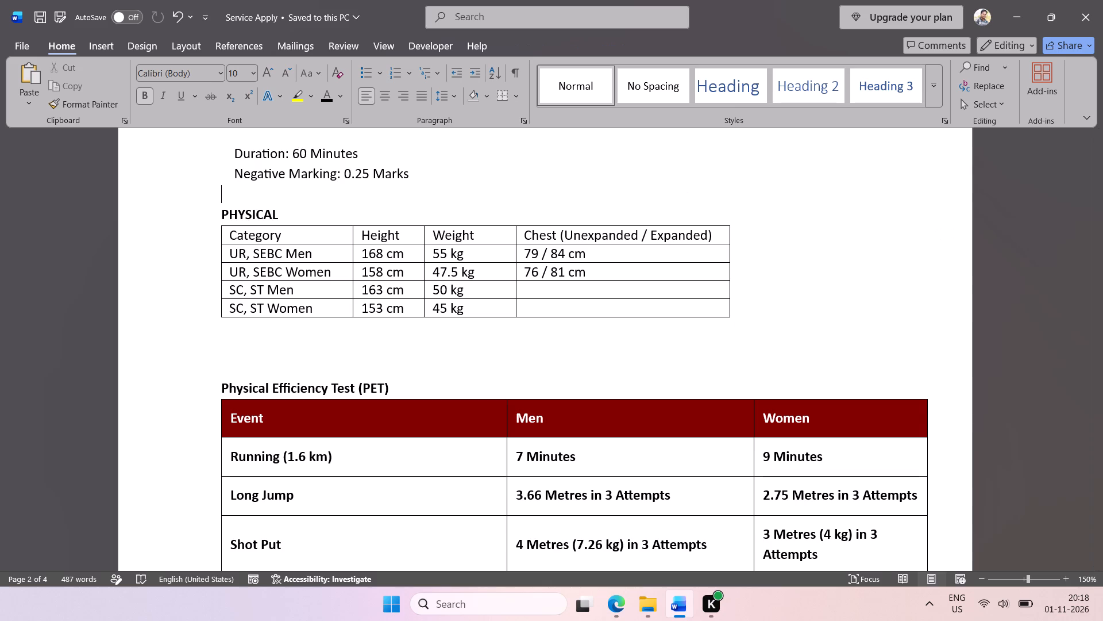
Add a blank line after the "Physical Efficiency Test (PET)" heading and paste a copy of the heading below the PHYSICAL table.
left_click(399, 384)
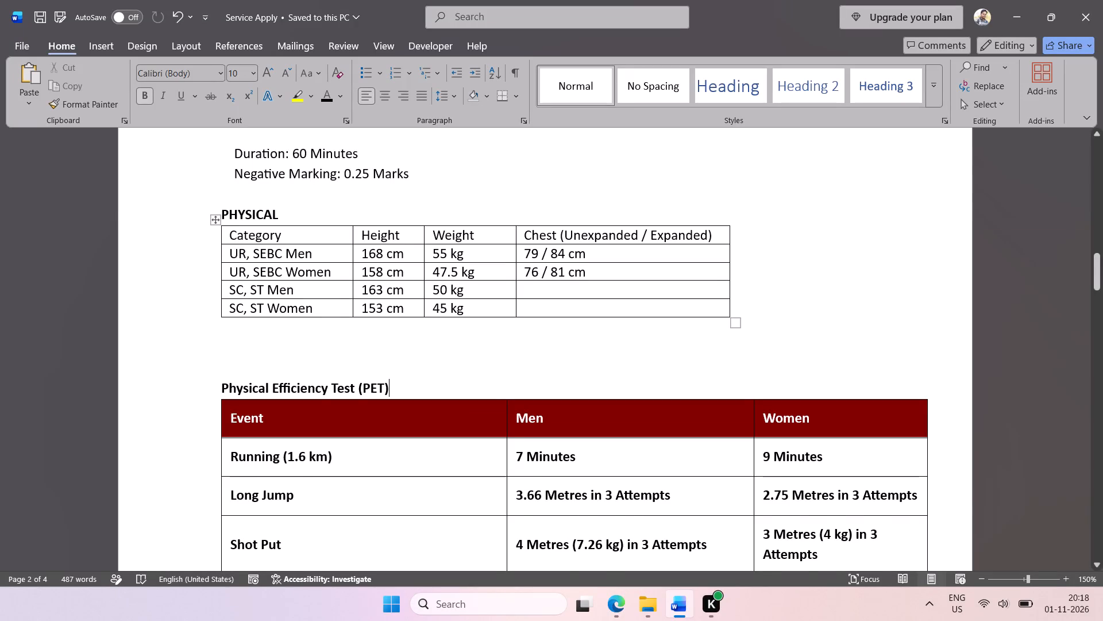
key("Return")
left_click_drag(394, 386, 267, 380)
key("ctrl+c")
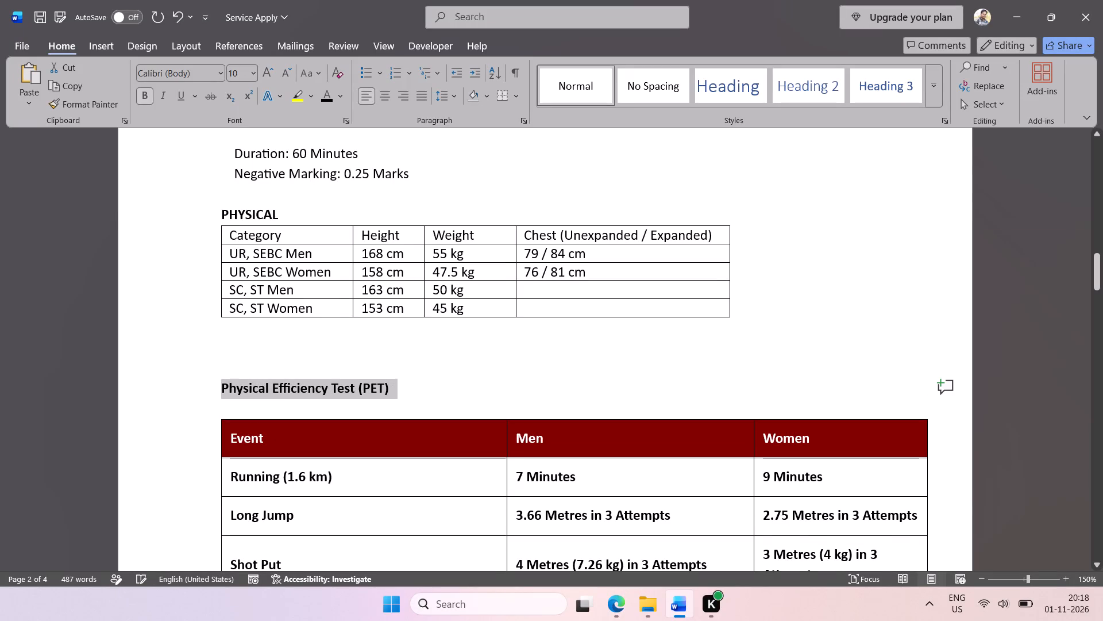
left_click(242, 354)
key("ctrl+v")
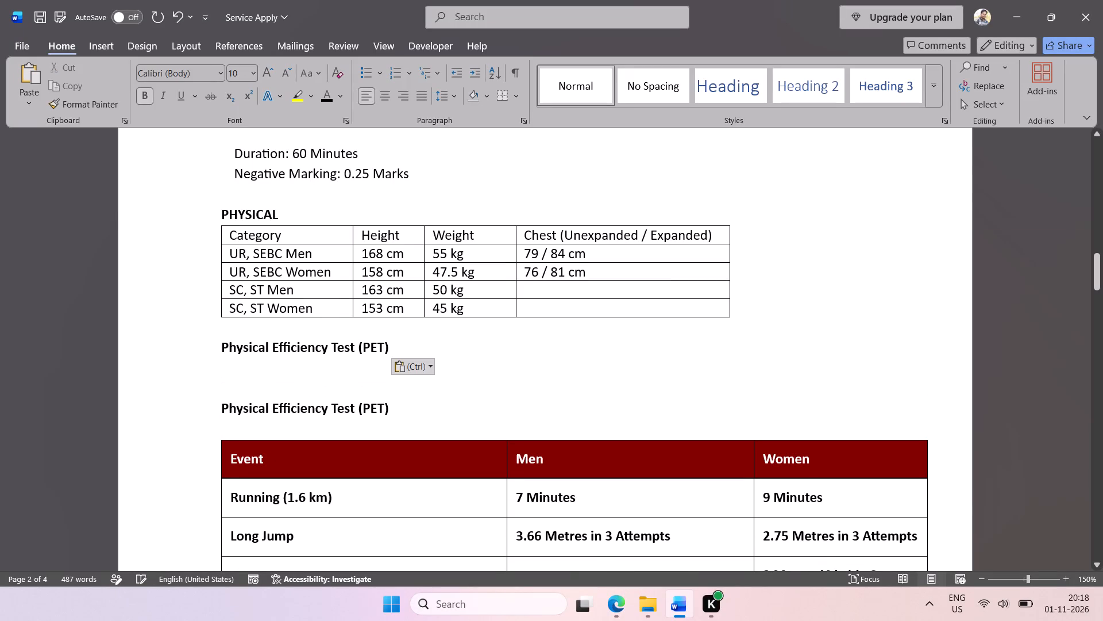
Change the copied heading below the PHYSICAL table to uppercase, "PHYSICAL EFFICIENCY TEST (PET)", and save the document.
left_click_drag(402, 350, 241, 343)
key("shift+F3")
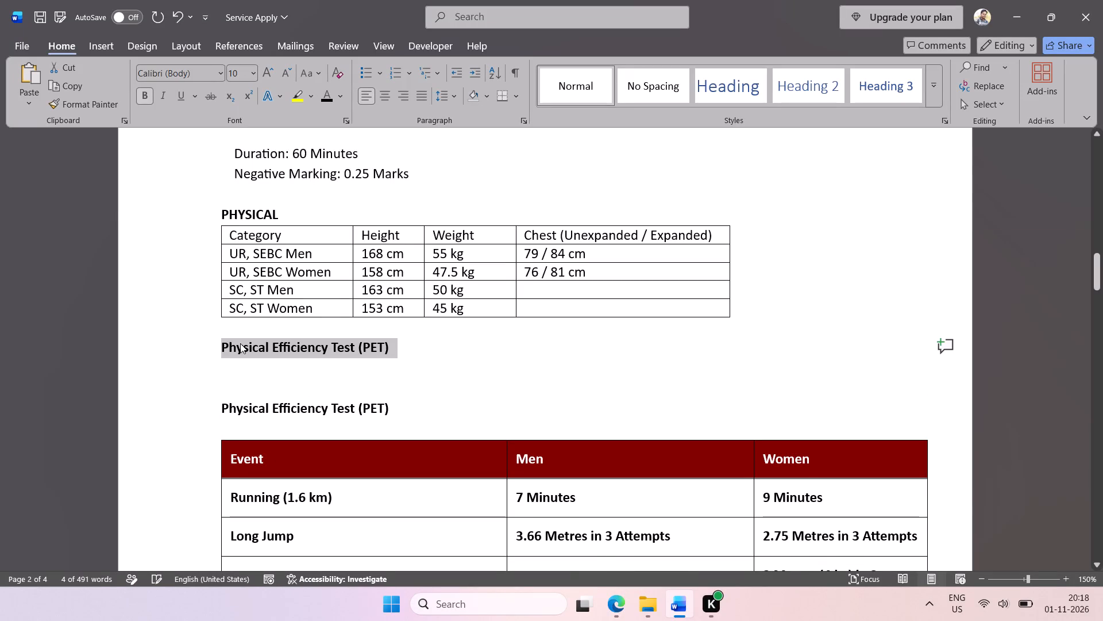
left_click(296, 351)
key("ctrl+s")
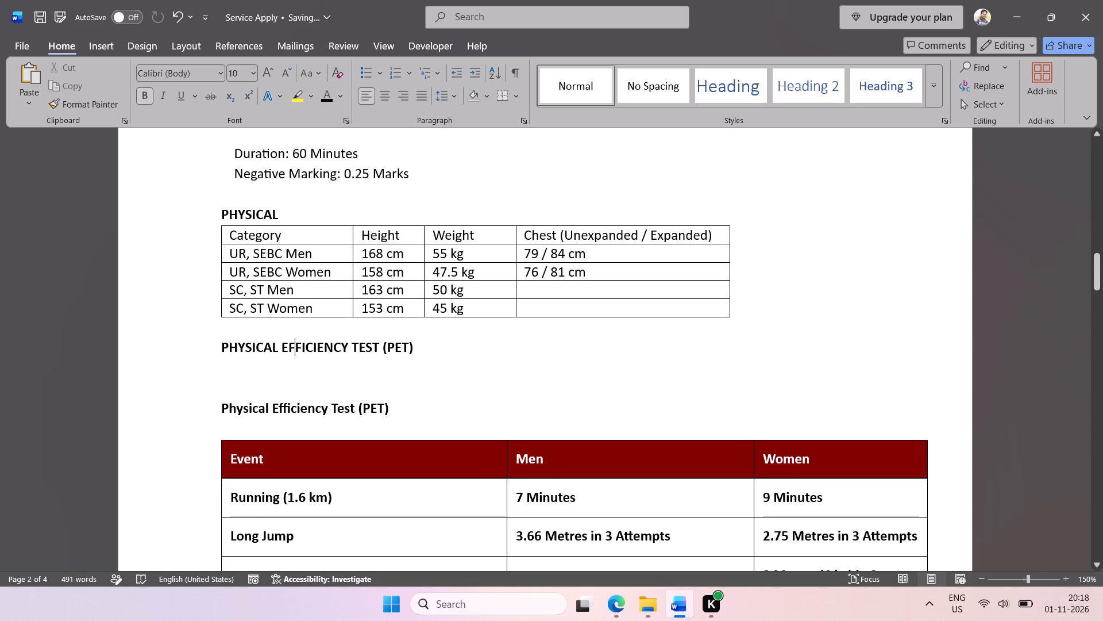
Examine the pasted Physical Efficiency Test table's events and its requirements for men and women.
scroll(376, 385, "down", 2)
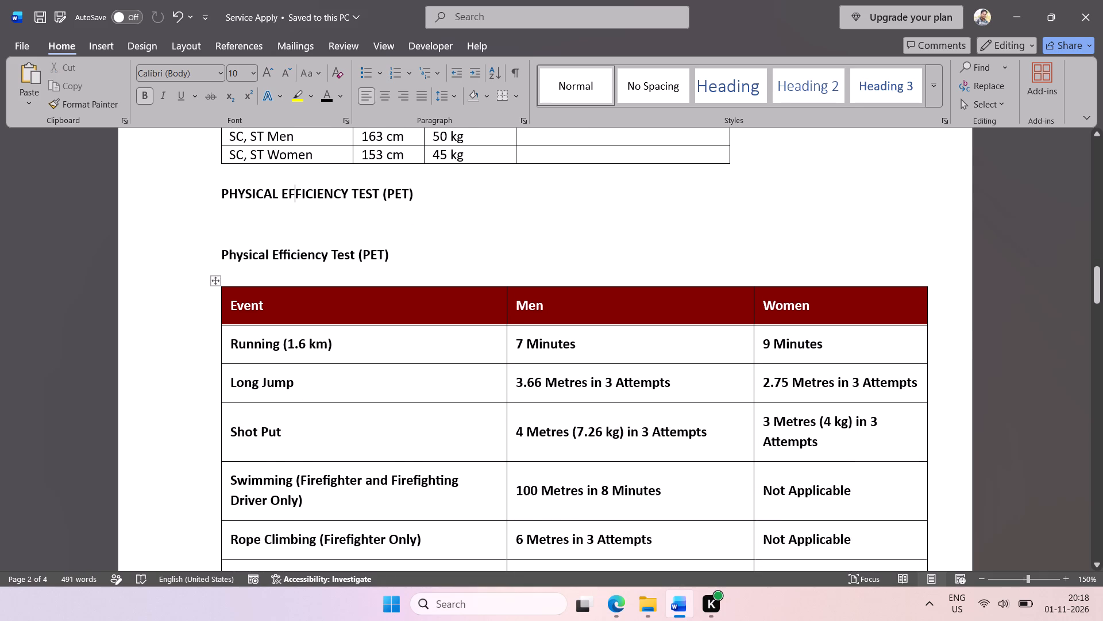
scroll(376, 385, "left", 1)
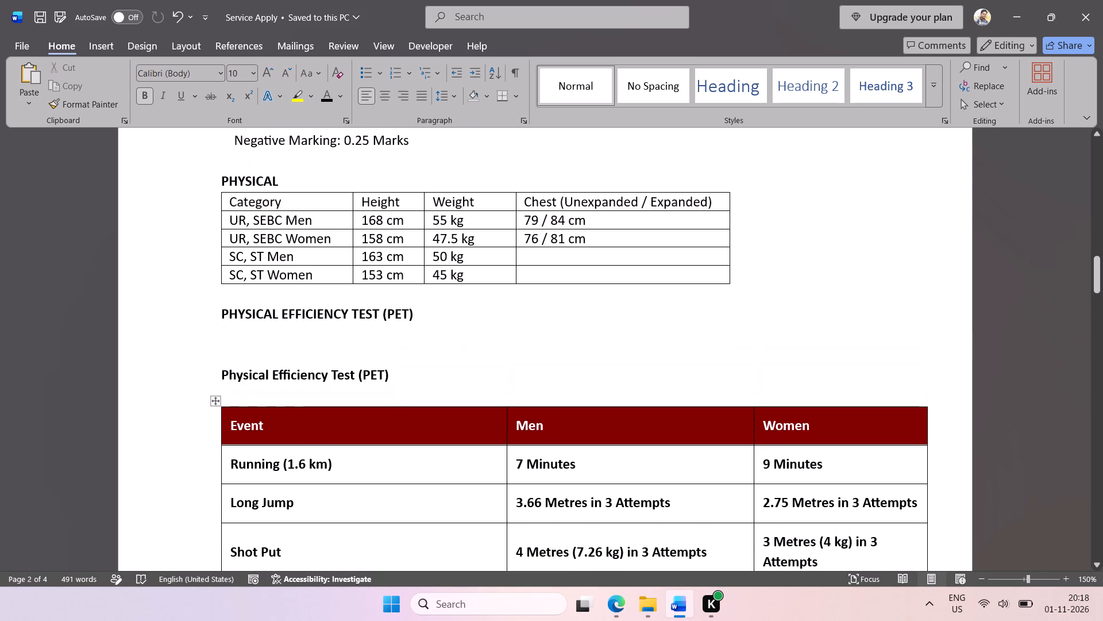
scroll(376, 385, "left", 1)
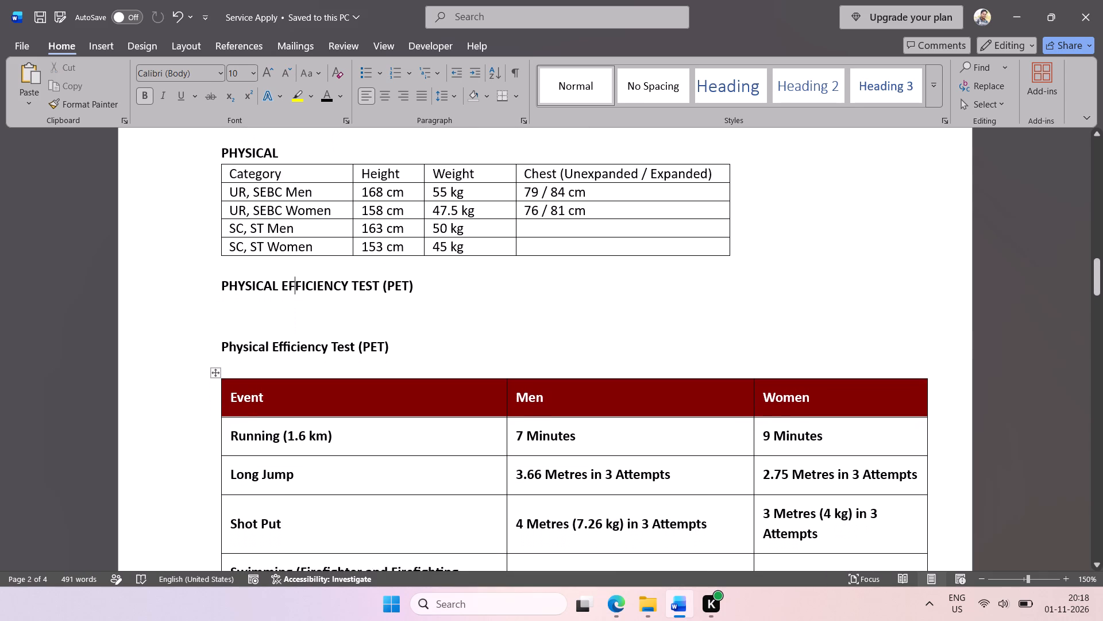
scroll(376, 385, "left", 1)
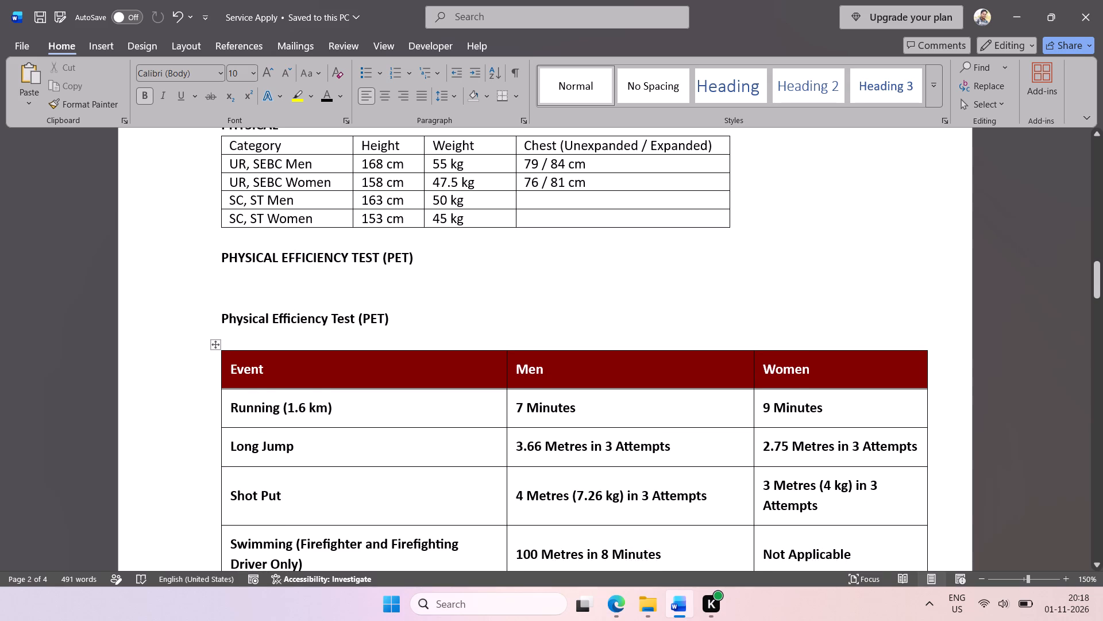
scroll(376, 385, "left", 4)
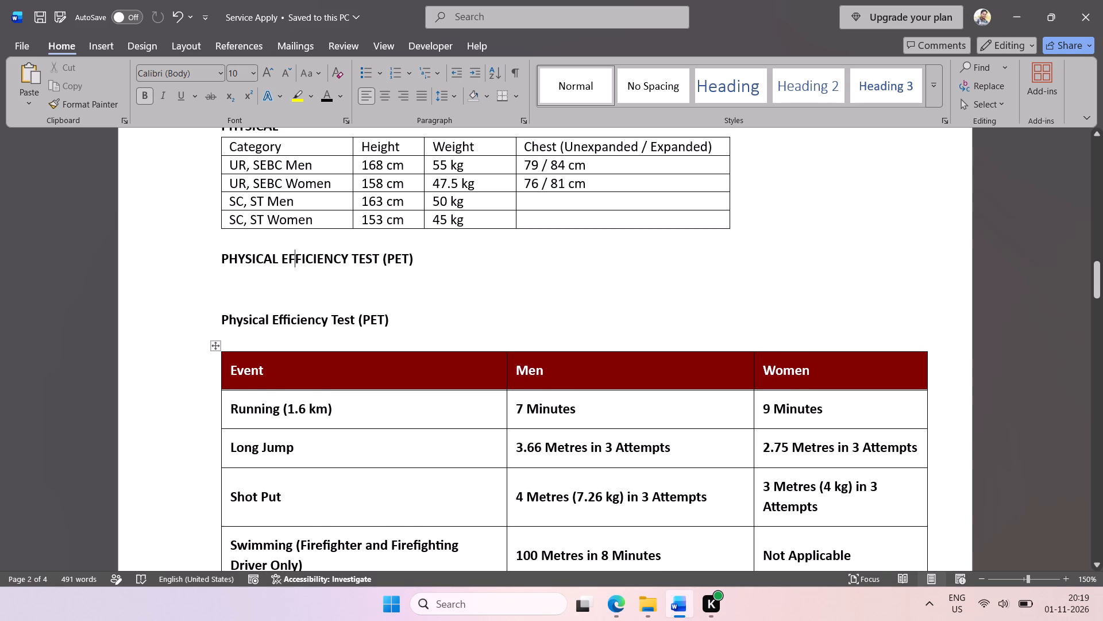
scroll(376, 385, "left", 2)
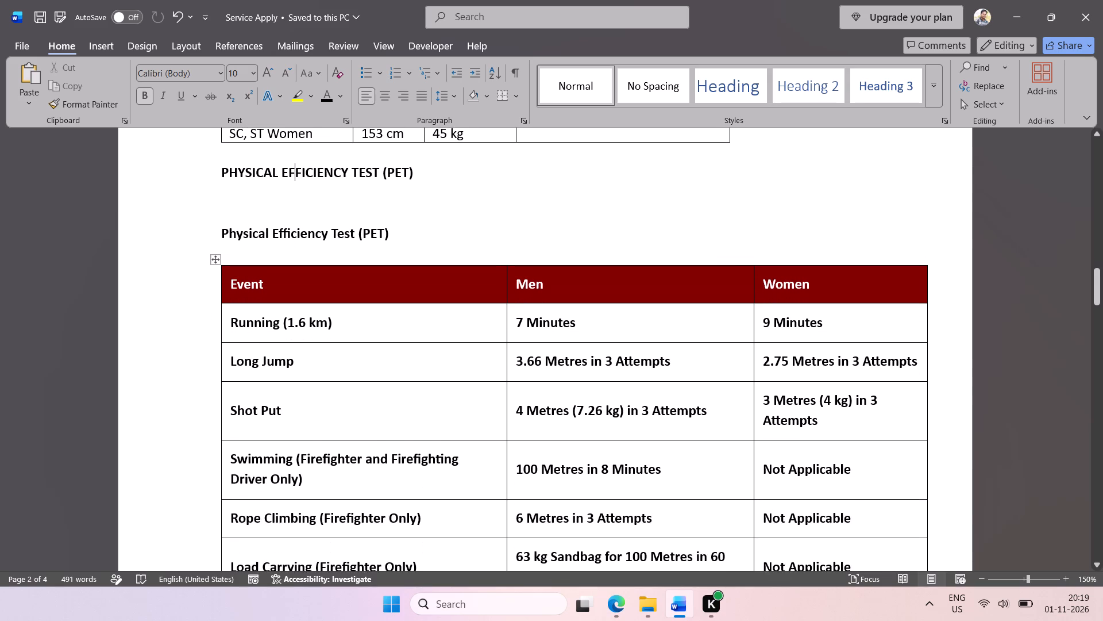
scroll(376, 385, "down", 1)
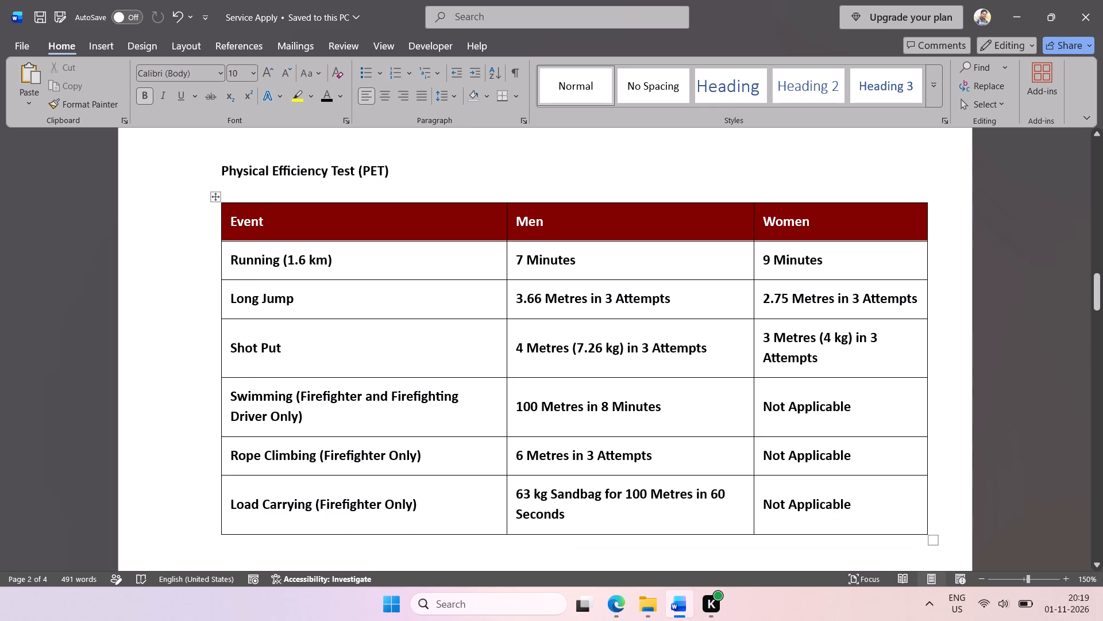
scroll(376, 381, "down", 1)
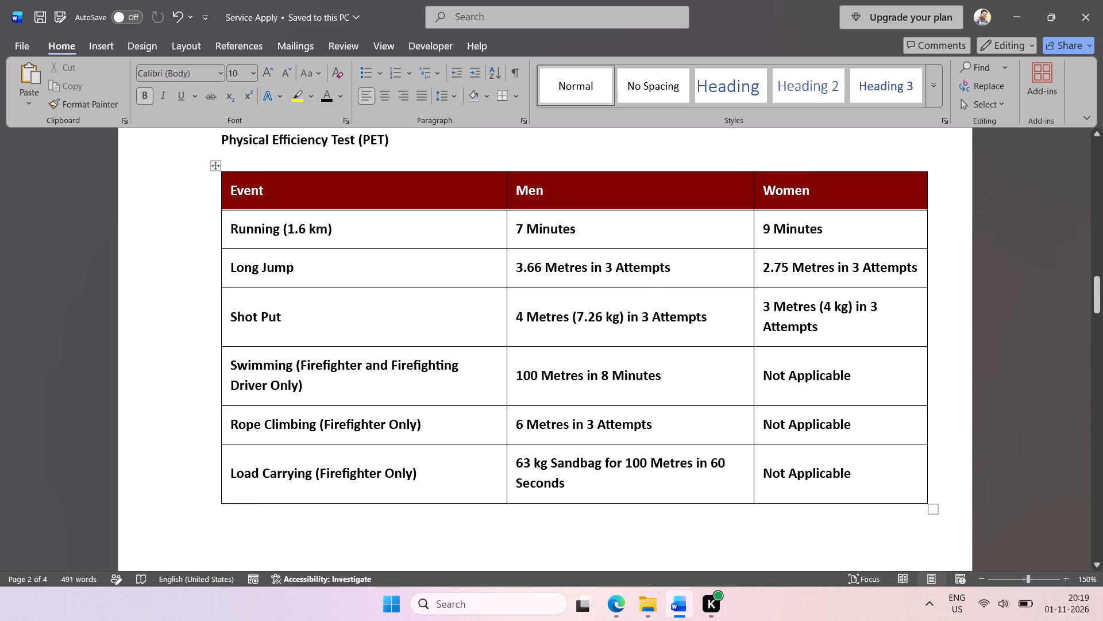
scroll(376, 381, "up", 1)
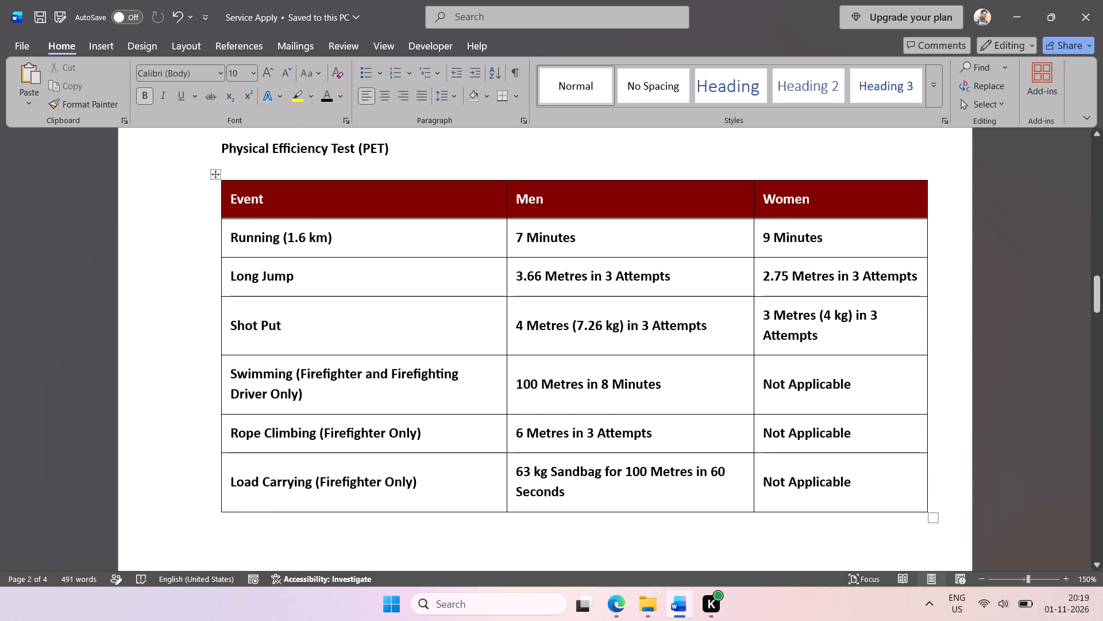
scroll(376, 381, "up", 1)
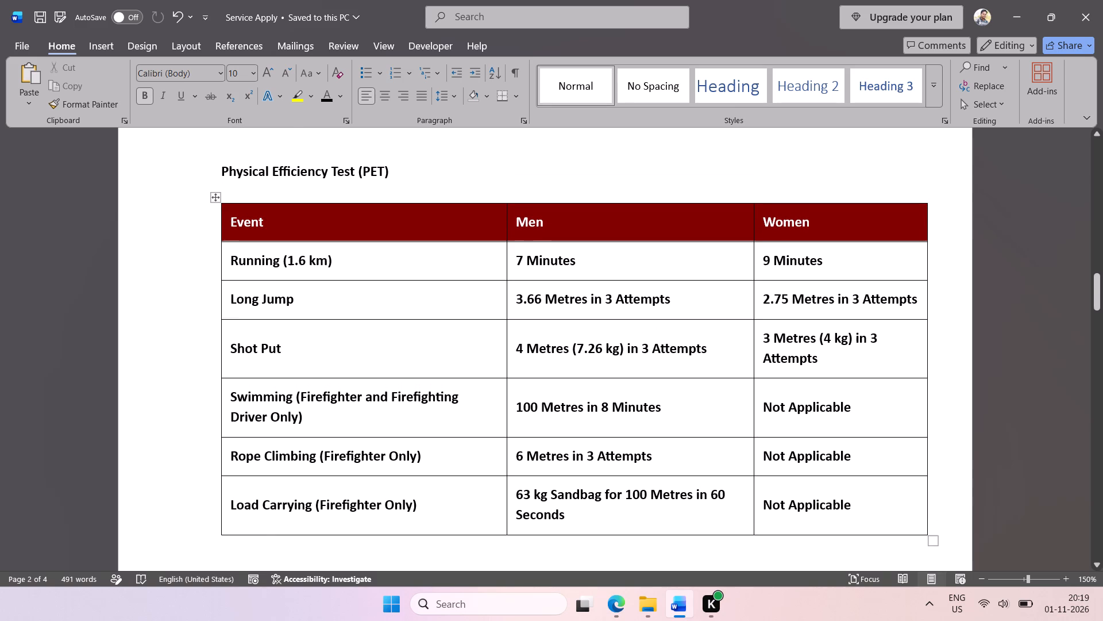
scroll(376, 381, "up", 2)
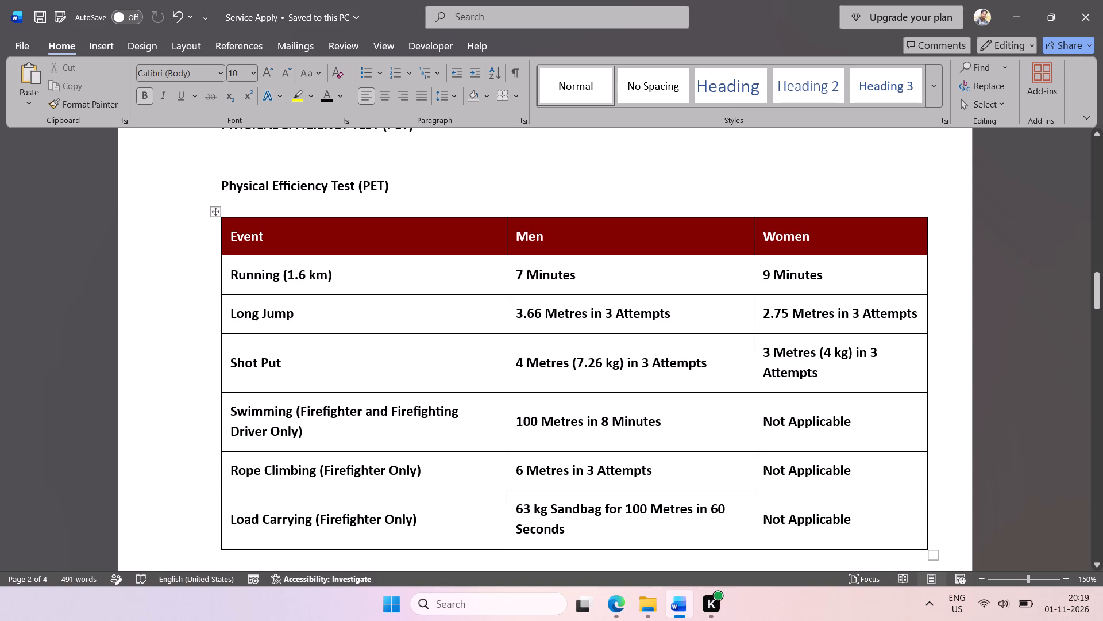
scroll(376, 381, "up", 1)
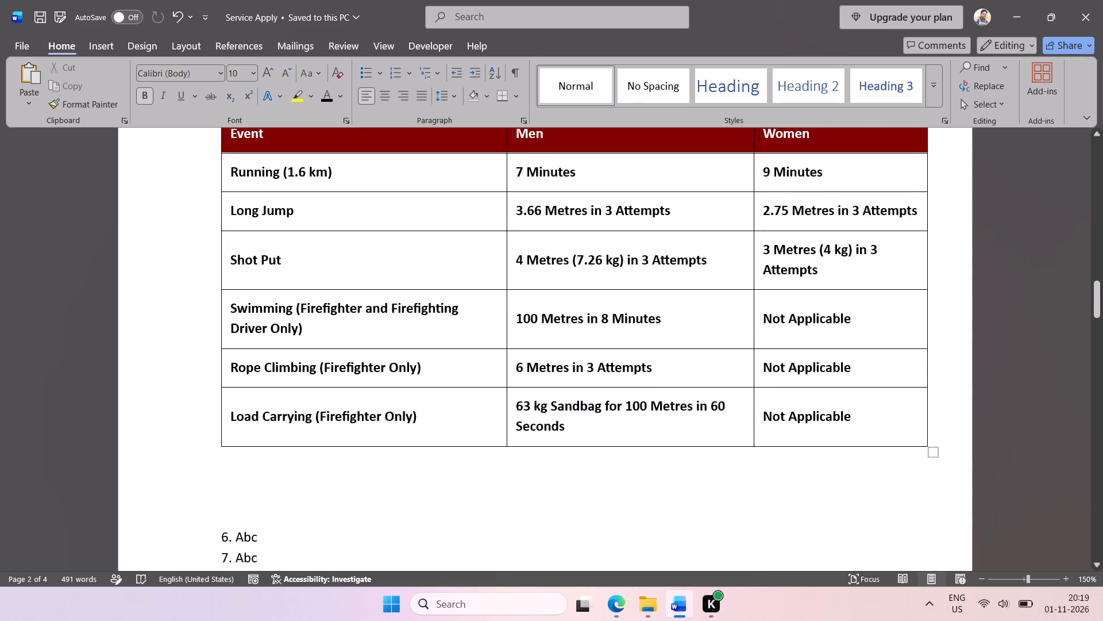
scroll(376, 381, "up", 1)
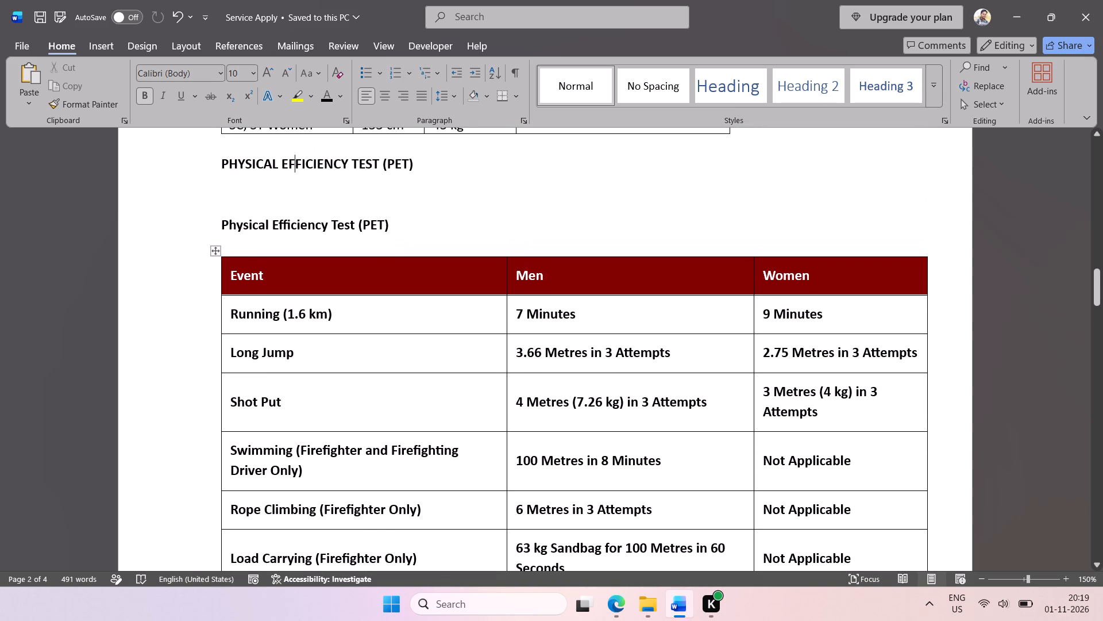
Add four blank lines above the pasted Event table and delete the mixed-case "Physical Efficiency Test (PET)" heading text.
left_click(393, 219)
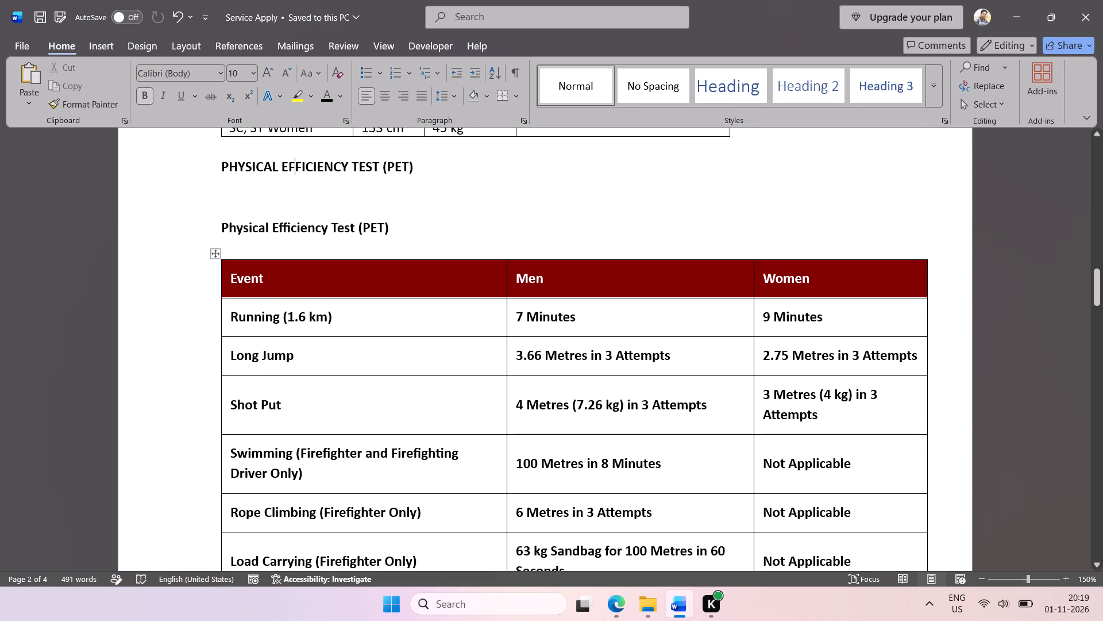
key("Return")
key("Return")
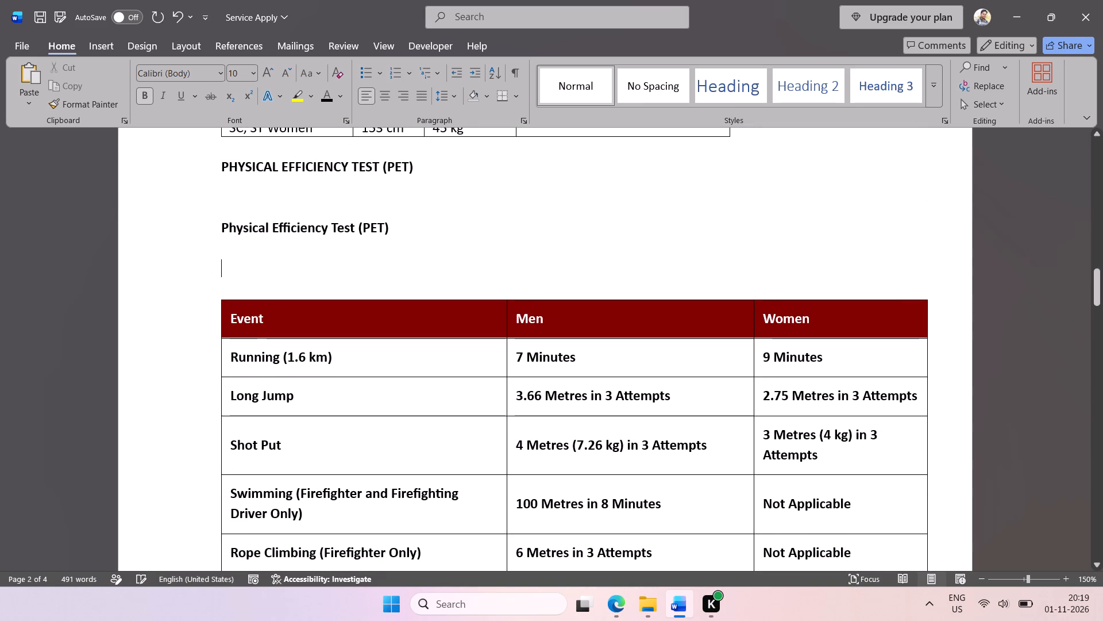
key("Return")
key("Return")
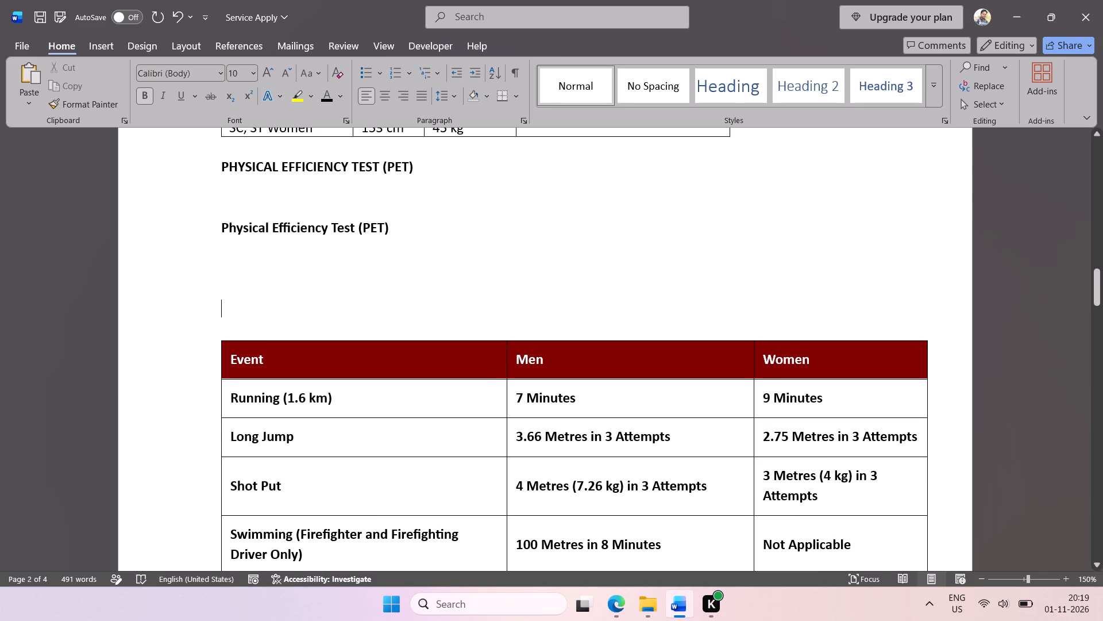
left_click_drag(396, 229, 209, 218)
key("BackSpace")
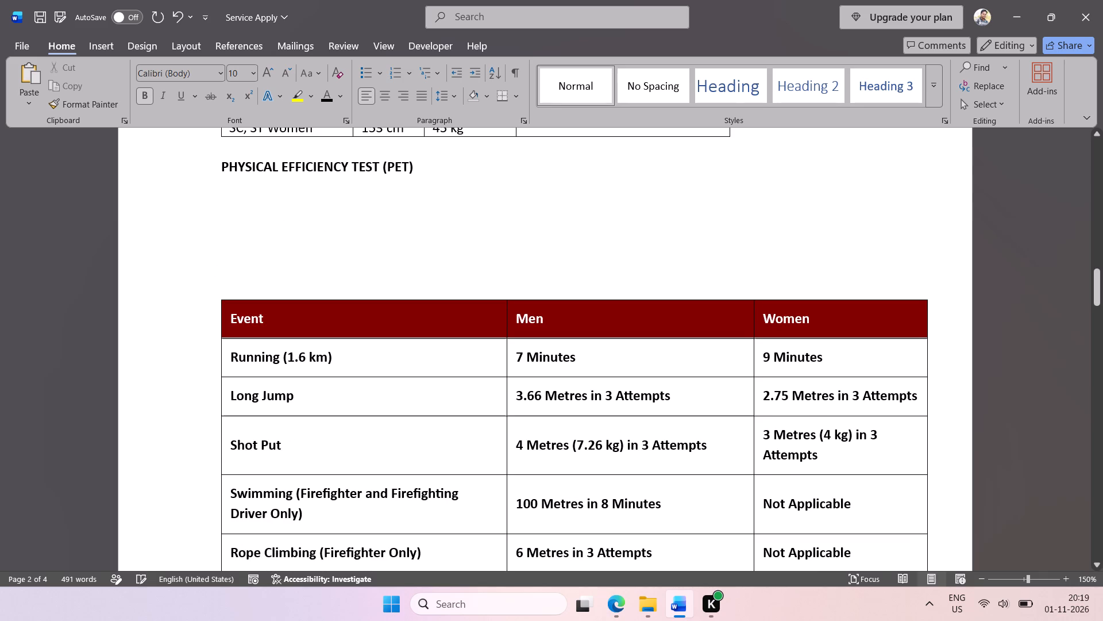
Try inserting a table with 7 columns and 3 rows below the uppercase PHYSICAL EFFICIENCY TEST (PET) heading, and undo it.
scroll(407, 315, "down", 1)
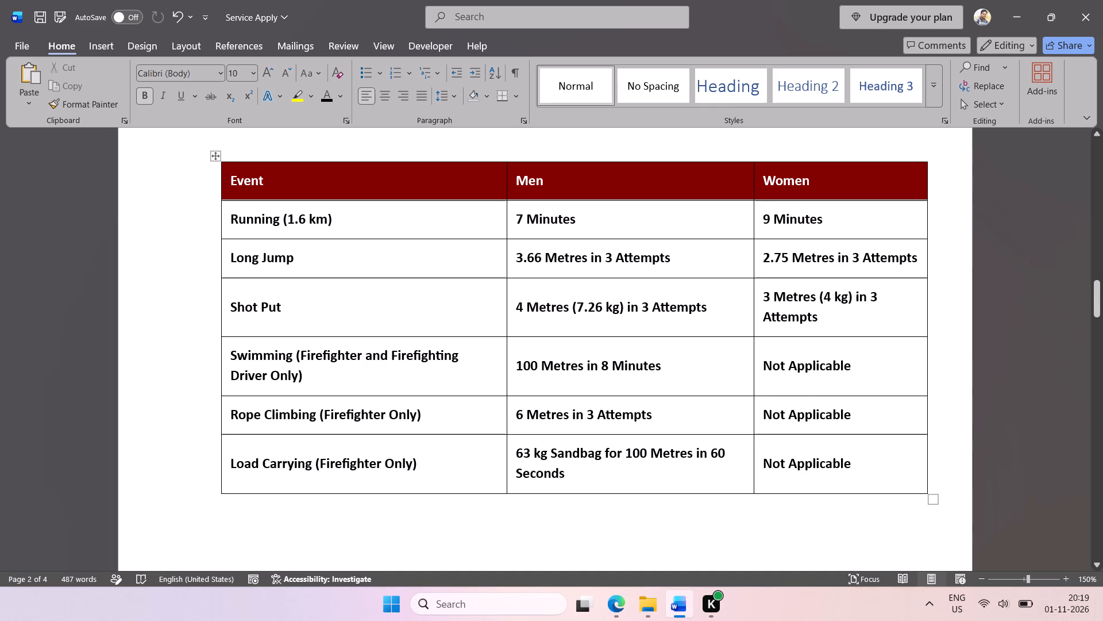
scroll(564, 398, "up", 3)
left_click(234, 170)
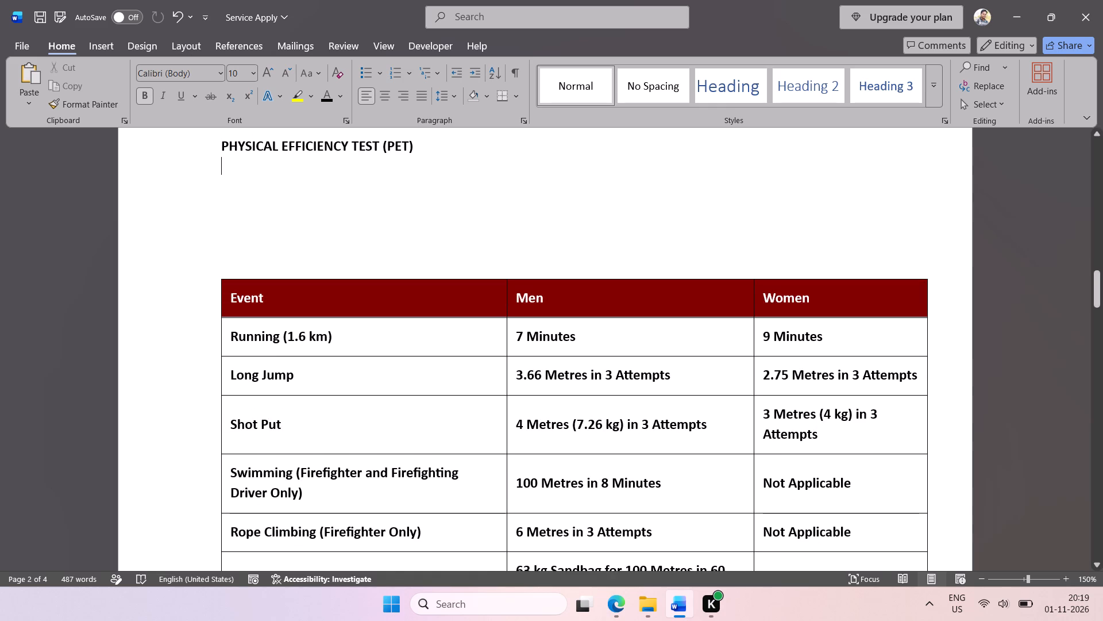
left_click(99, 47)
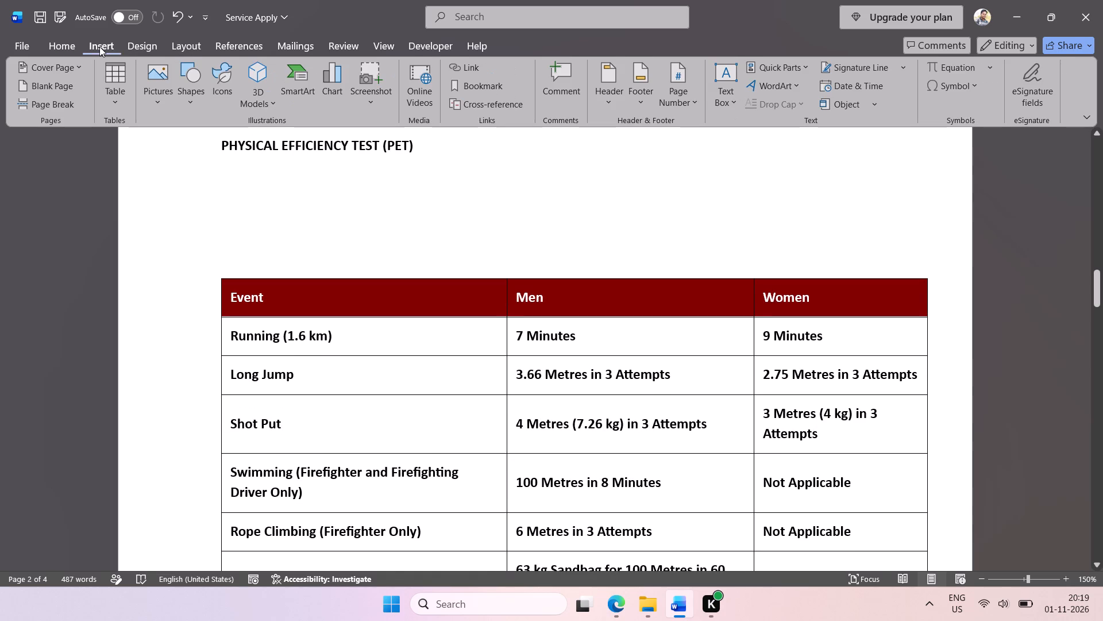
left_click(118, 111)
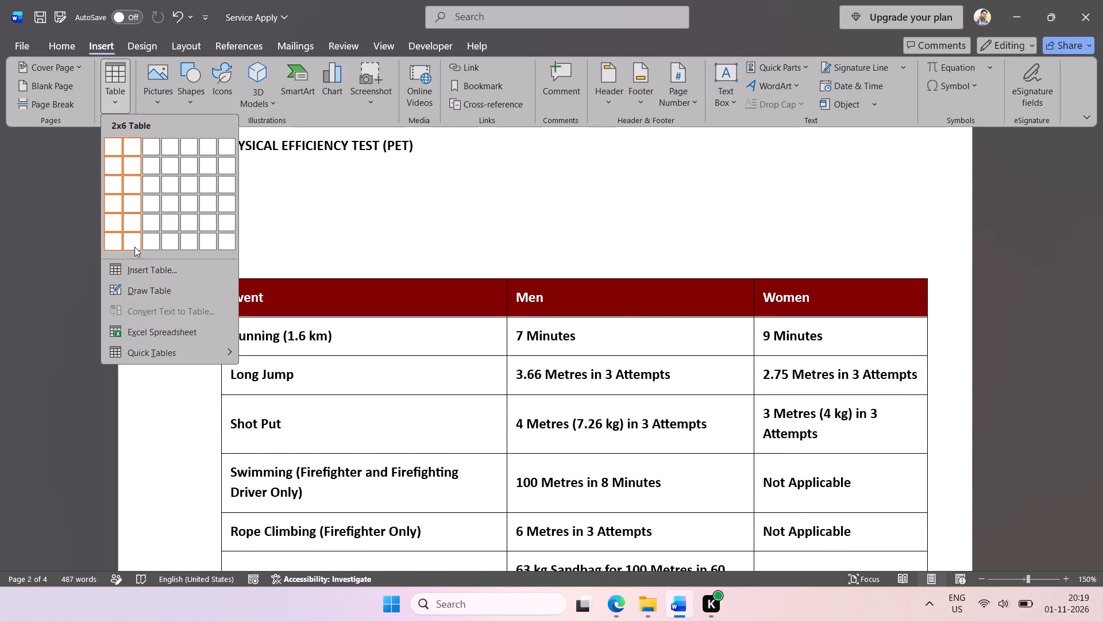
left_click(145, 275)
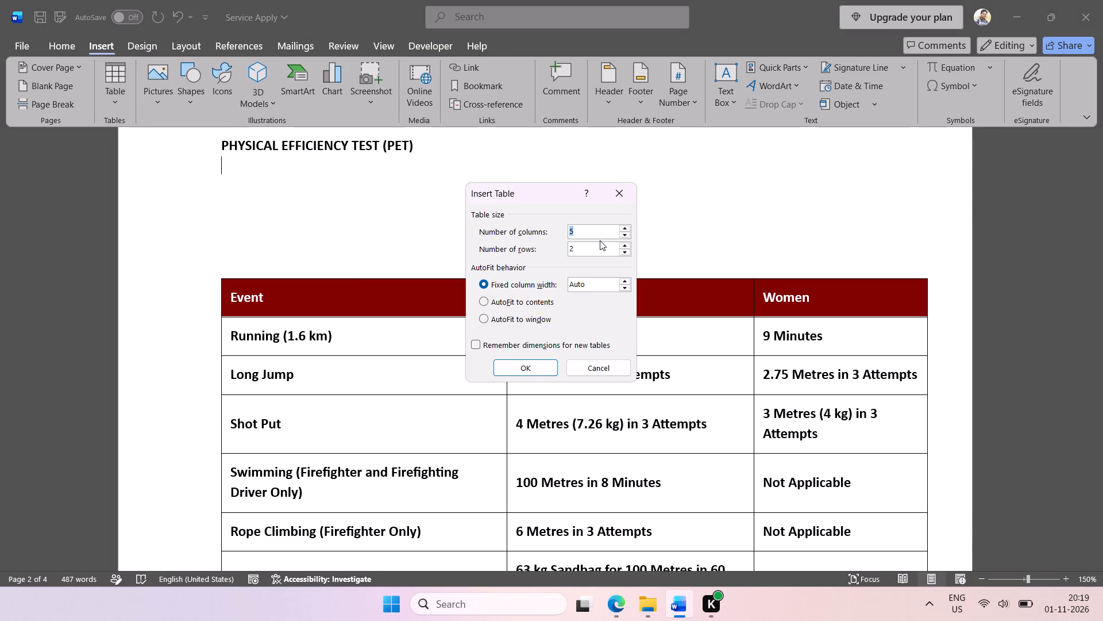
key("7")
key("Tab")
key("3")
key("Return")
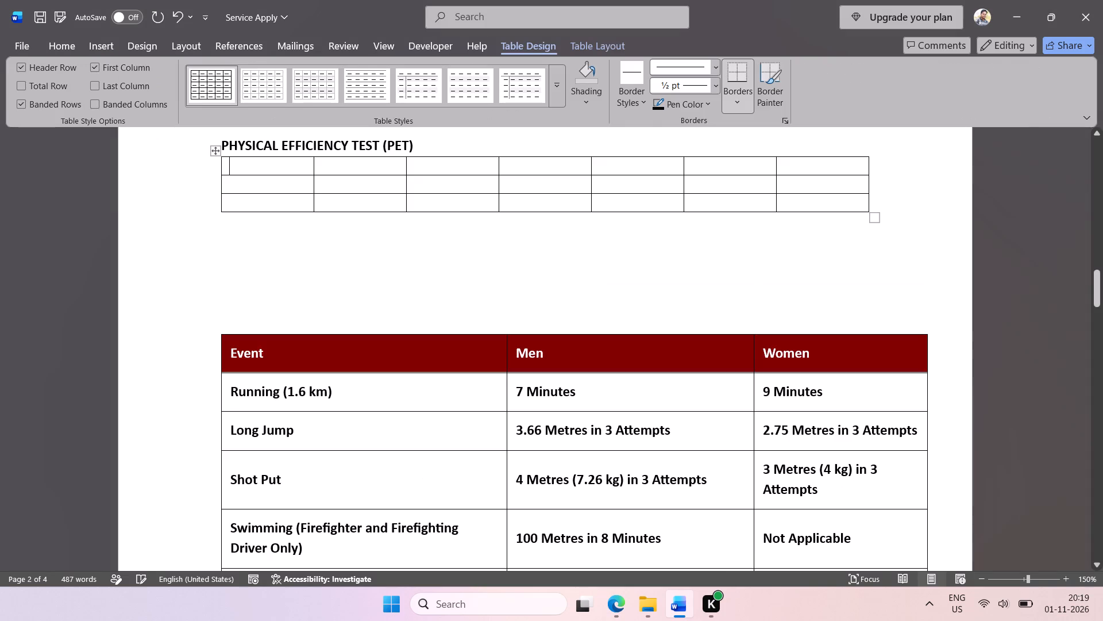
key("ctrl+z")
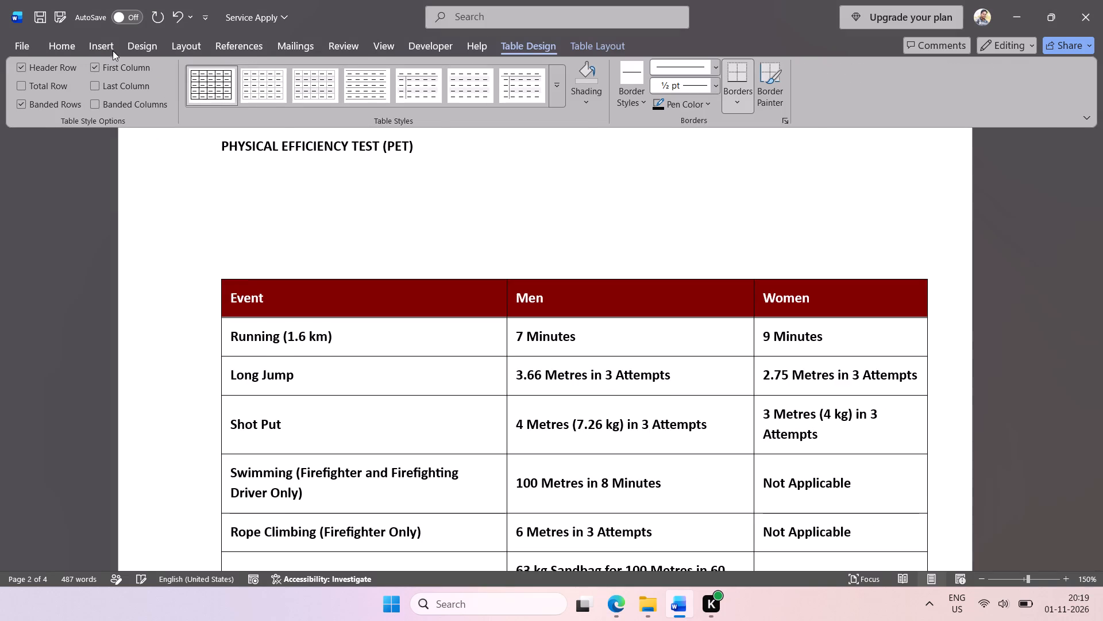
Insert a table with 3 columns and 7 rows directly below the PHYSICAL EFFICIENCY TEST (PET) heading.
left_click(110, 48)
left_click(115, 91)
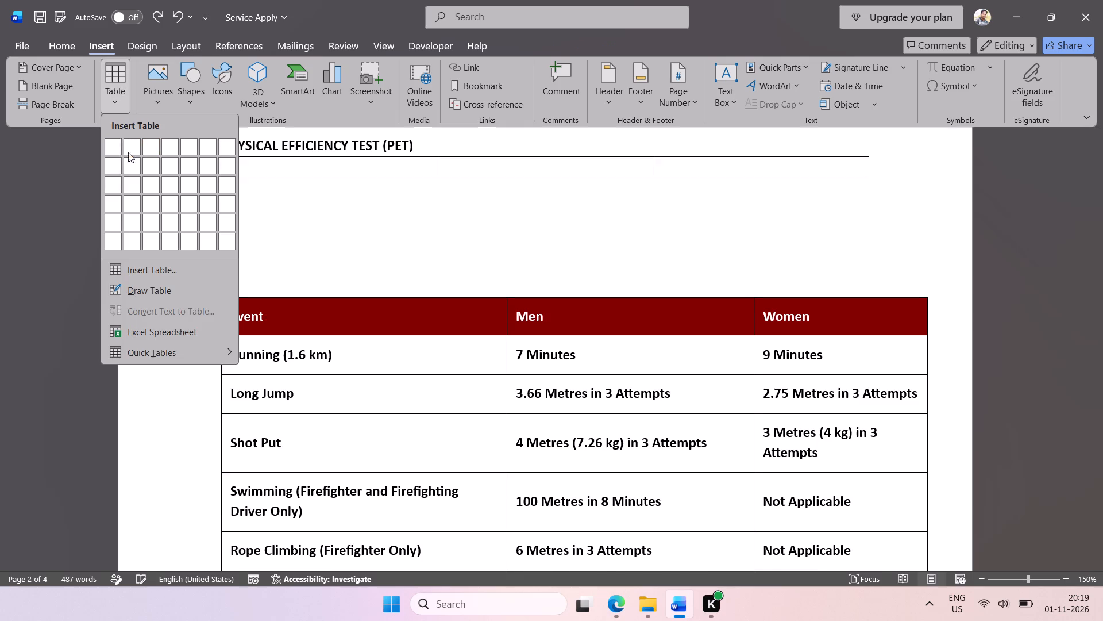
left_click(179, 278)
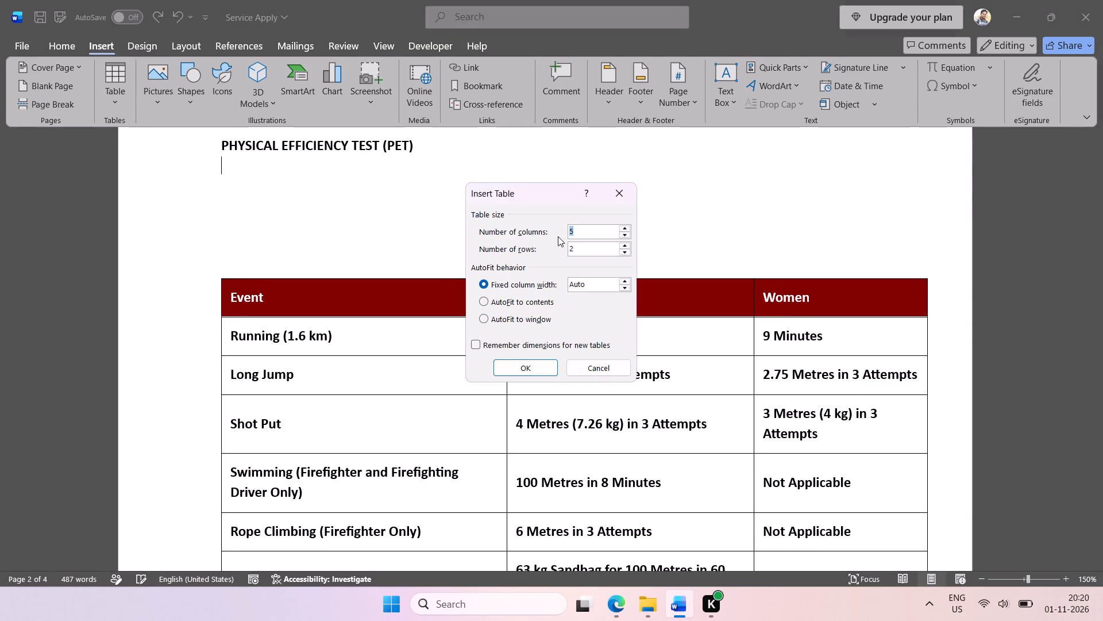
key("3")
key("Tab")
key("7")
key("Return")
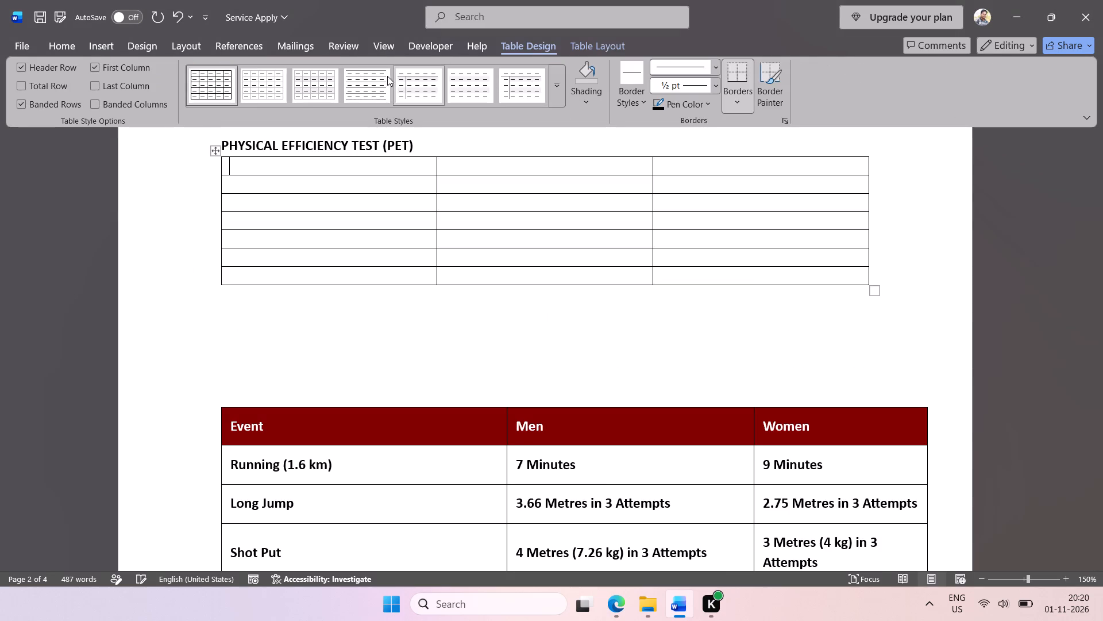
Fill the new table's header row with "Event", "Men" and "Women".
double_click(248, 430)
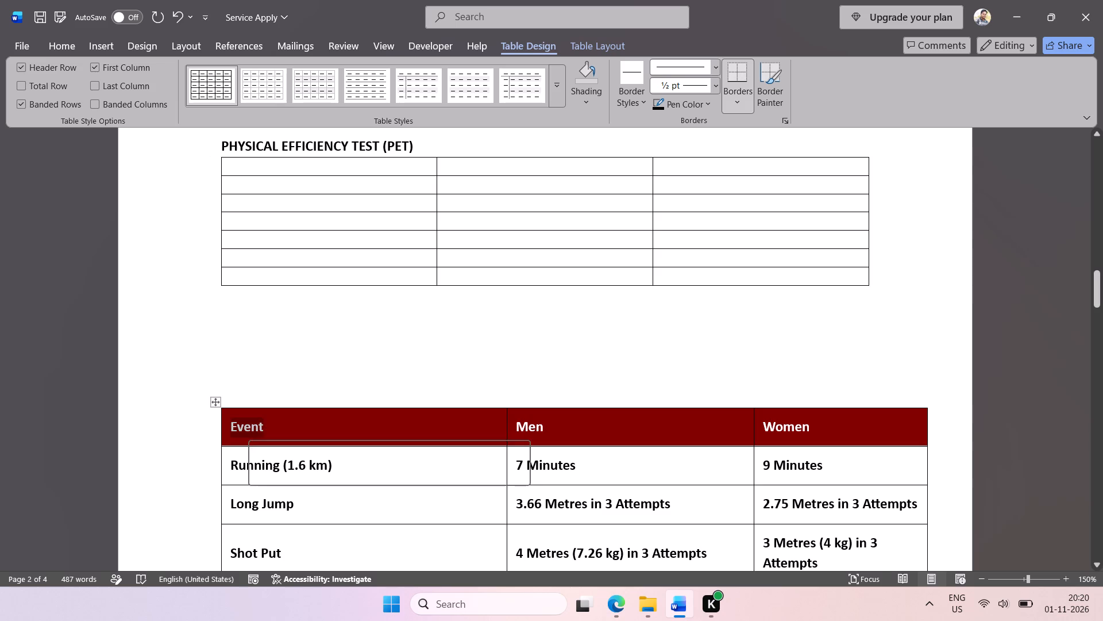
key("ctrl+c")
left_click(296, 167)
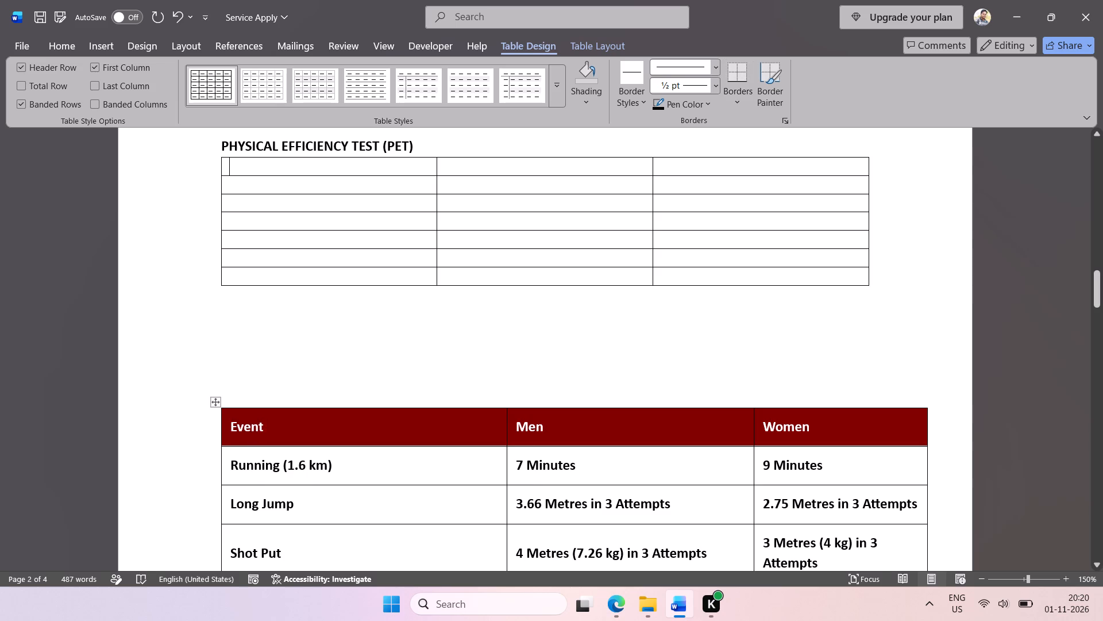
key("ctrl+v")
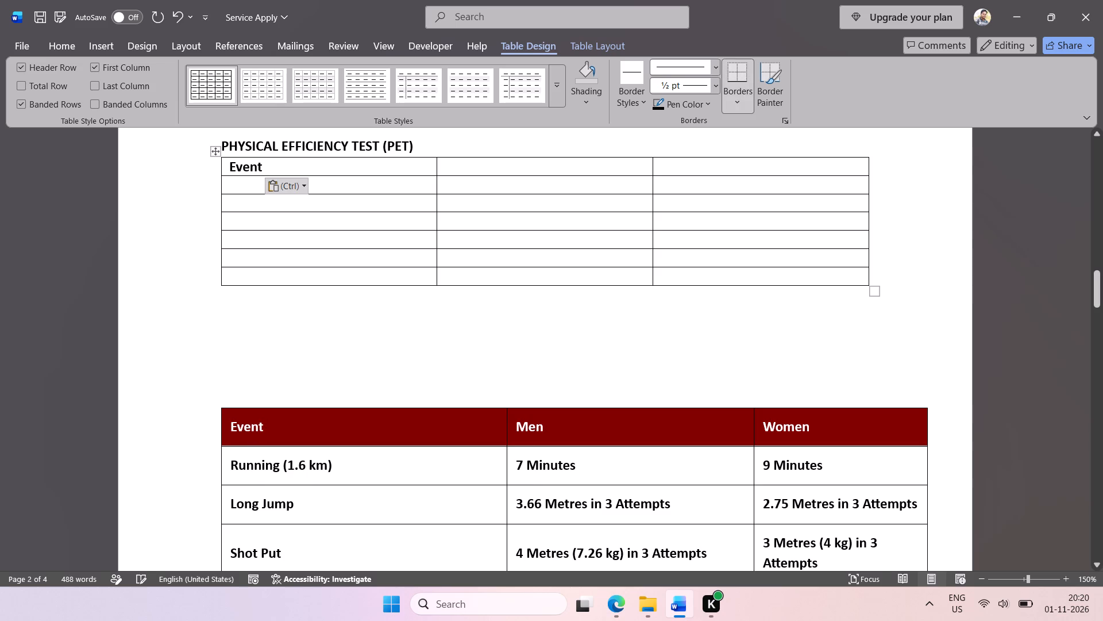
left_click(491, 162)
type("Men")
key("Tab")
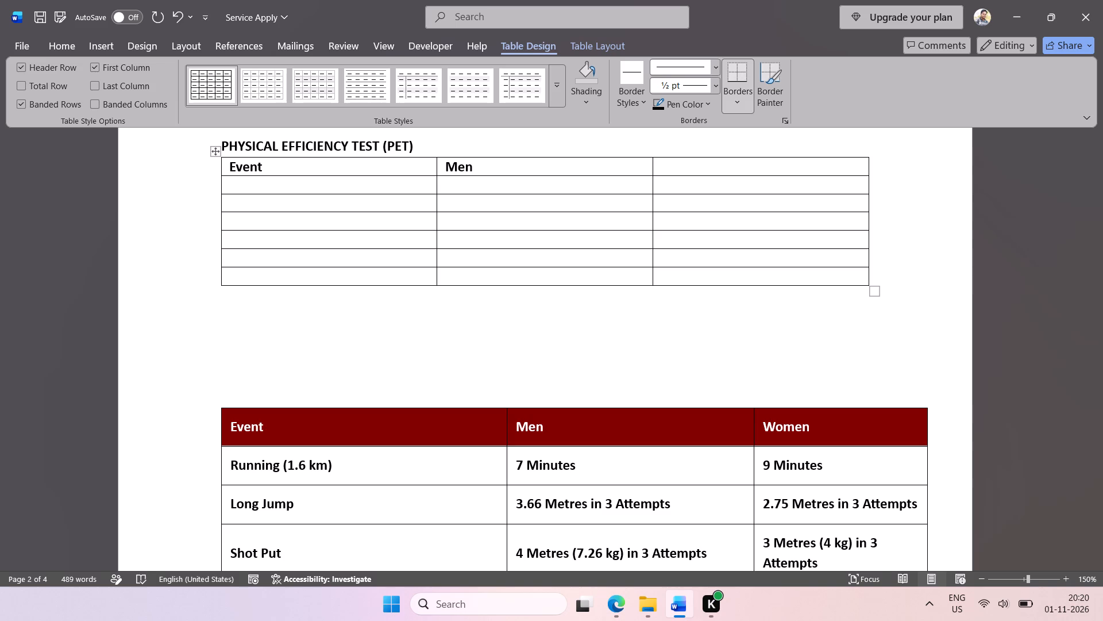
type("Women")
Copy the running row into the new table's second row: "Running (1.6 km)", "7 Minutes" for men and "9 Minutes" for women.
left_click(299, 463)
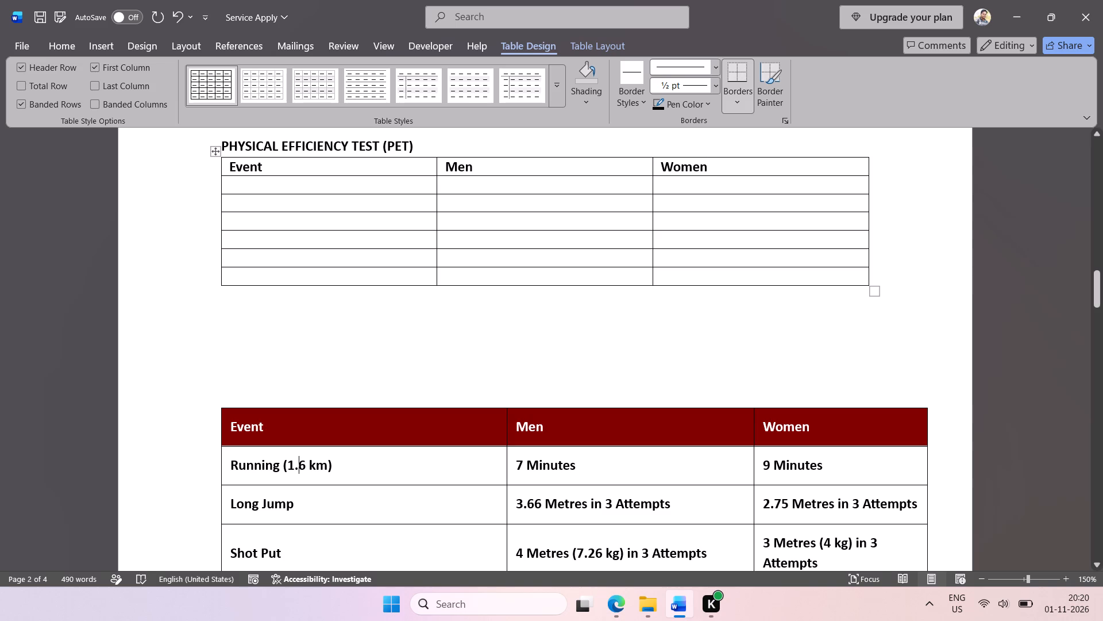
left_click_drag(336, 465, 268, 465)
key("ctrl+c")
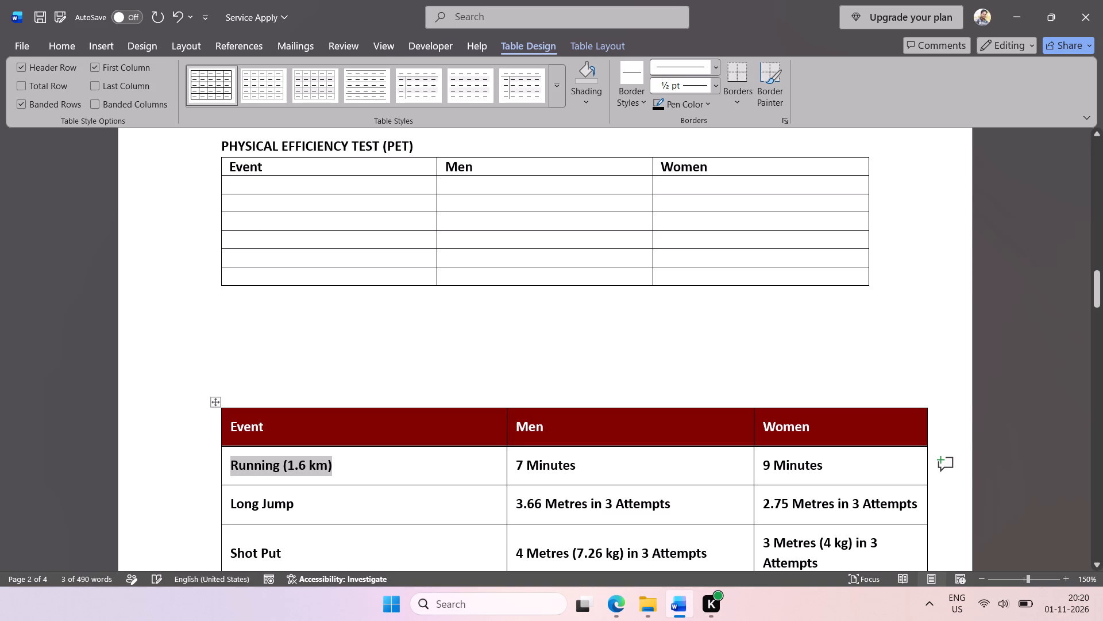
left_click(269, 190)
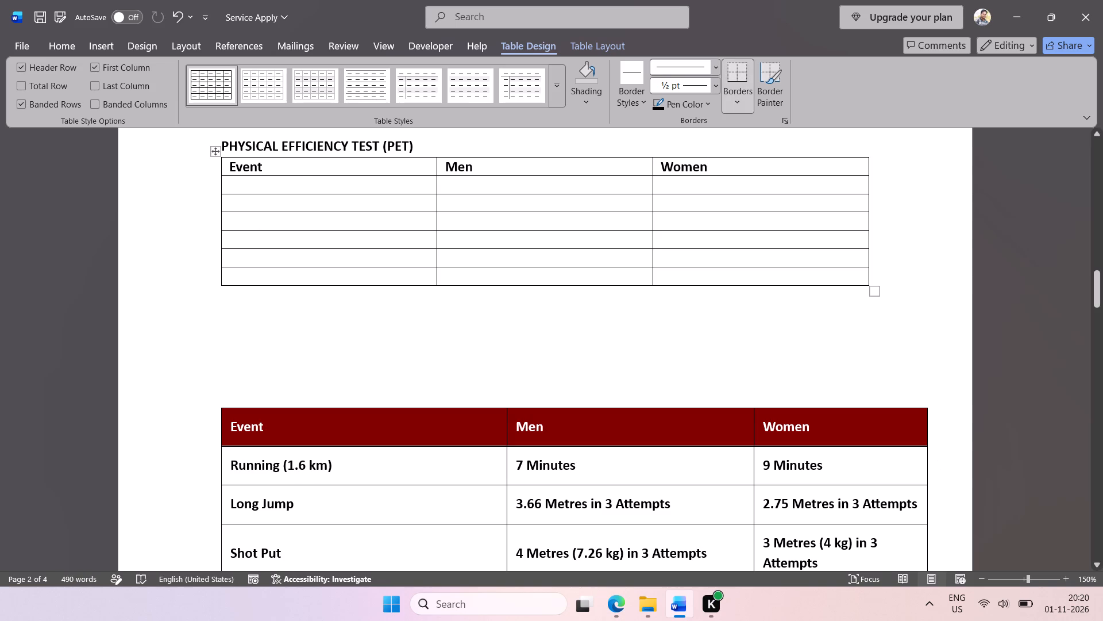
key("ctrl+v")
left_click(573, 478)
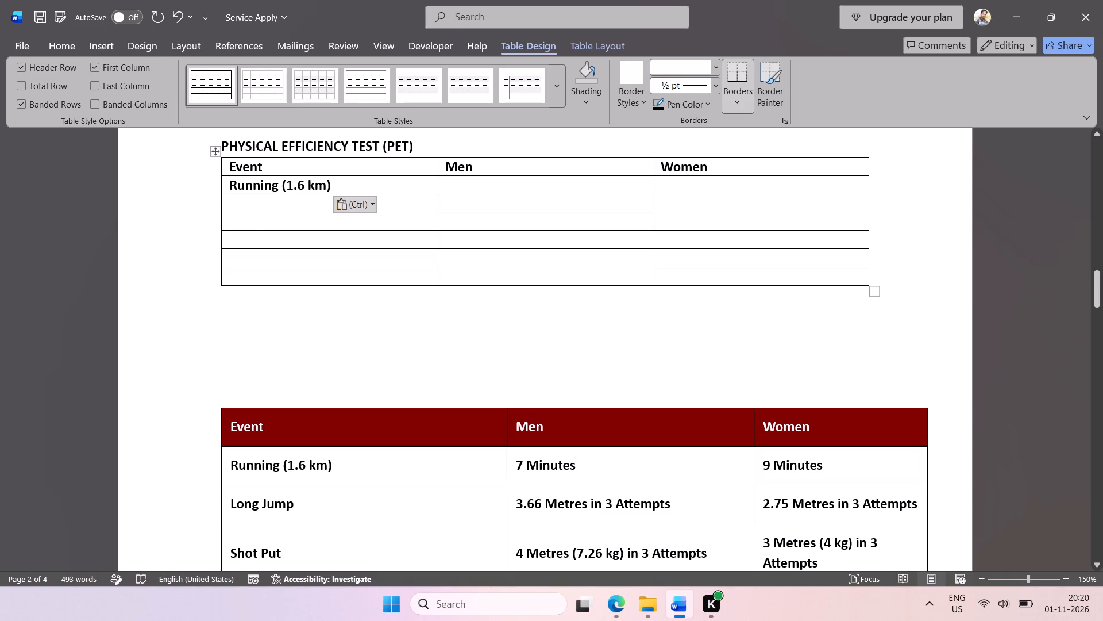
left_click_drag(585, 467, 518, 465)
key("ctrl+c")
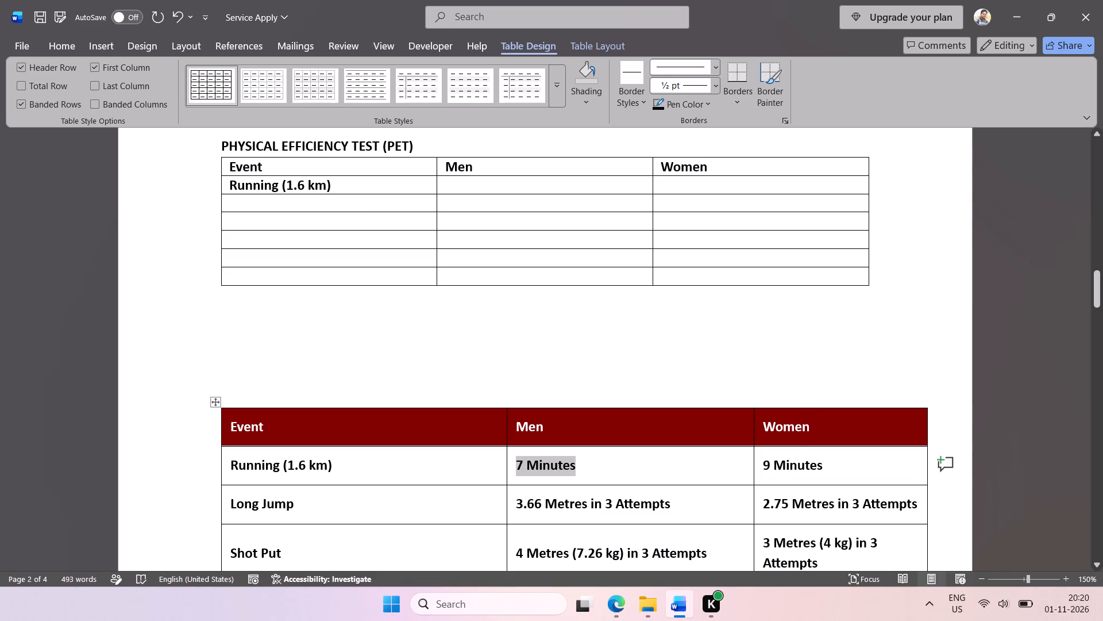
left_click(476, 182)
key("ctrl+v")
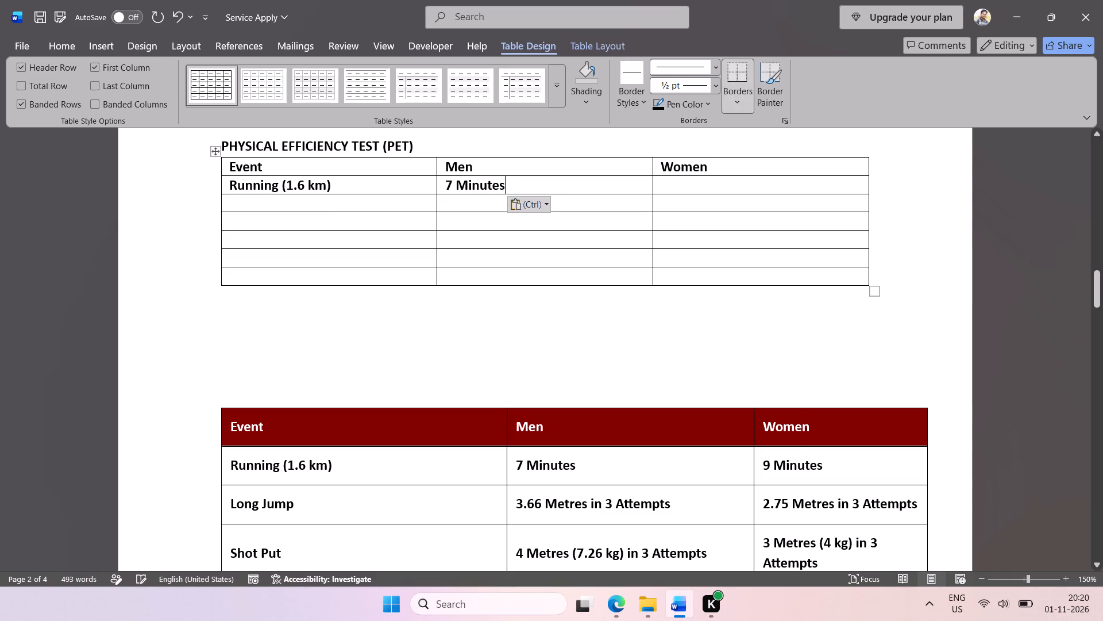
left_click_drag(830, 466, 755, 462)
key("ctrl+c")
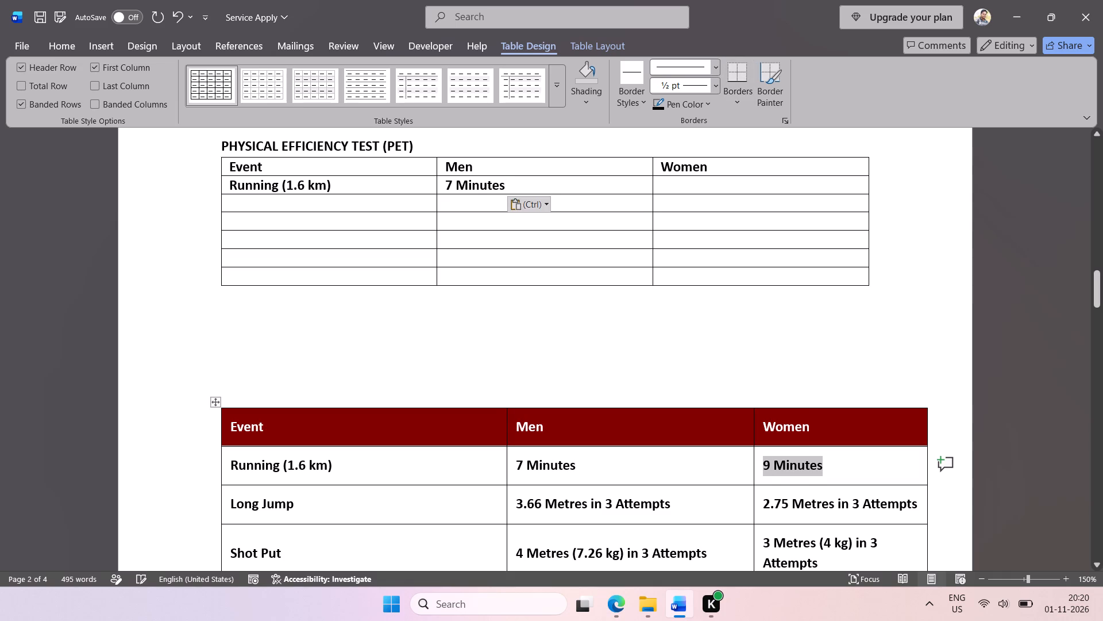
left_click(744, 183)
key("ctrl+v")
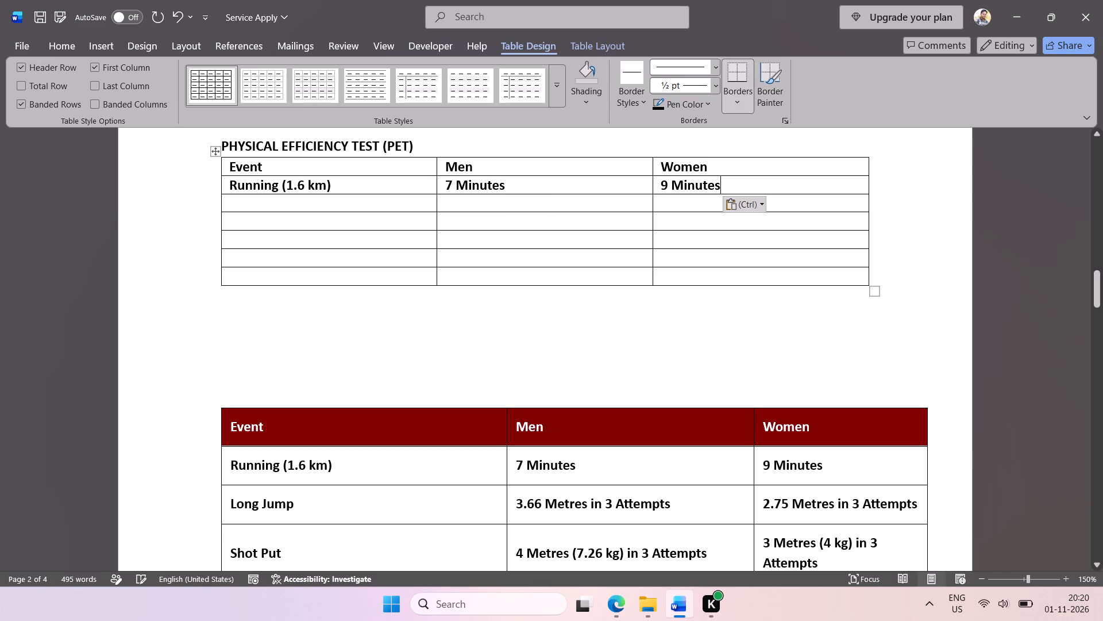
Copy "Long Jump" and the men's requirement "3.66 Metres in 3 Attempts" into the new table's third row.
left_click_drag(319, 507, 225, 507)
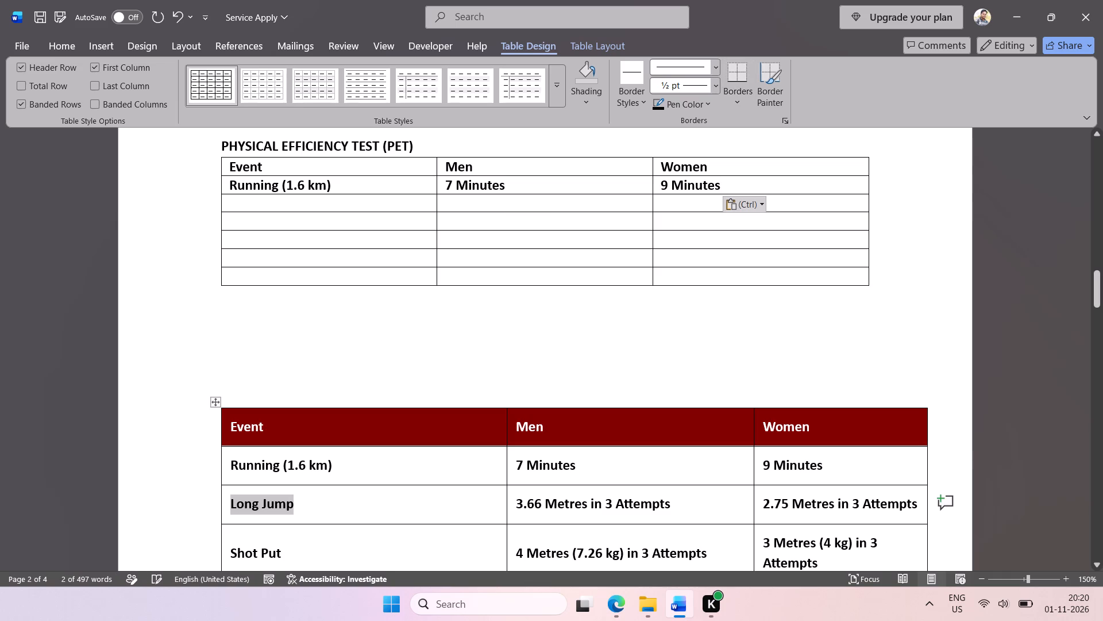
key("ctrl+c")
left_click(341, 202)
key("ctrl+v")
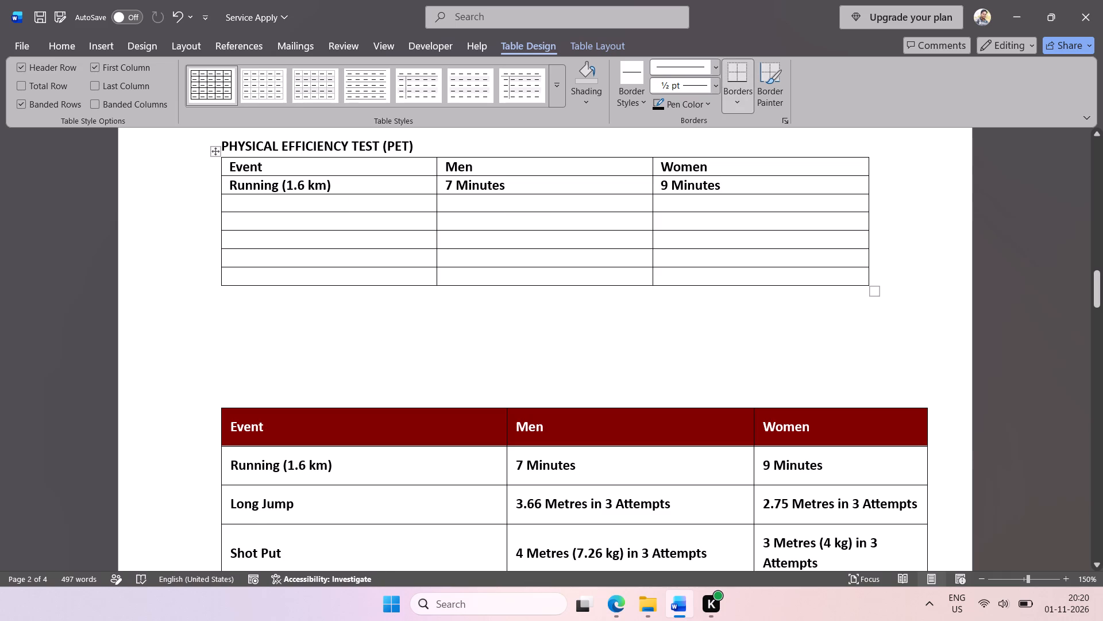
left_click(601, 503)
left_click_drag(682, 506, 539, 508)
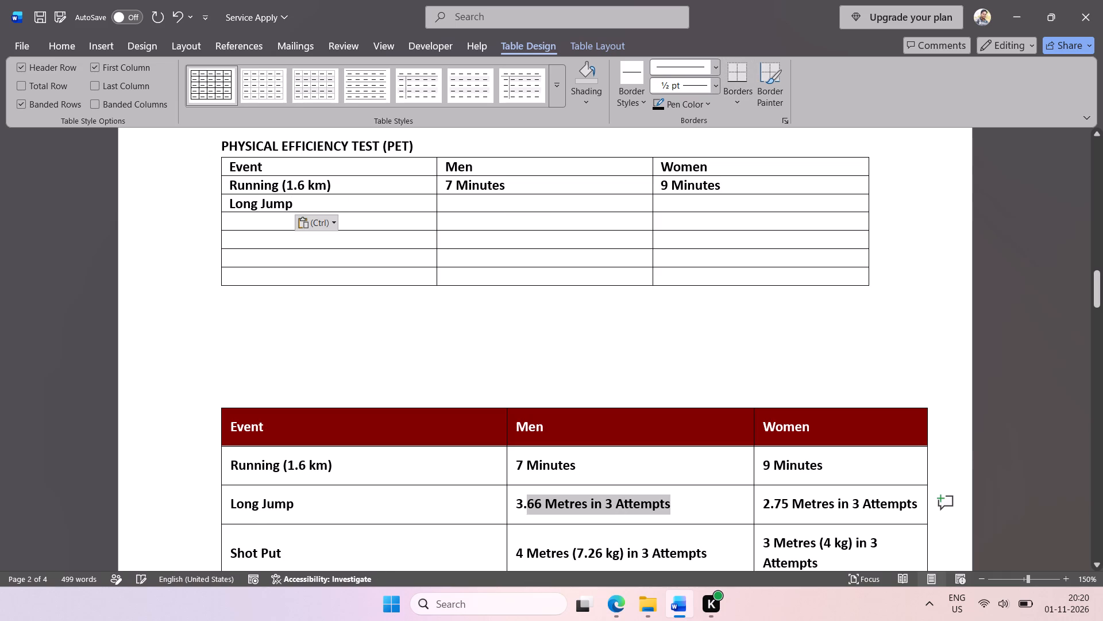
left_click_drag(539, 508, 519, 508)
key("ctrl+c")
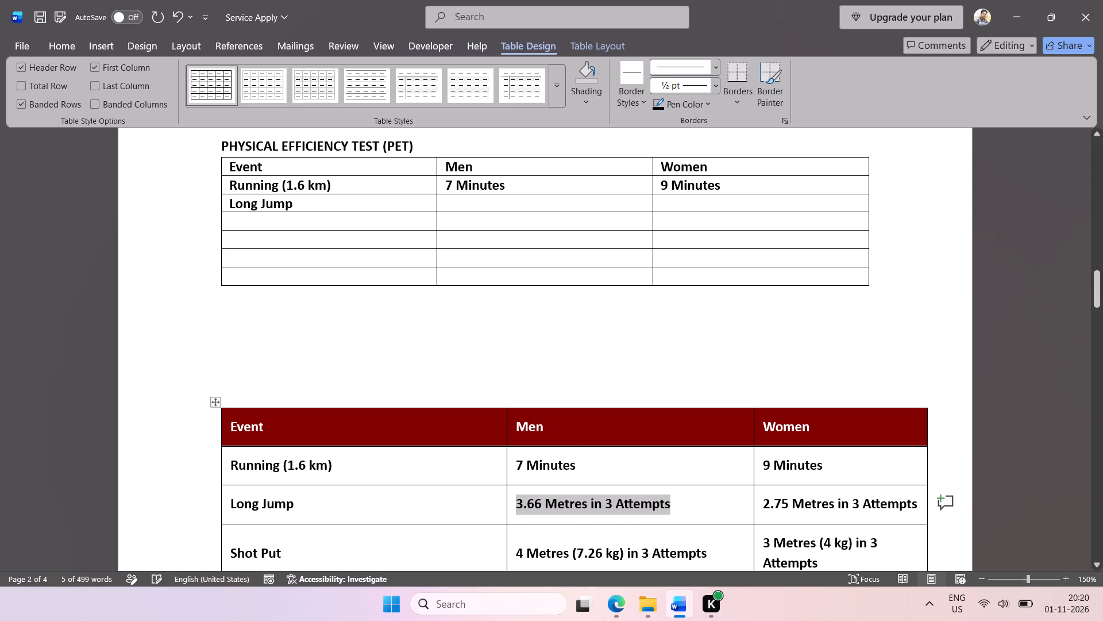
left_click(506, 201)
key("ctrl+v")
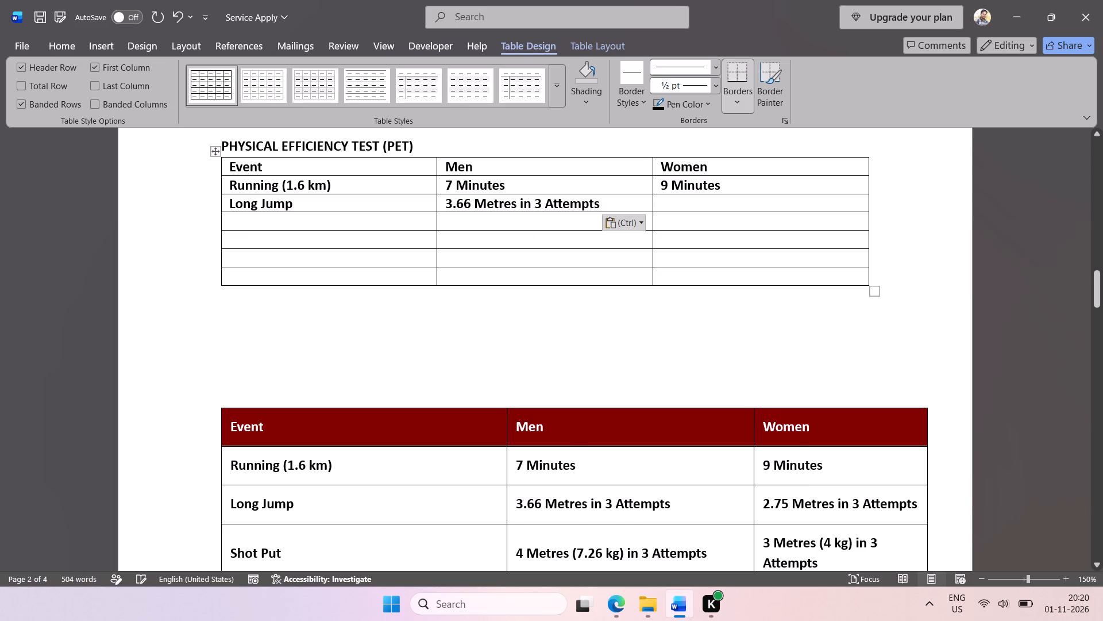
Shorten the men's Long Jump entry in the new table to "3.66 Metres (3 Attempts)".
left_click(537, 204)
key("BackSpace")
key("BackSpace")
key("BackSpace")
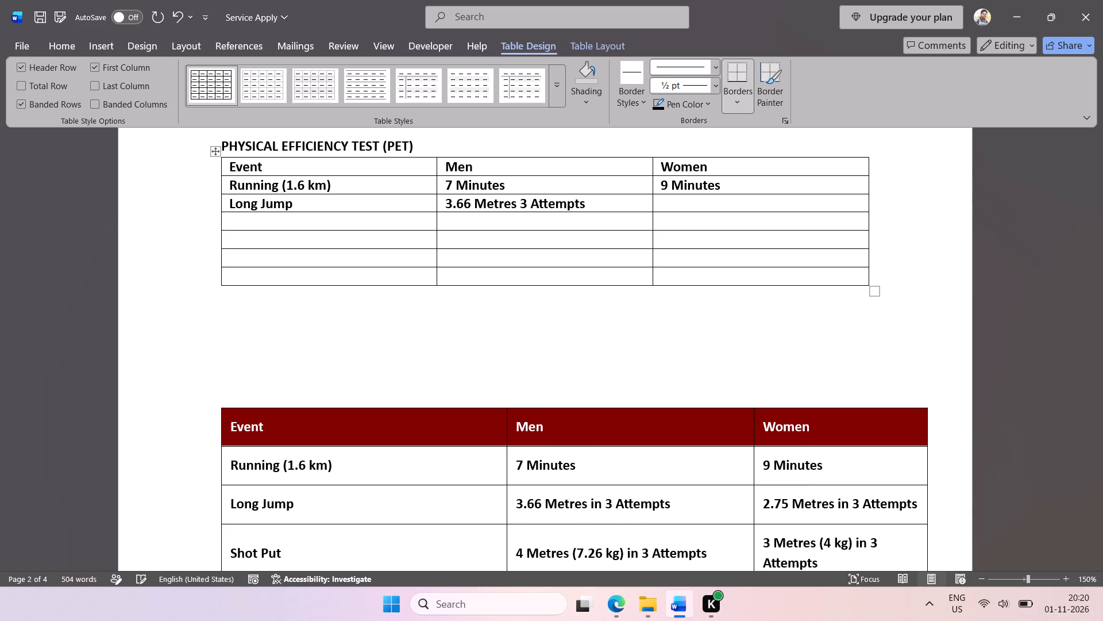
key("shift+parenleft")
key("End")
key("shift+parenright")
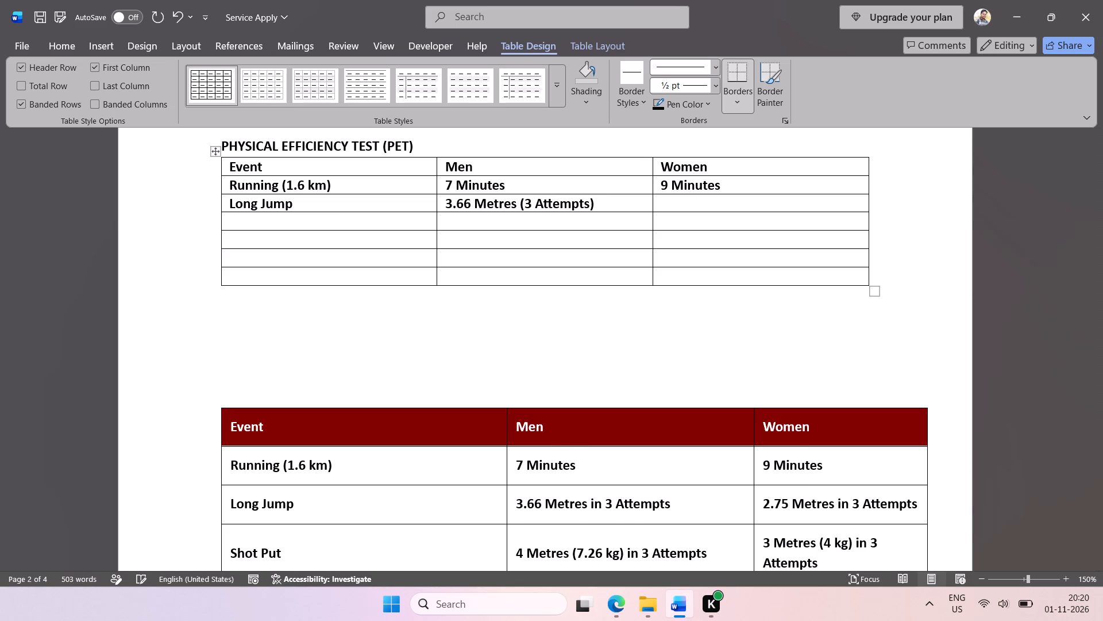
Copy the women's Long Jump requirement into the new table and shorten it to "2.75 Metres (3 Attempts)".
left_click_drag(918, 504, 844, 504)
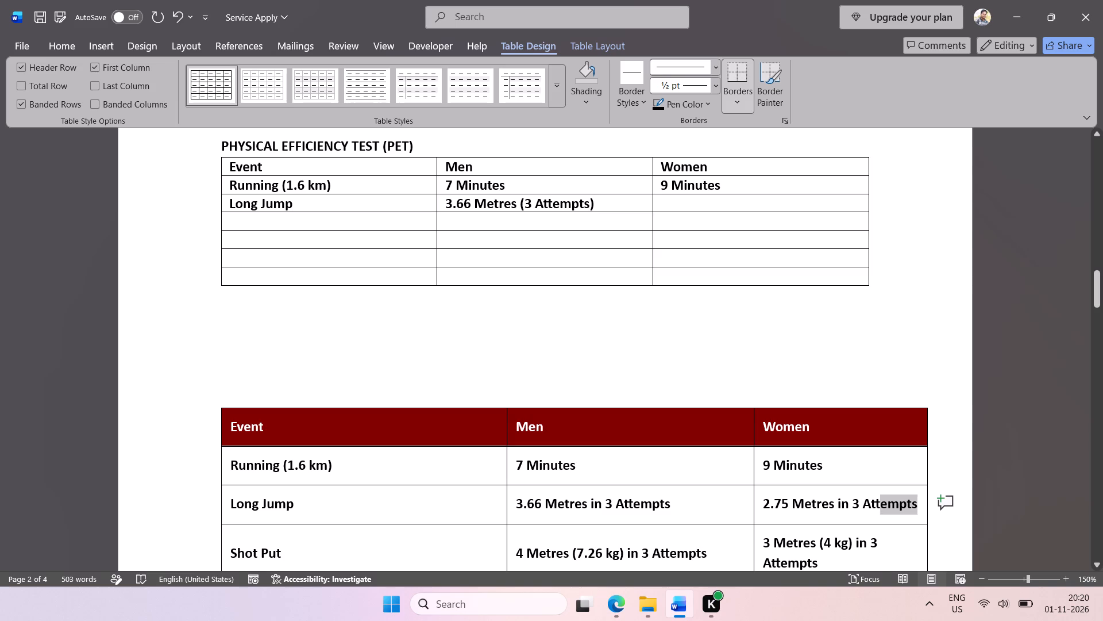
left_click_drag(844, 504, 762, 504)
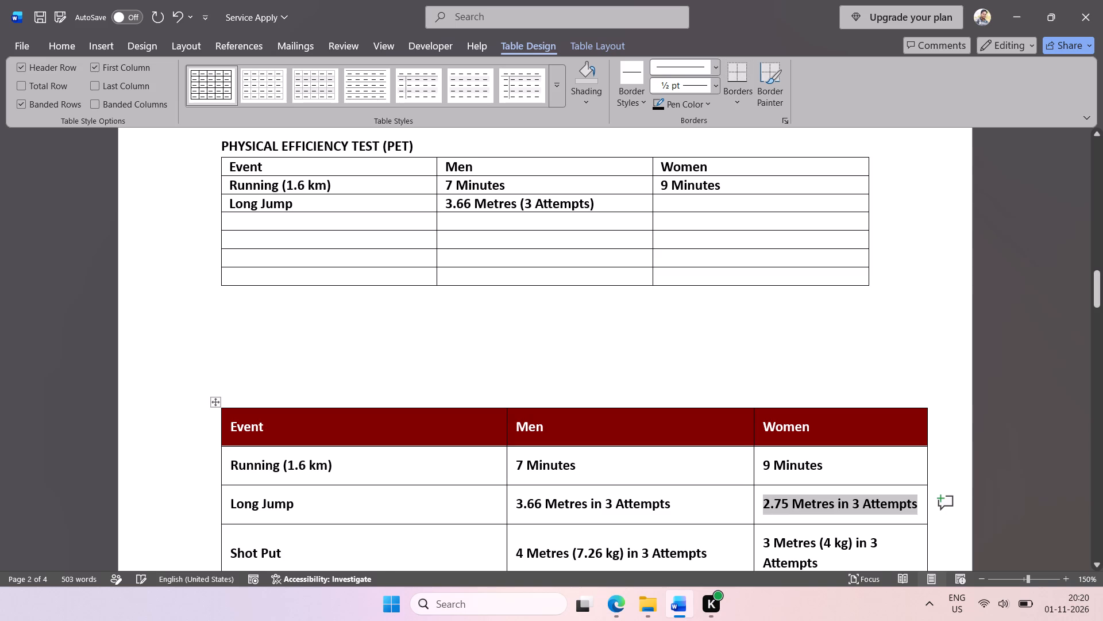
key("ctrl+c")
left_click(690, 204)
key("ctrl+v")
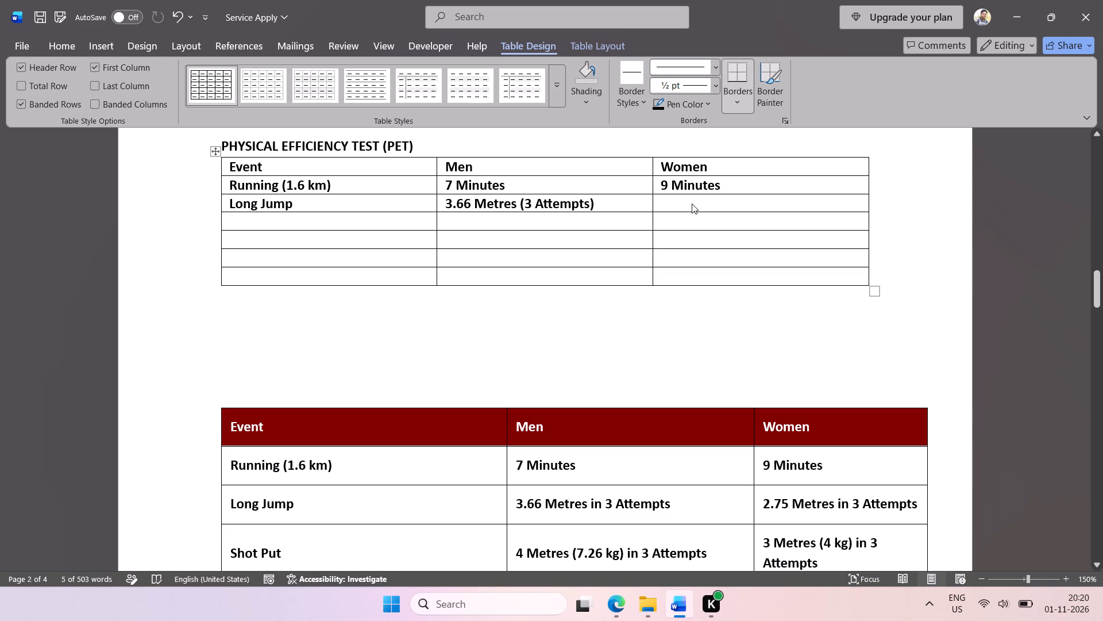
left_click(750, 202)
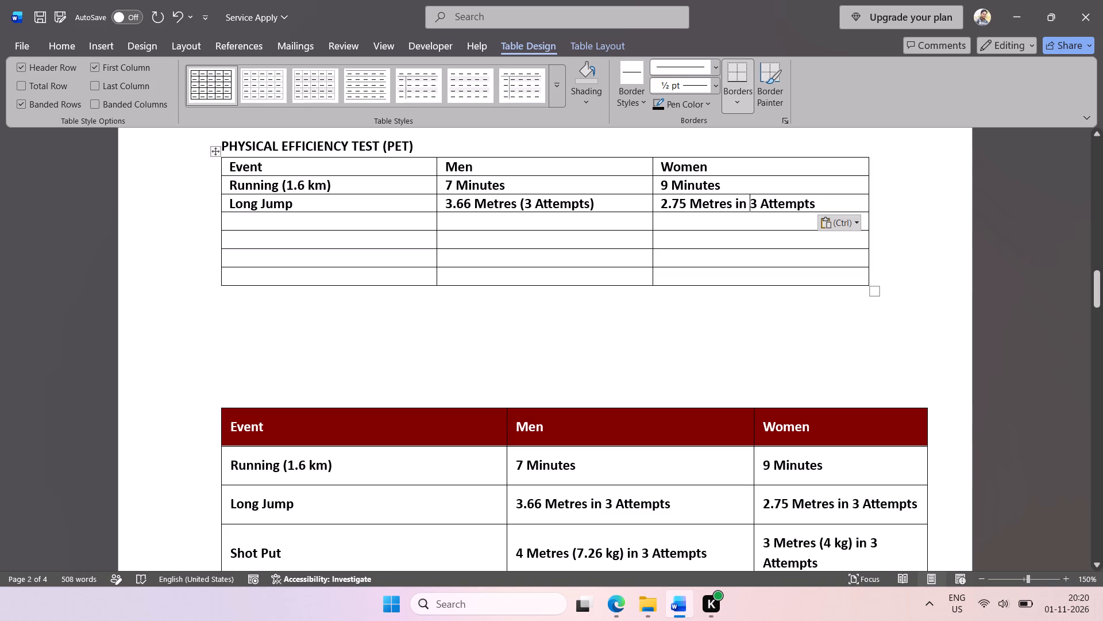
key("BackSpace")
key("BackSpace")
key("BackSpace")
key("shift+parenleft")
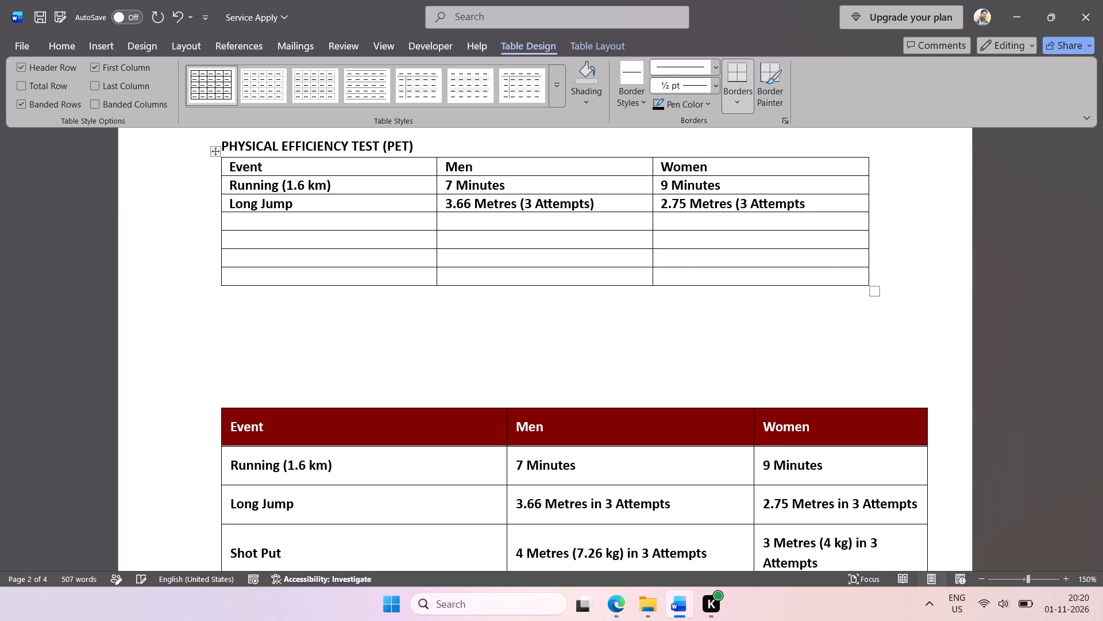
key("End")
key("shift+parenright")
Copy "Shot Put" and the men's requirement "4 Metres (7.26 kg) in 3 Attempts" into the new table's fourth row.
left_click_drag(288, 553, 238, 553)
key("ctrl+c")
left_click(273, 224)
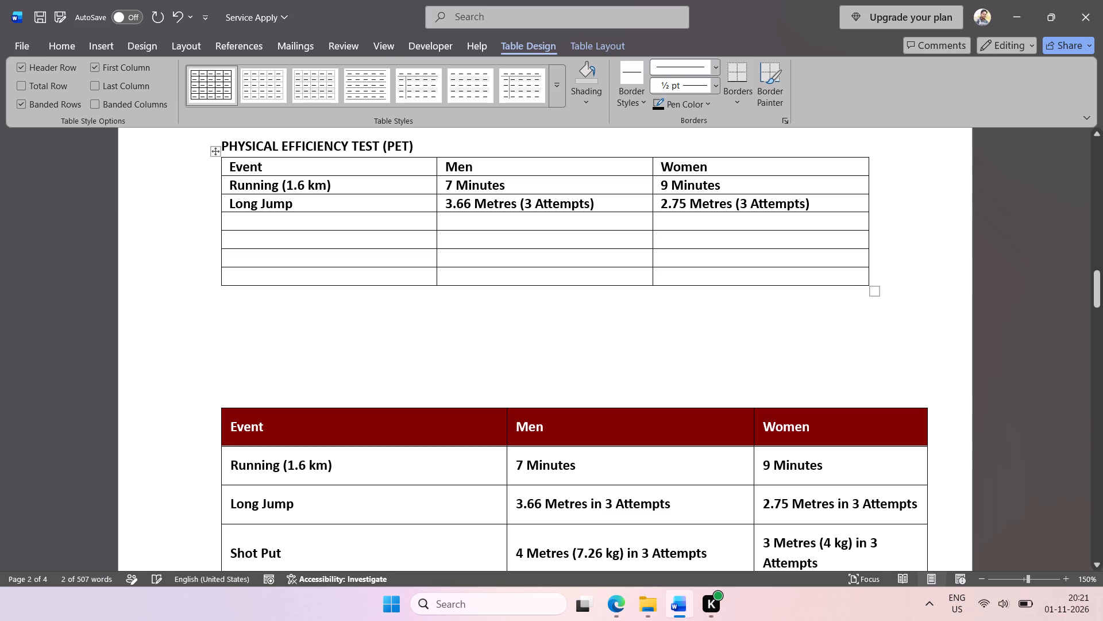
key("ctrl+v")
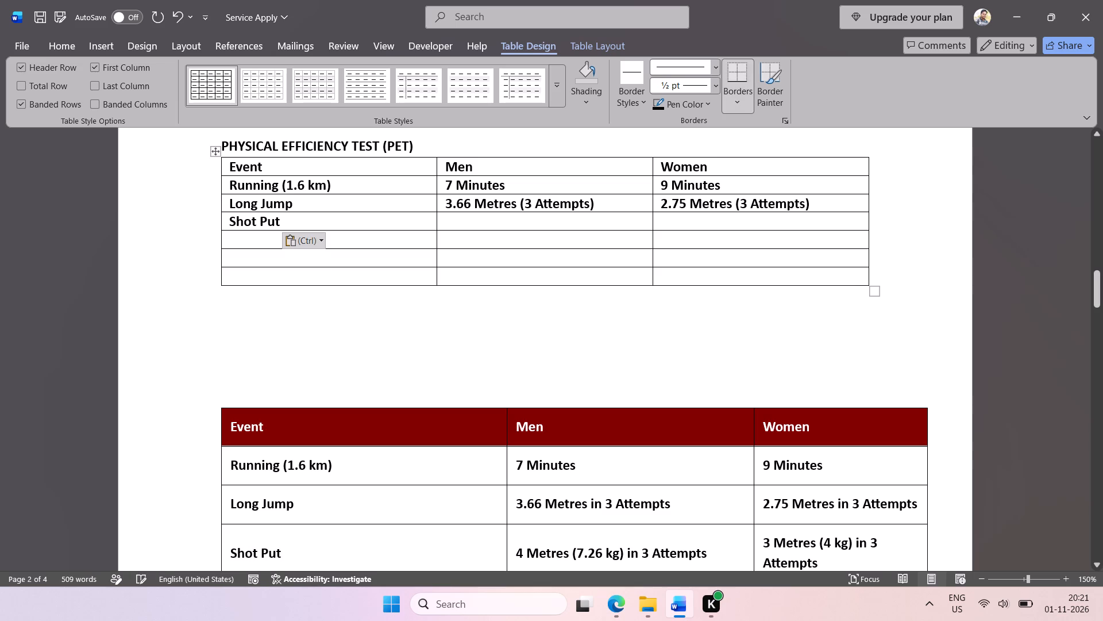
left_click_drag(711, 551, 627, 552)
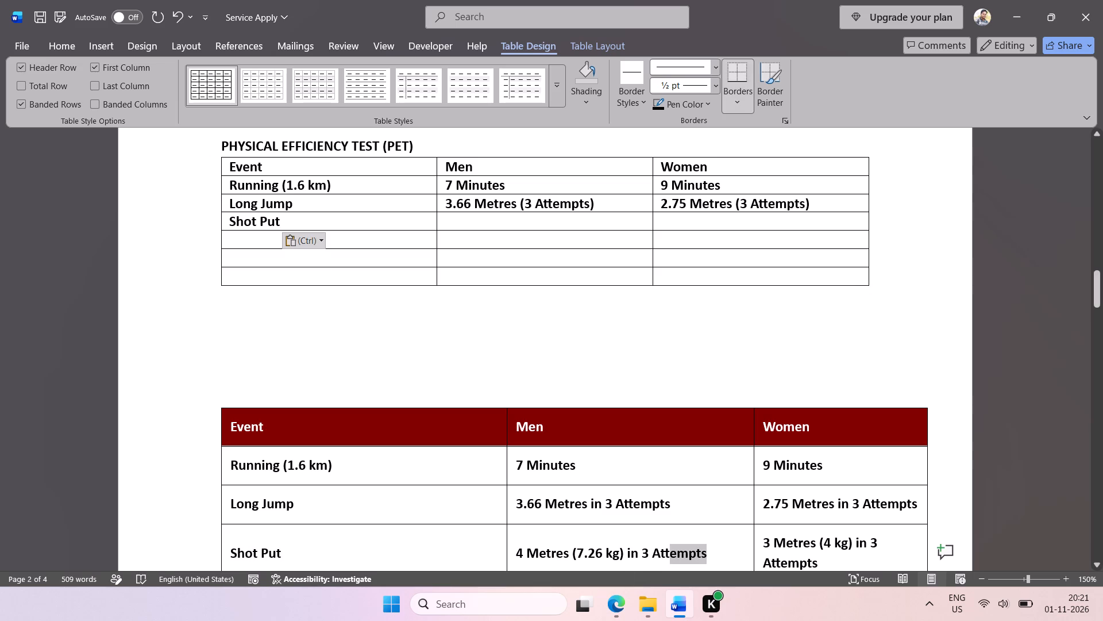
left_click_drag(627, 552, 519, 554)
key("ctrl+c")
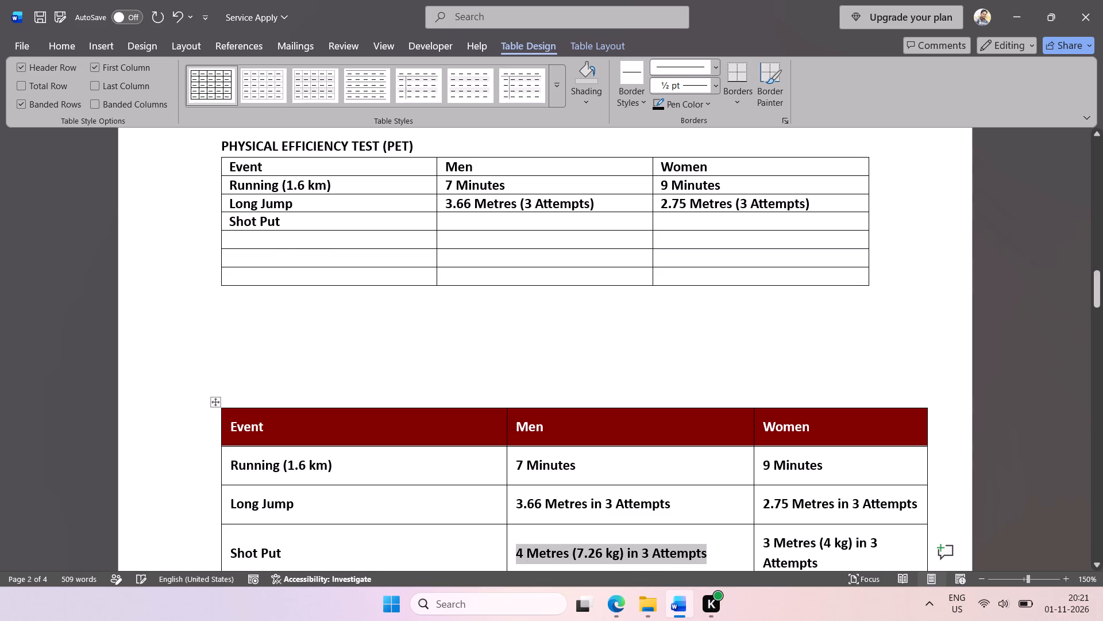
left_click(474, 212)
left_click(466, 222)
key("ctrl+v")
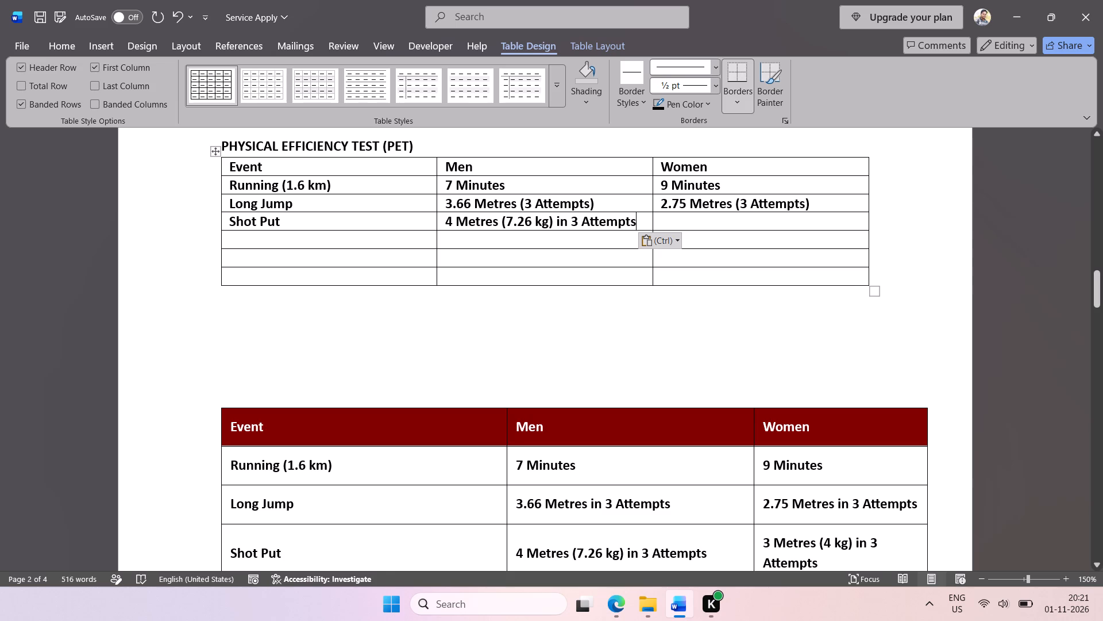
Reword the men's Shot Put entry in the new table as "4 Metres 7.26 kg (3 Attempts)".
left_click(508, 219)
key("BackSpace")
left_click(550, 218)
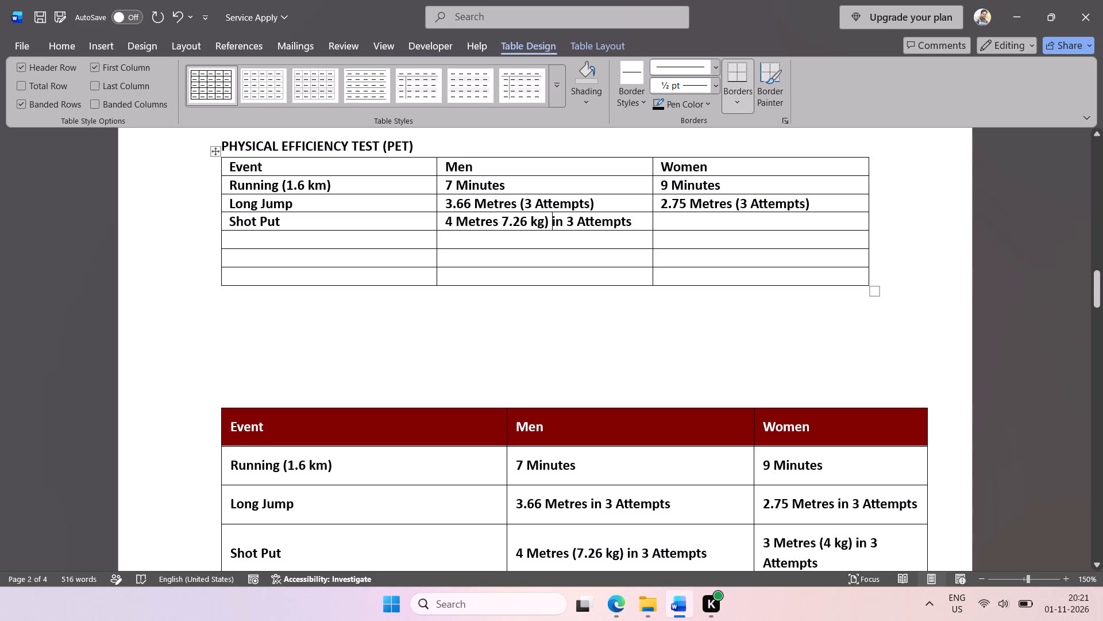
left_click_drag(564, 220, 547, 224)
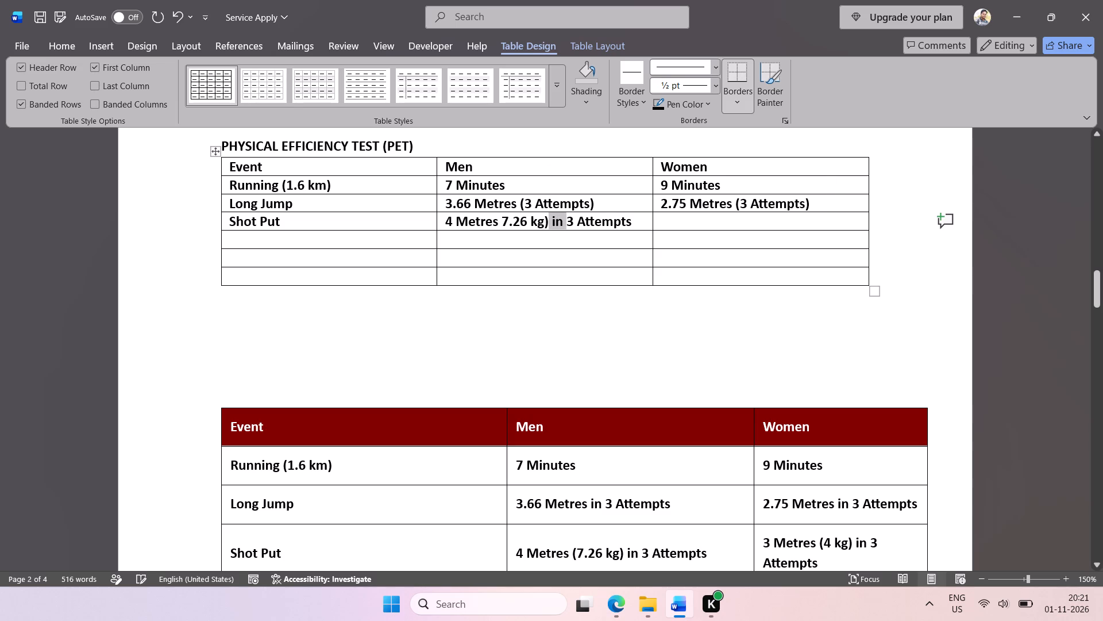
key("BackSpace")
key("BackSpace")
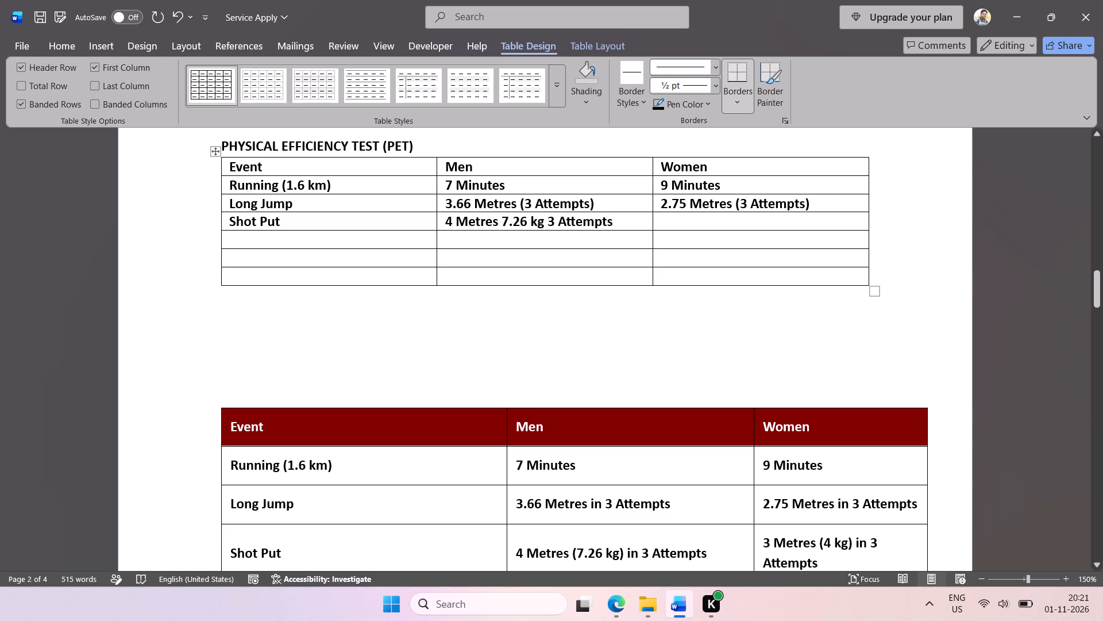
key("Right")
key("shift+parenleft")
key("End")
key("shift+parenright")
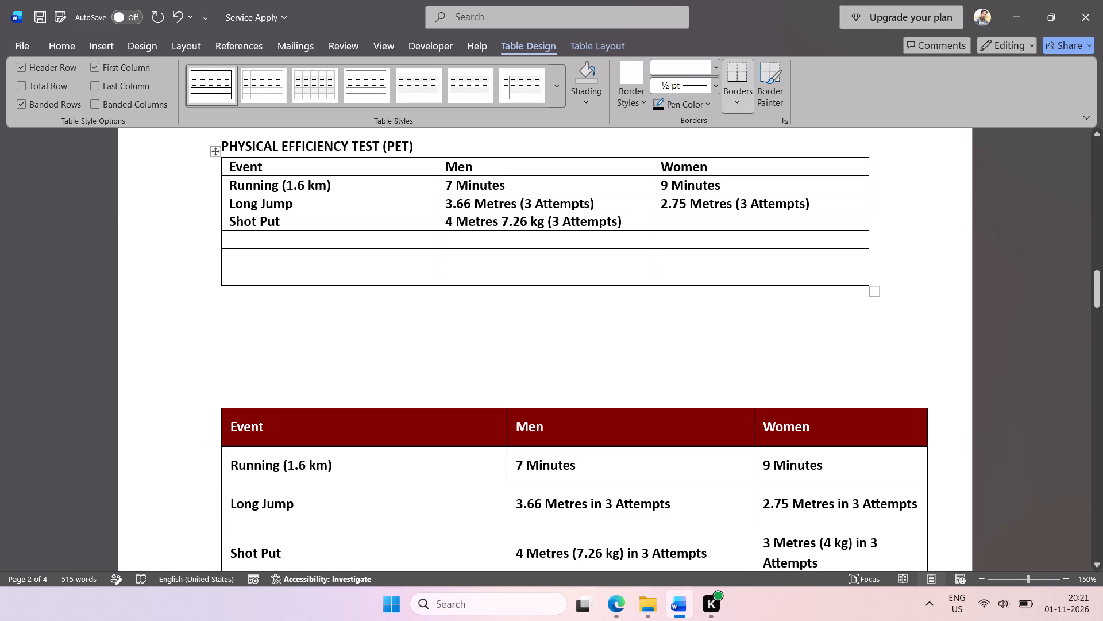
Copy the women's Shot Put requirement "3 Metres (4 kg) in 3 Attempts" into the new table's fourth row.
left_click_drag(820, 558, 763, 535)
key("ctrl+c")
left_click(685, 219)
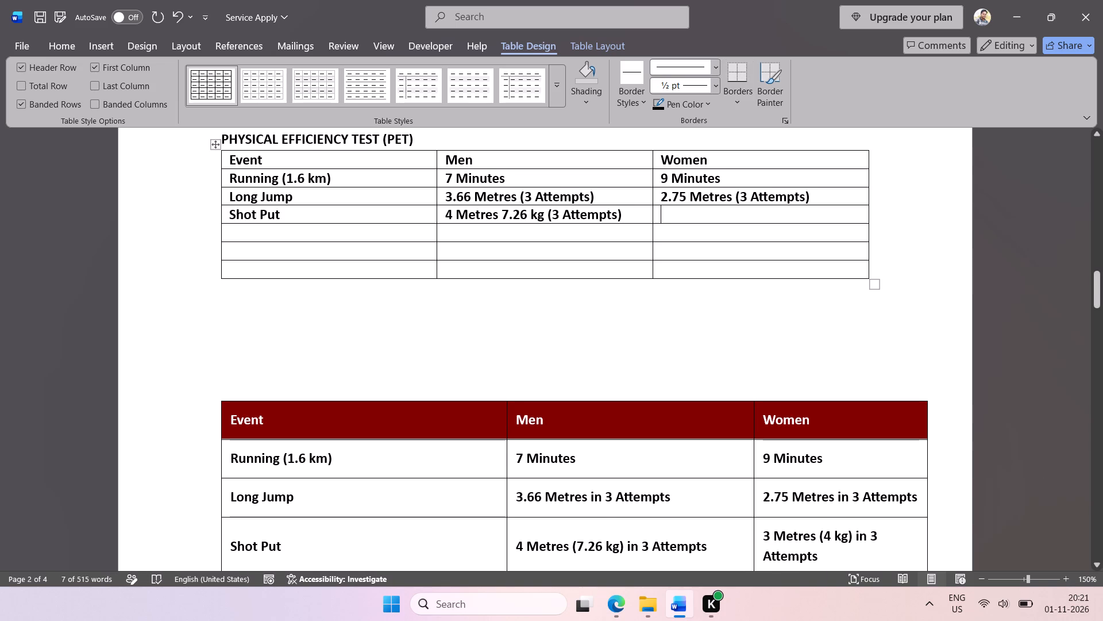
key("ctrl+v")
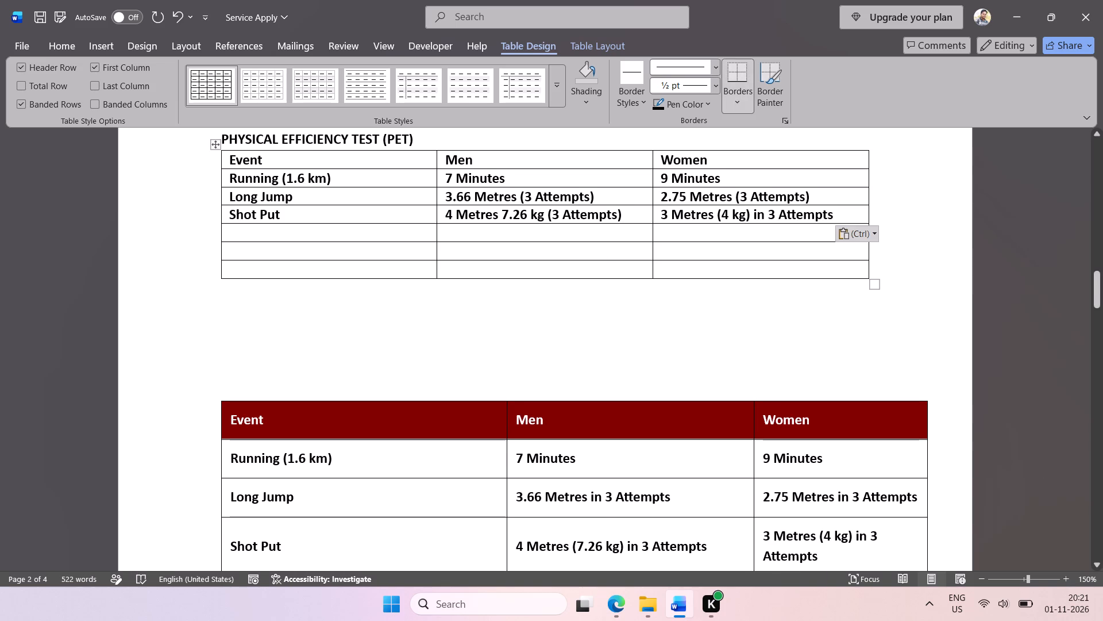
Add a colon after "4 Metres" in the new table's men's Shot Put entry.
left_click(496, 217)
key("shift+colon")
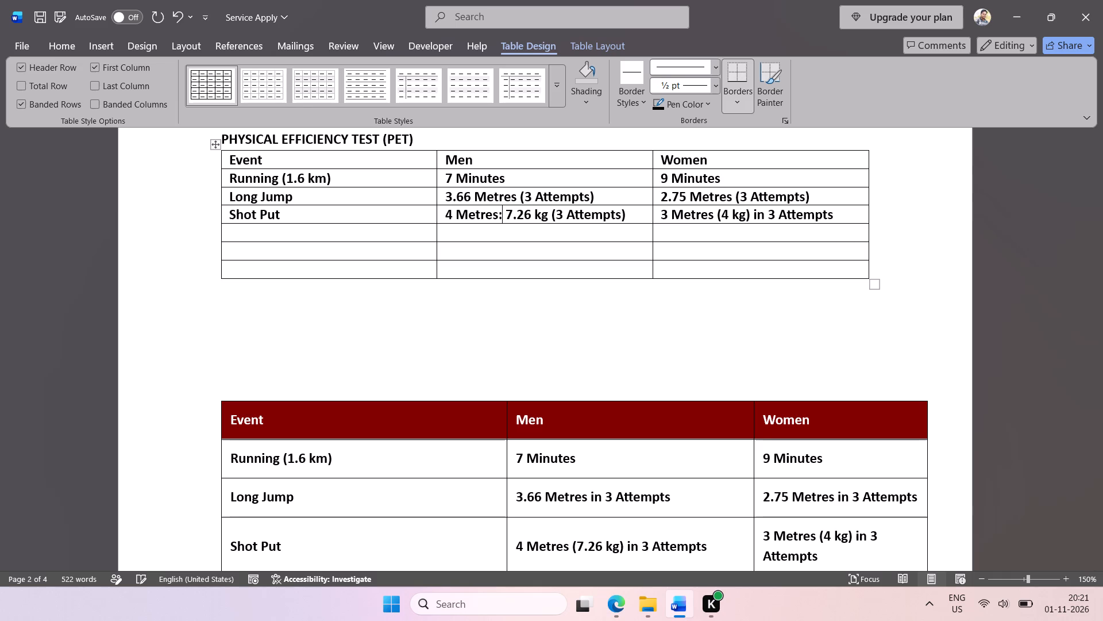
Reword the women's Shot Put entry in the new table as "3 Metres: 4 kg (3 Attempts)".
left_click(712, 216)
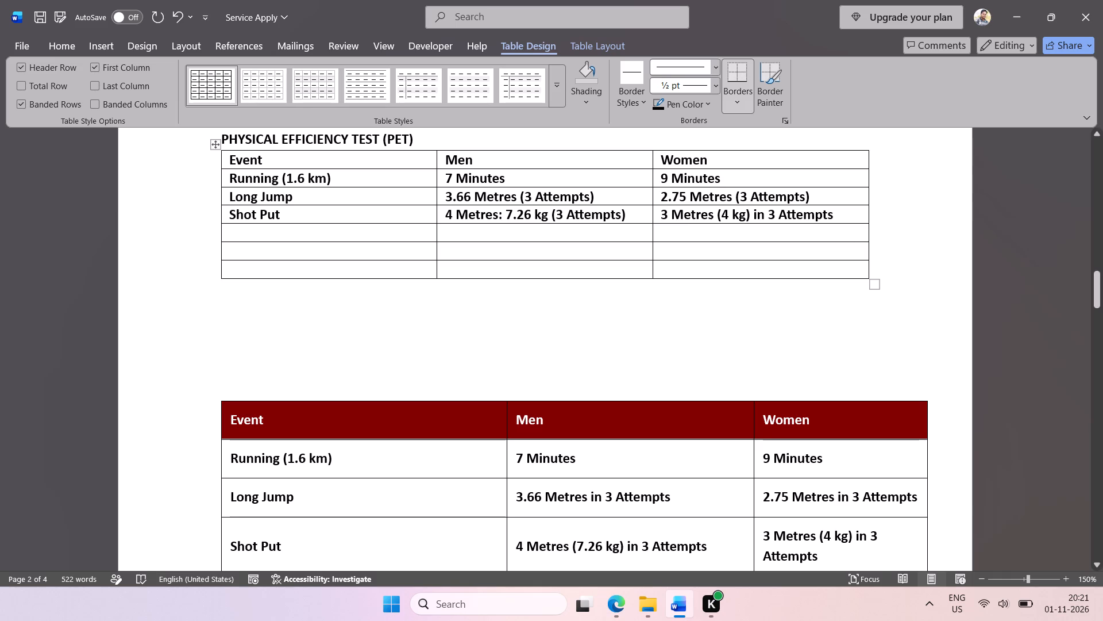
left_click(720, 212)
key("BackSpace")
key("BackSpace")
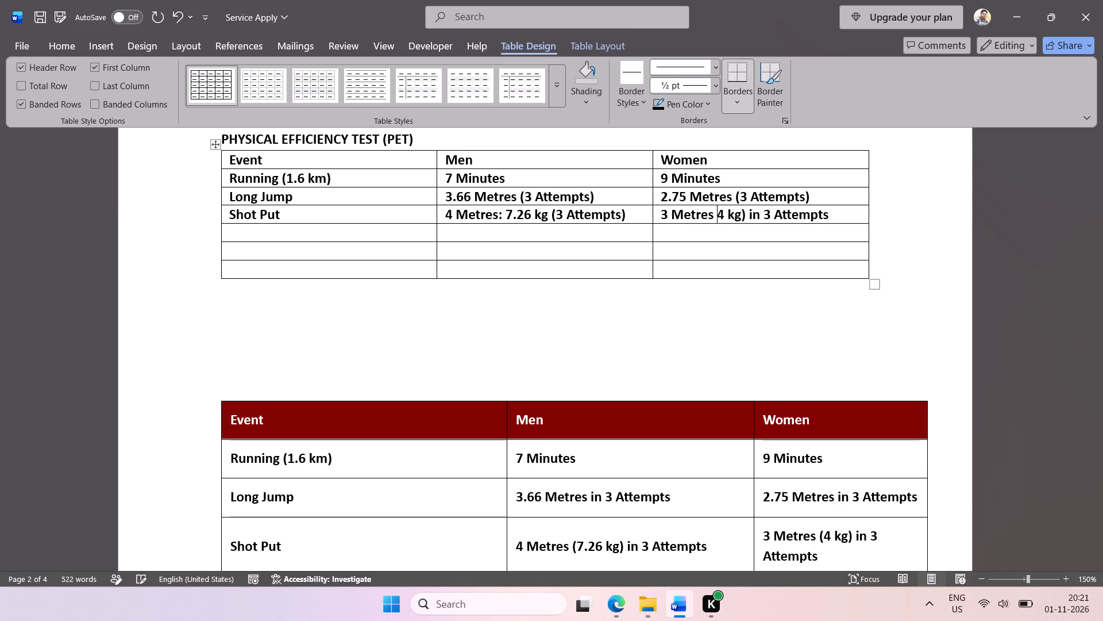
type(":")
key("space")
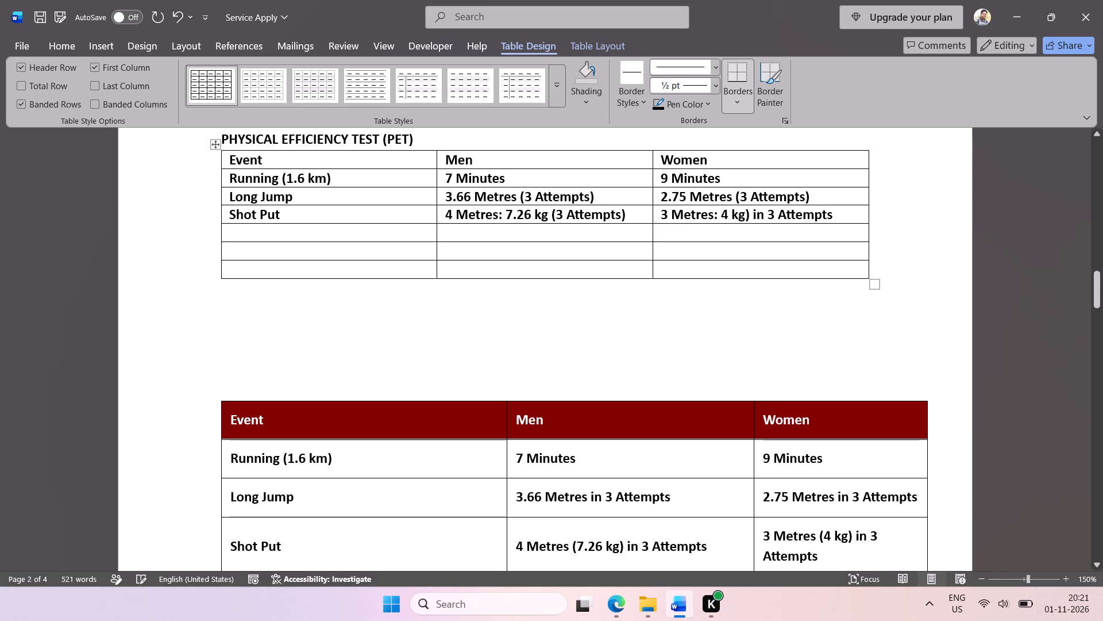
left_click_drag(767, 213, 743, 214)
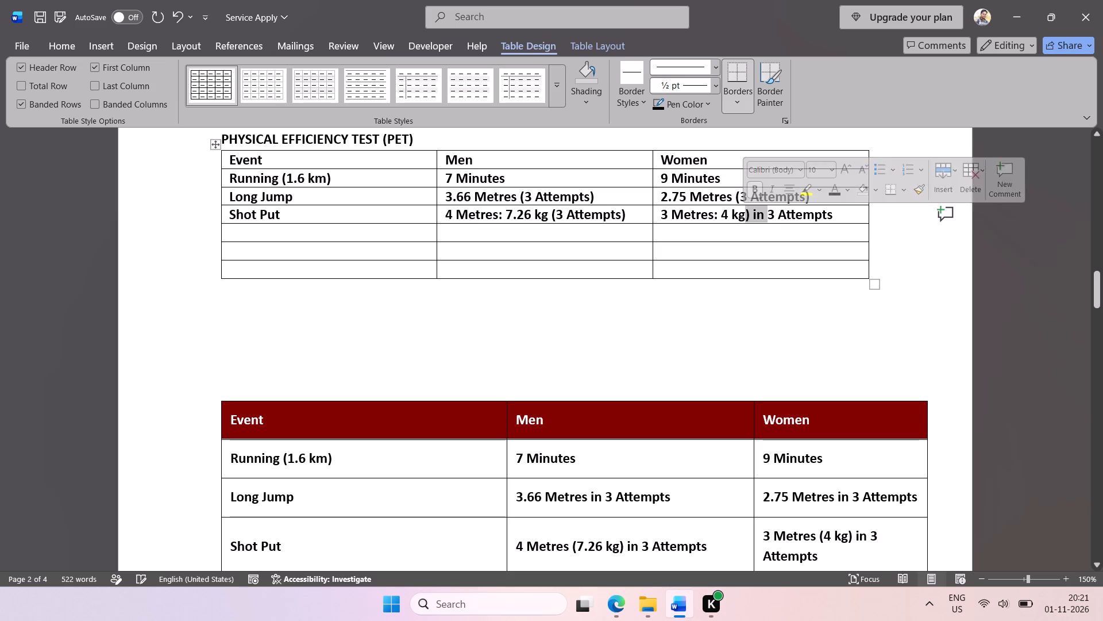
key("BackSpace")
key("Right")
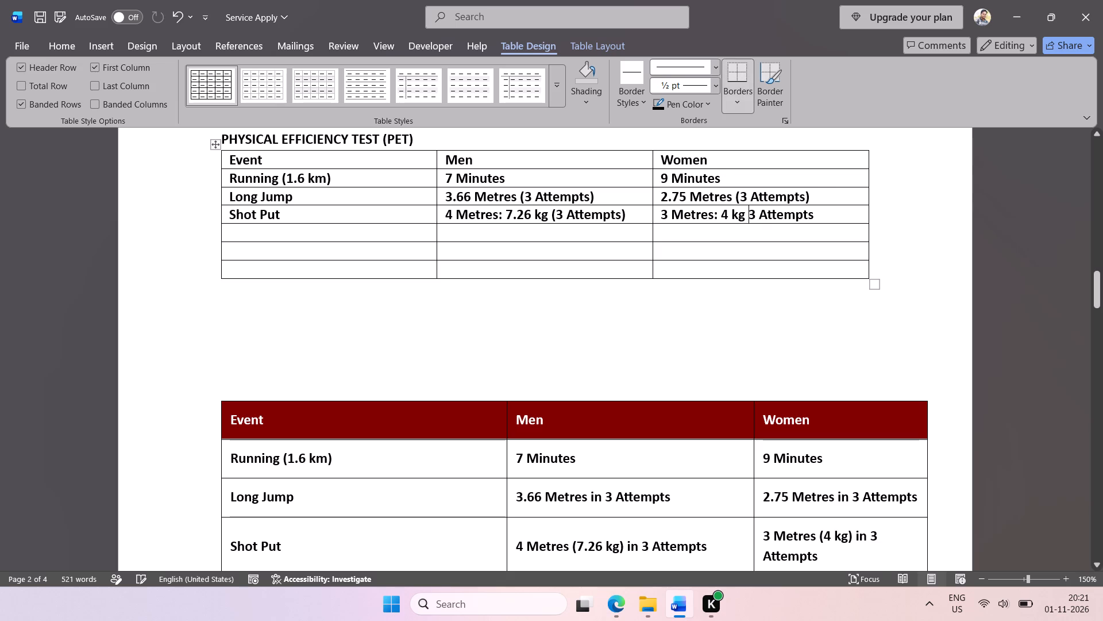
key("shift+parenleft")
key("End")
key("shift+parenright")
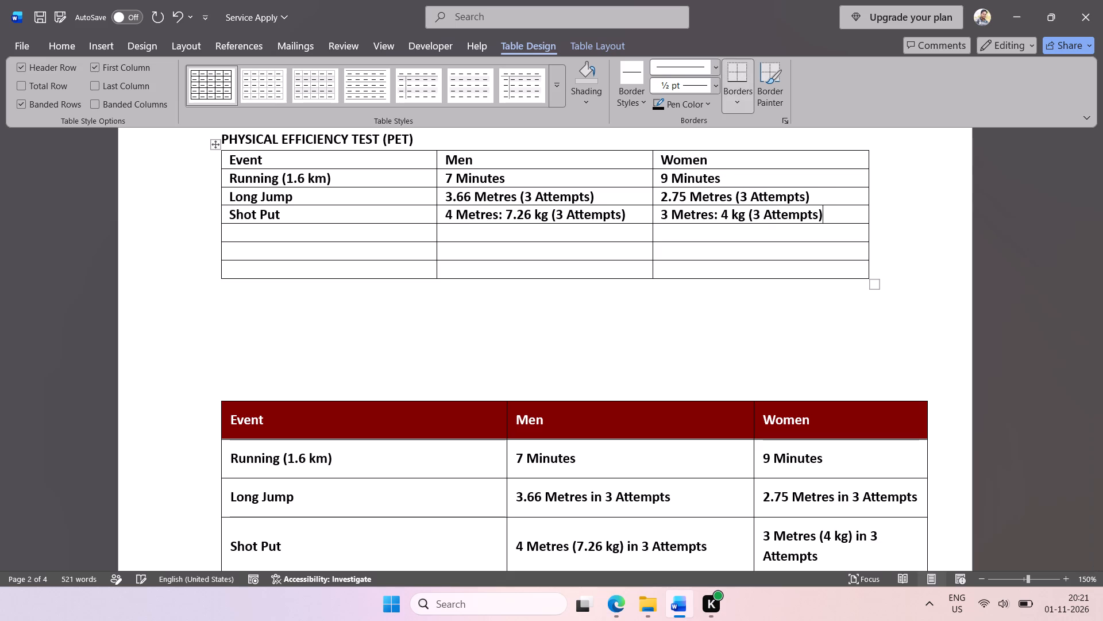
Delete the already transferred Running, Long Jump and Shot Put rows from the source table with the dark red header.
scroll(646, 316, "down", 1)
scroll(657, 317, "down", 3, "ctrl")
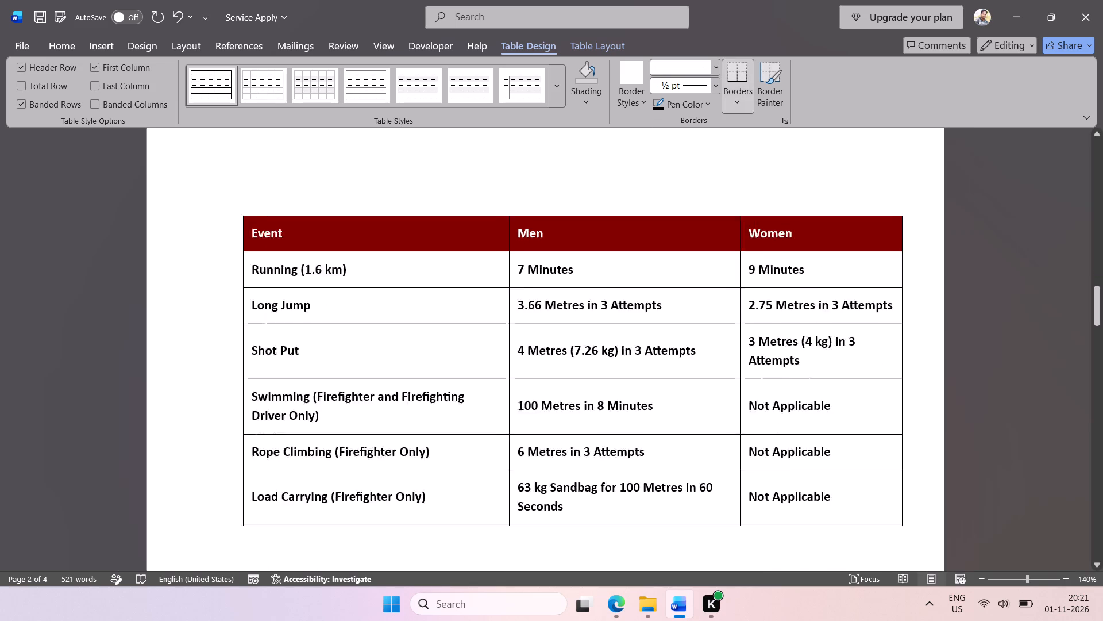
scroll(741, 336, "up", 1)
left_click_drag(770, 416, 769, 416)
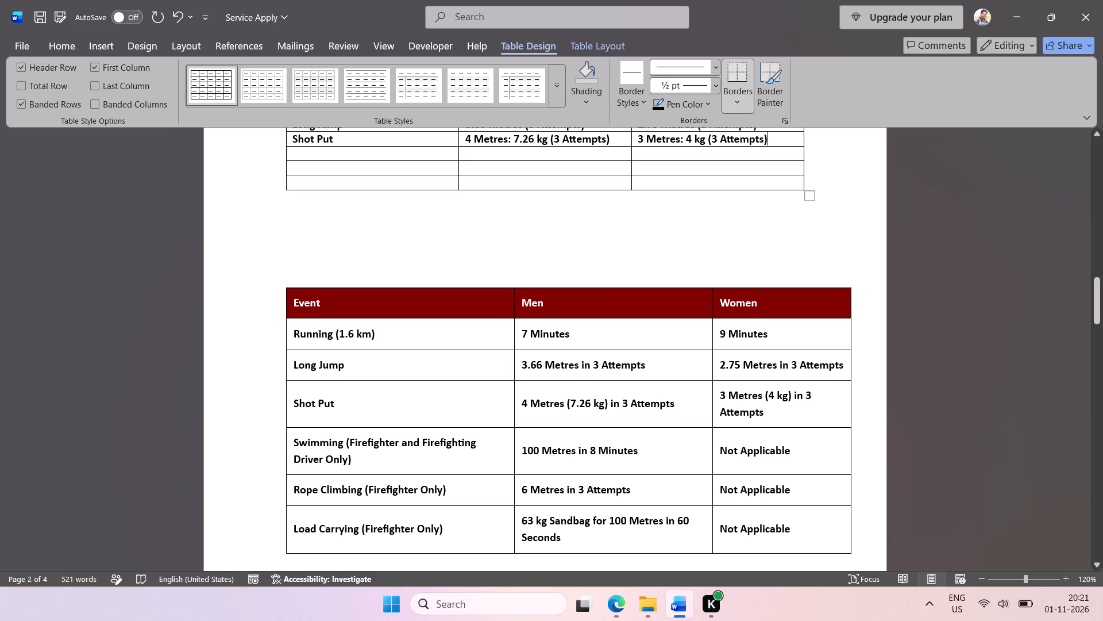
left_click_drag(769, 416, 324, 342)
key("BackSpace")
left_click(512, 323)
scroll(470, 339, "up", 1)
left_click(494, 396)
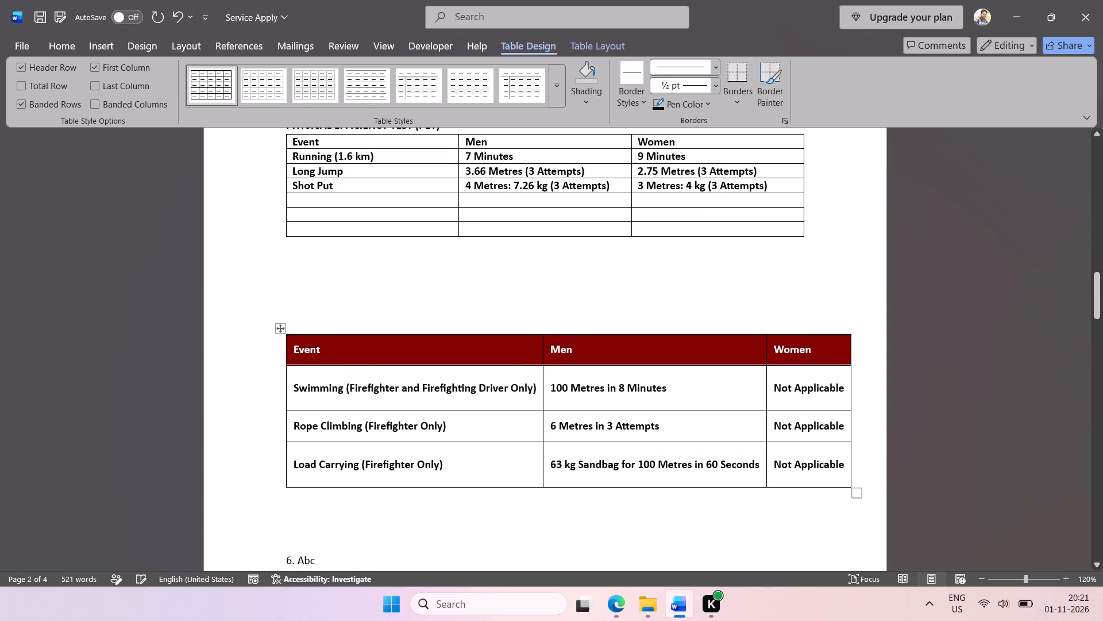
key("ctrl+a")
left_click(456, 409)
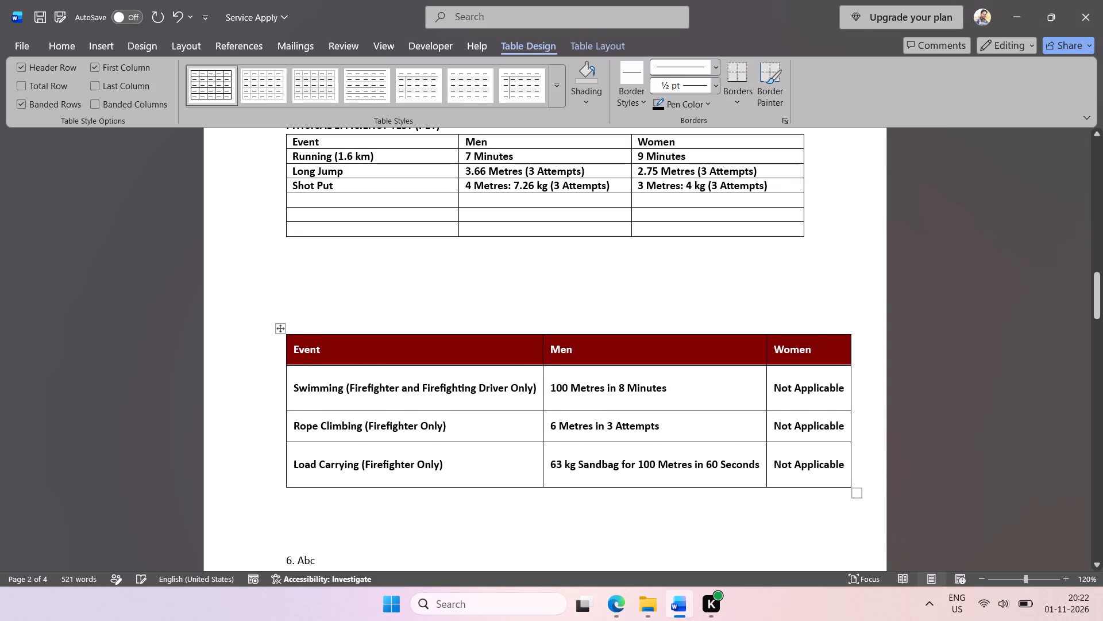
Copy "Swimming (Firefighter and Firefighting Driver Only)" and the men's requirement "100 Metres in 8 Minutes" into the new table's fifth row.
left_click_drag(535, 388, 325, 386)
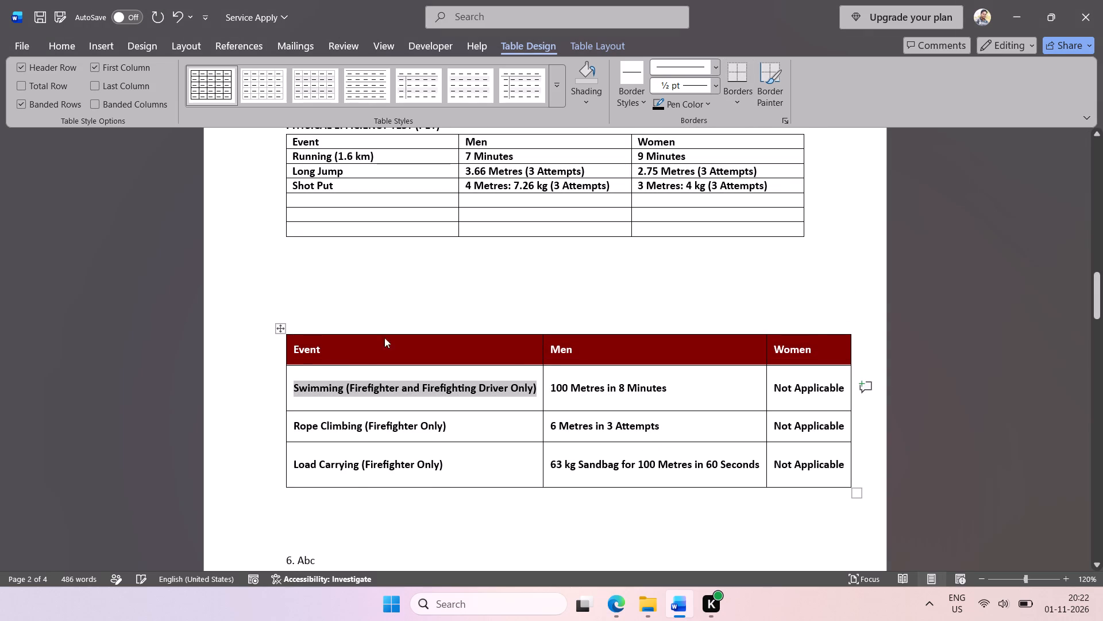
key("ctrl+c")
left_click(347, 200)
key("ctrl+v")
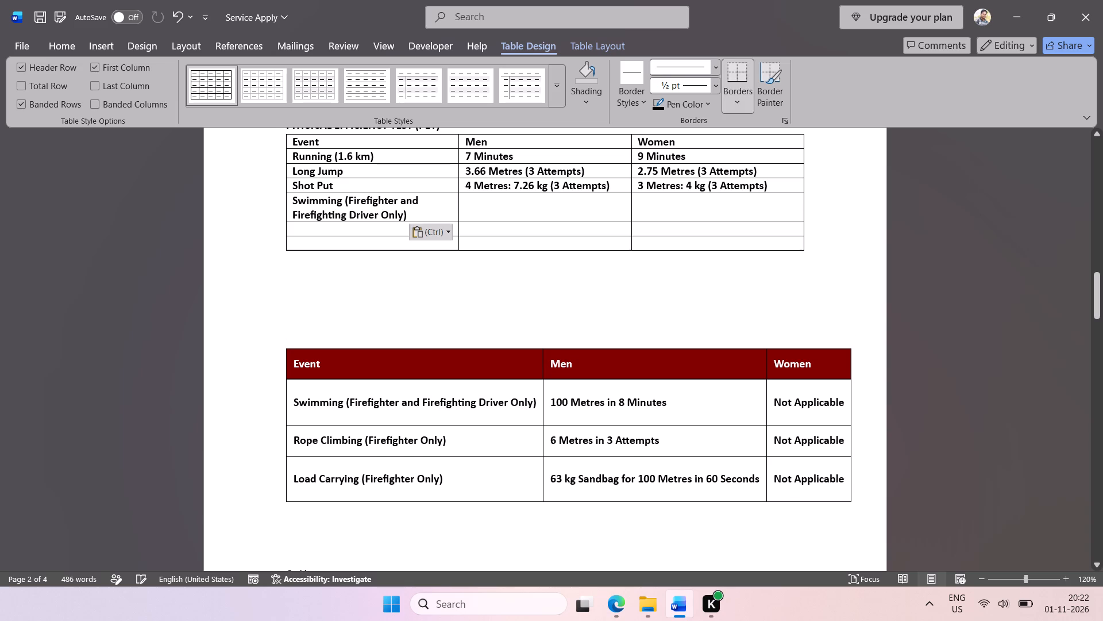
left_click_drag(669, 401, 556, 401)
key("ctrl+c")
left_click(535, 213)
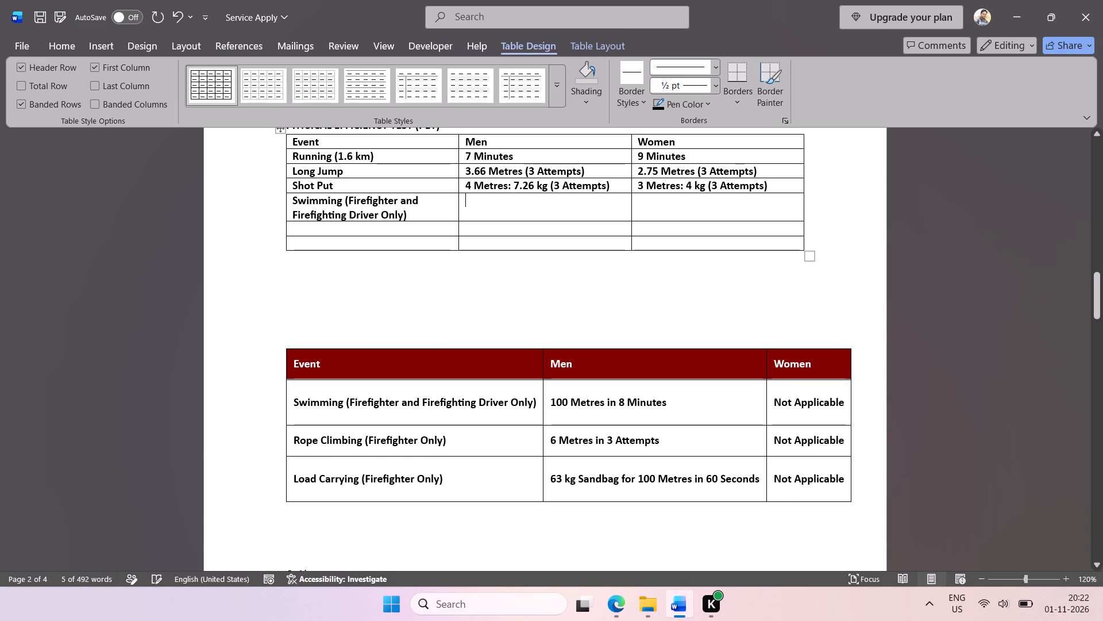
key("ctrl+v")
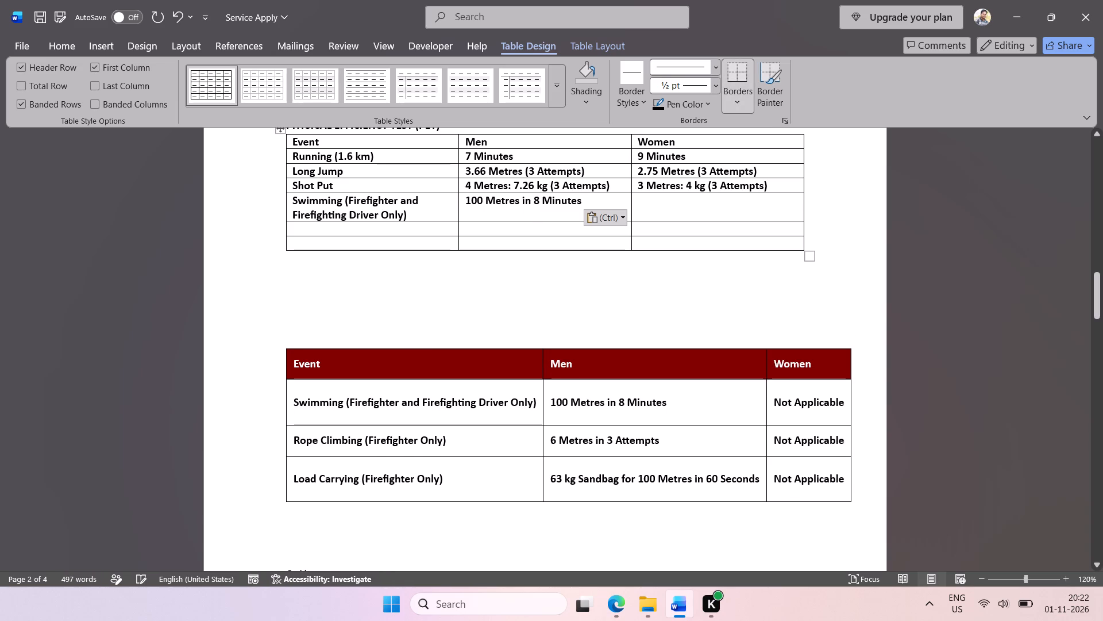
Copy the event name "Rope Climbing (Firefighter Only)" into the new table's sixth row.
left_click_drag(458, 440, 283, 440)
key("ctrl+c")
left_click(375, 230)
key("ctrl+v")
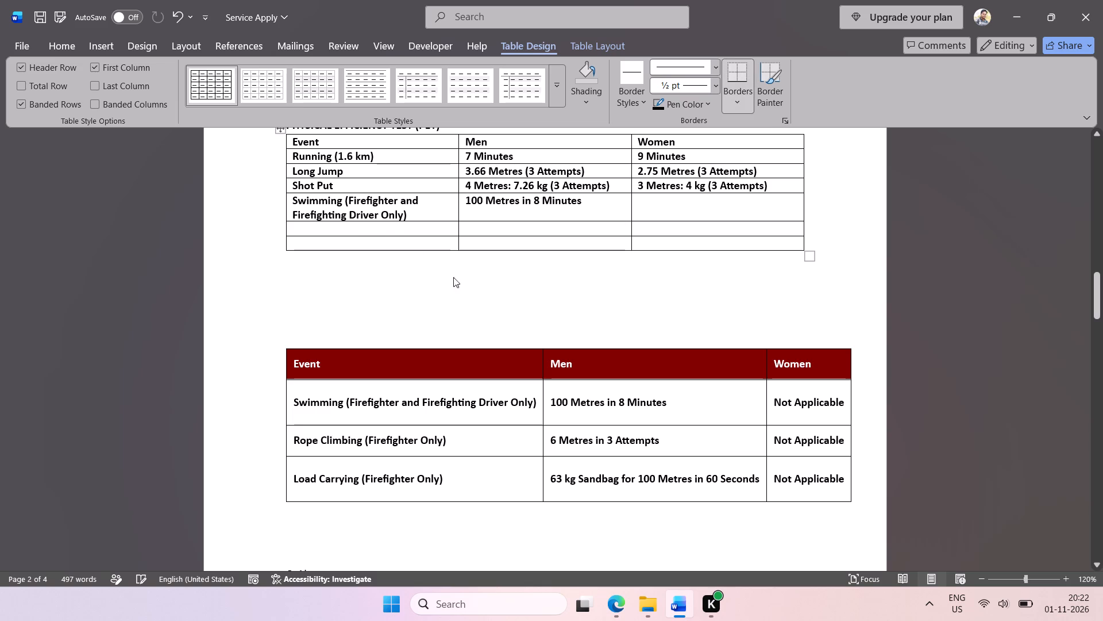
Copy the men's Rope Climbing requirement "6 Metres in 3 Attempts" into the new table's sixth row.
left_click_drag(670, 439, 534, 439)
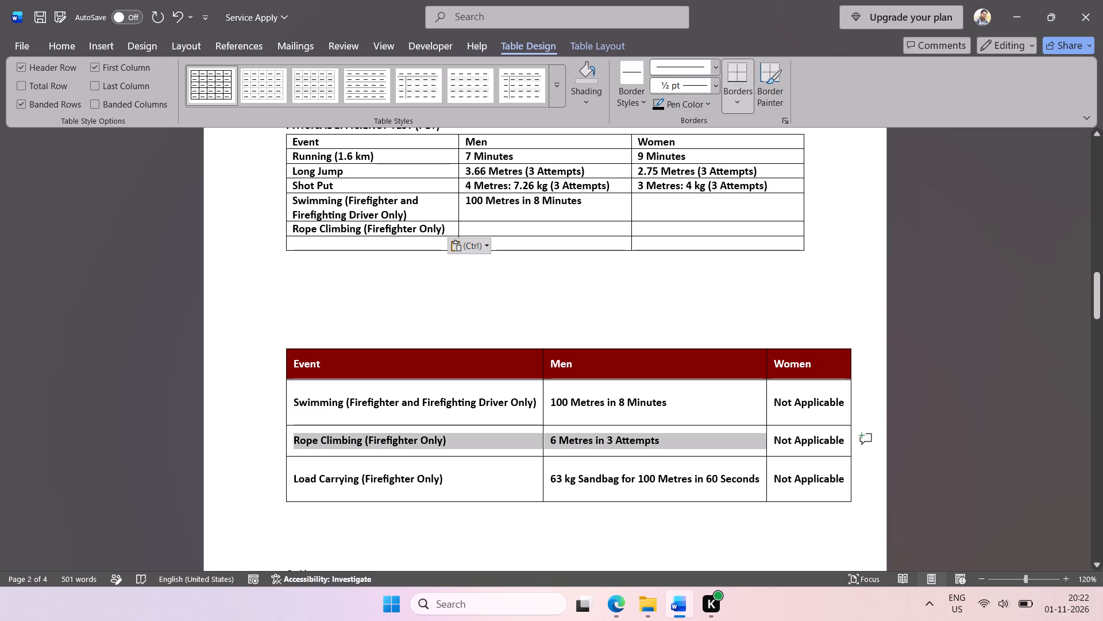
left_click_drag(534, 439, 541, 439)
left_click(594, 436)
left_click_drag(662, 439, 570, 441)
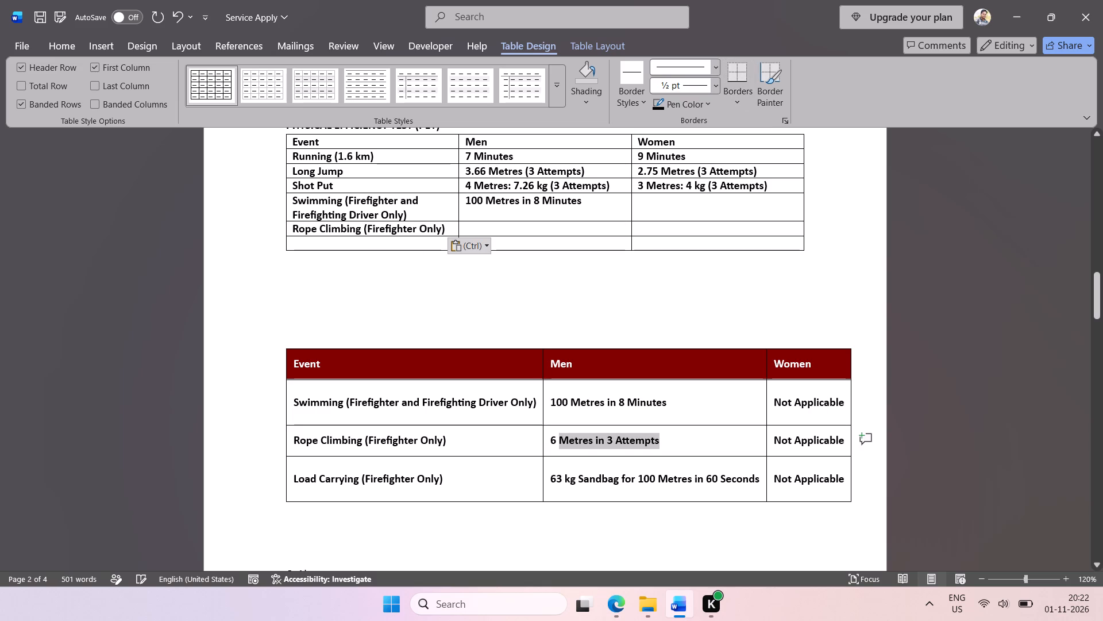
left_click_drag(570, 441, 555, 442)
key("ctrl+c")
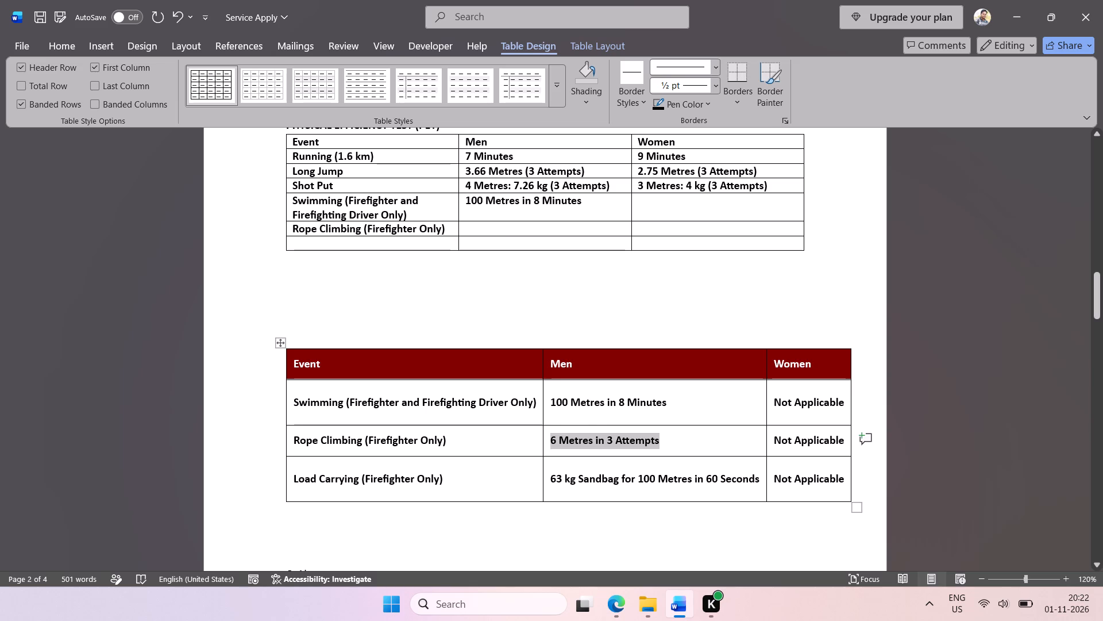
left_click(523, 229)
key("ctrl+v")
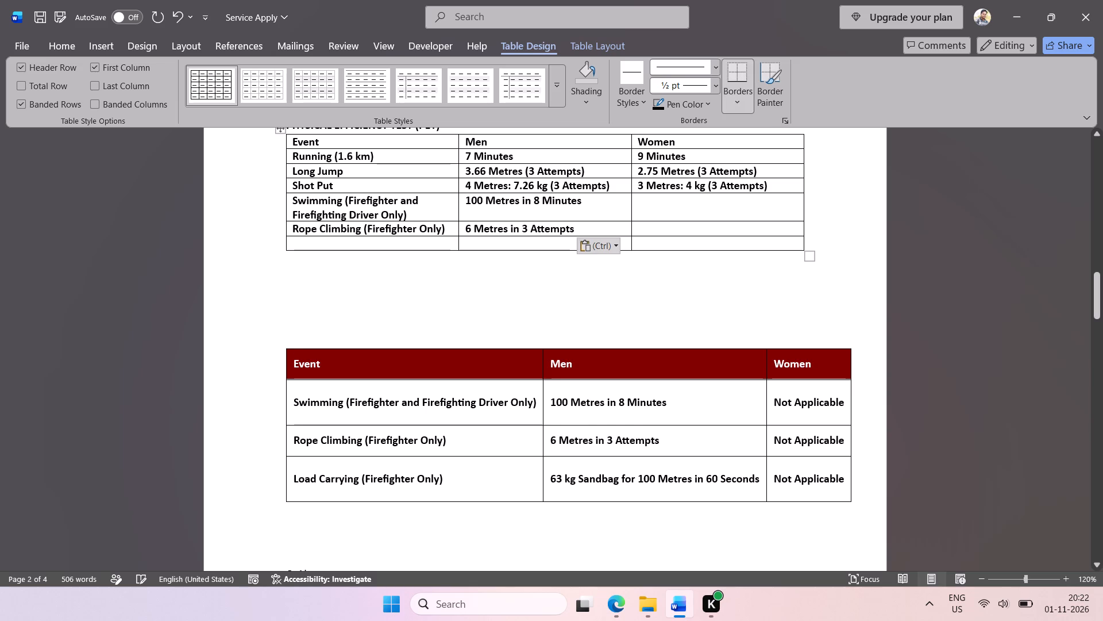
Copy "Load Carrying (Firefighter Only)" and the men's requirement "63 kg Sandbag for 100 Metres in 60 Seconds" into the new table's last row.
left_click(425, 486)
left_click_drag(458, 481, 321, 480)
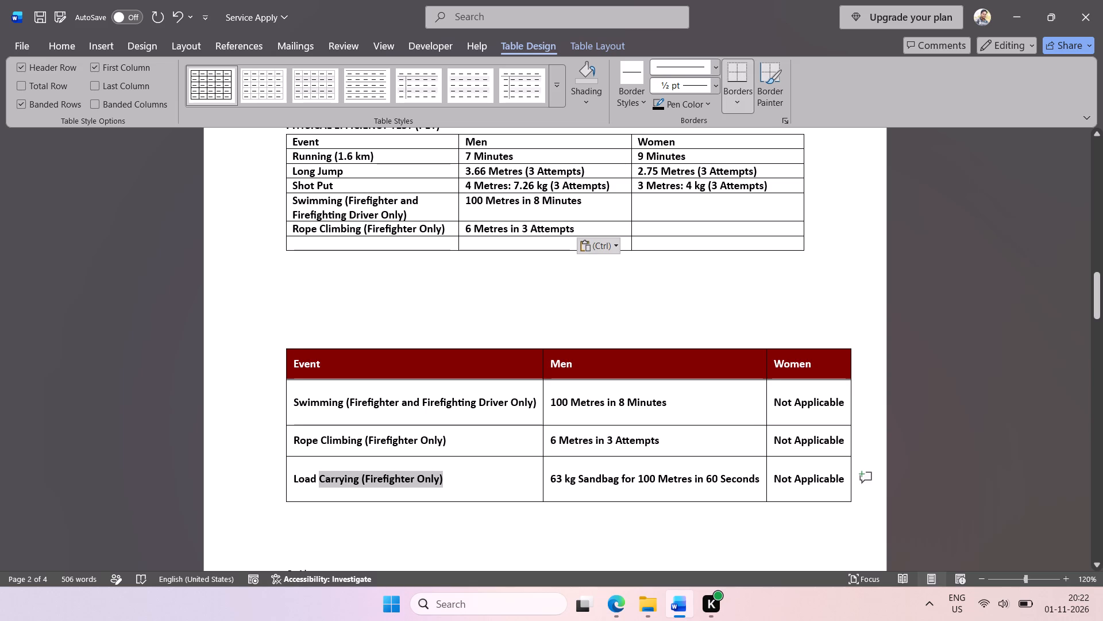
left_click_drag(321, 480, 304, 481)
key("ctrl+c")
left_click(381, 244)
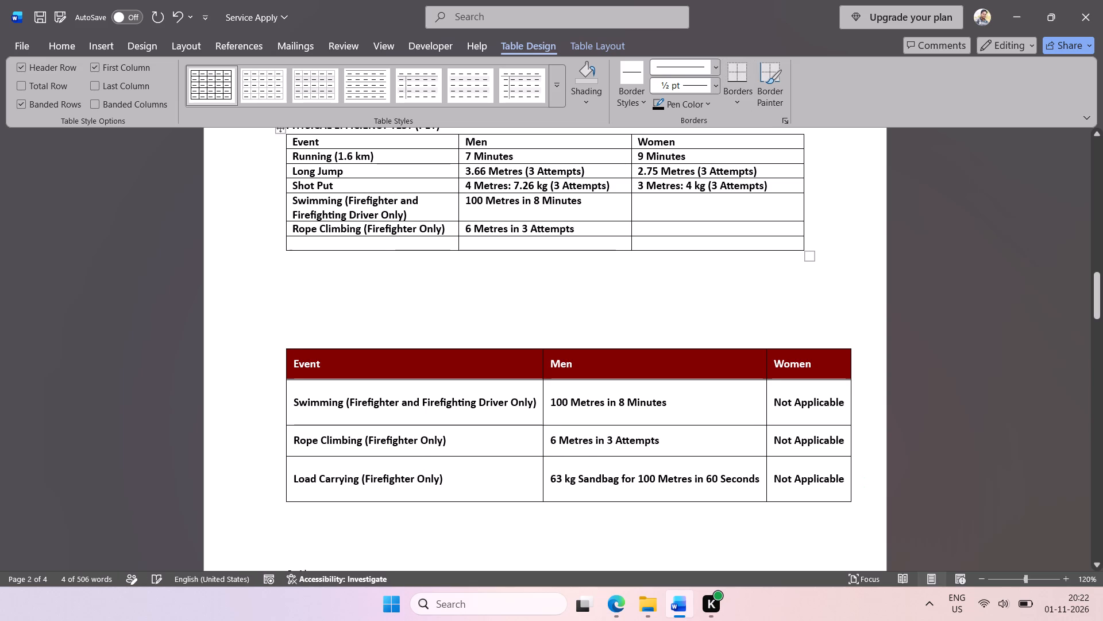
key("ctrl+v")
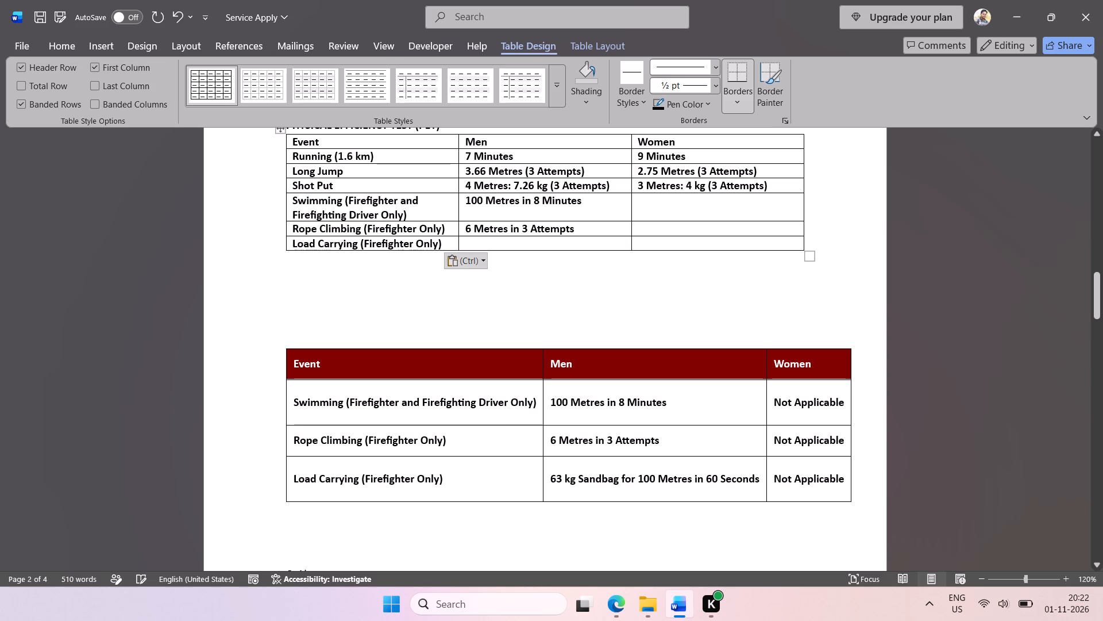
left_click_drag(759, 478, 547, 480)
key("ctrl+c")
left_click(507, 246)
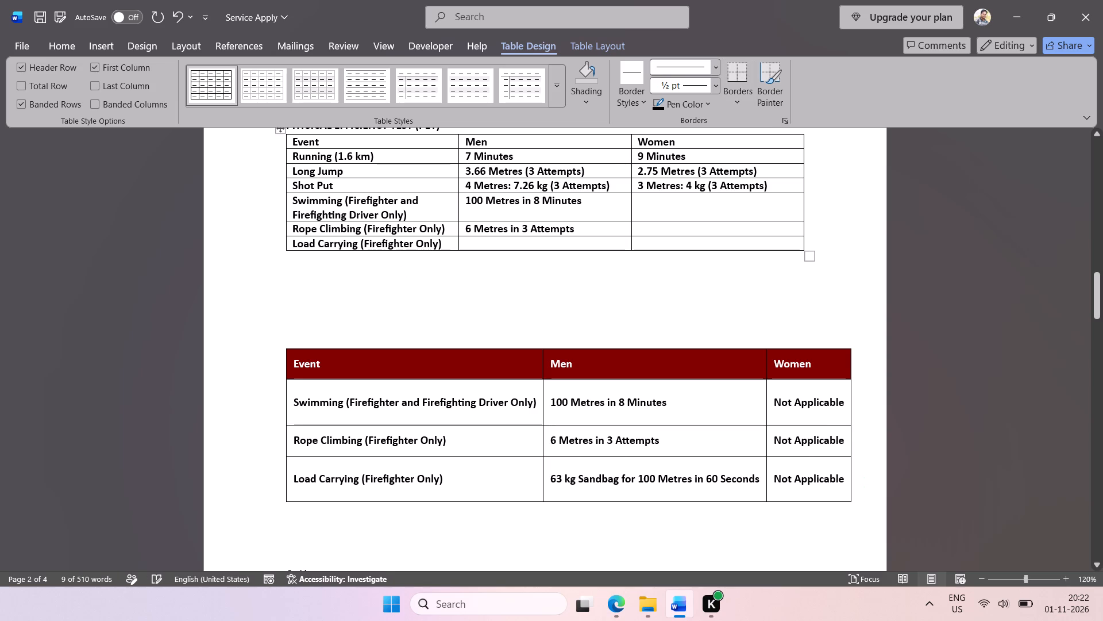
key("ctrl+v")
Delete the whole source table with the dark red header below the new Physical Efficiency Test table.
left_click_drag(262, 343, 496, 452)
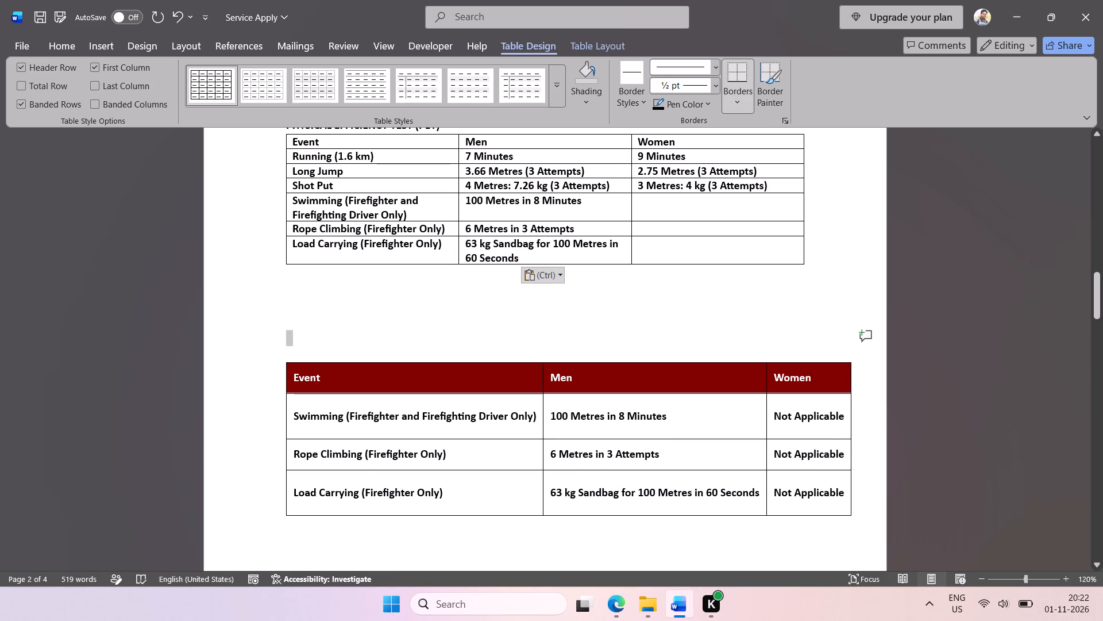
left_click_drag(496, 452, 793, 523)
key("BackSpace")
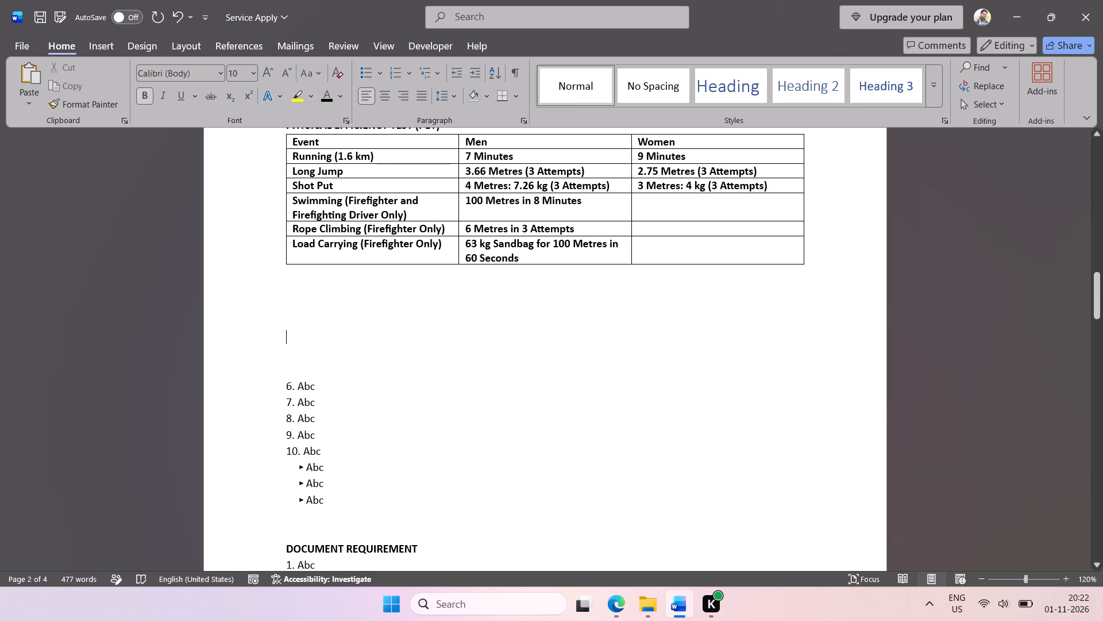
Remove the word "Only" from the Swimming, Rope Climbing and Load Carrying event names in the Physical Efficiency Test table.
scroll(496, 296, "up", 1)
scroll(503, 285, "up", 3, "ctrl")
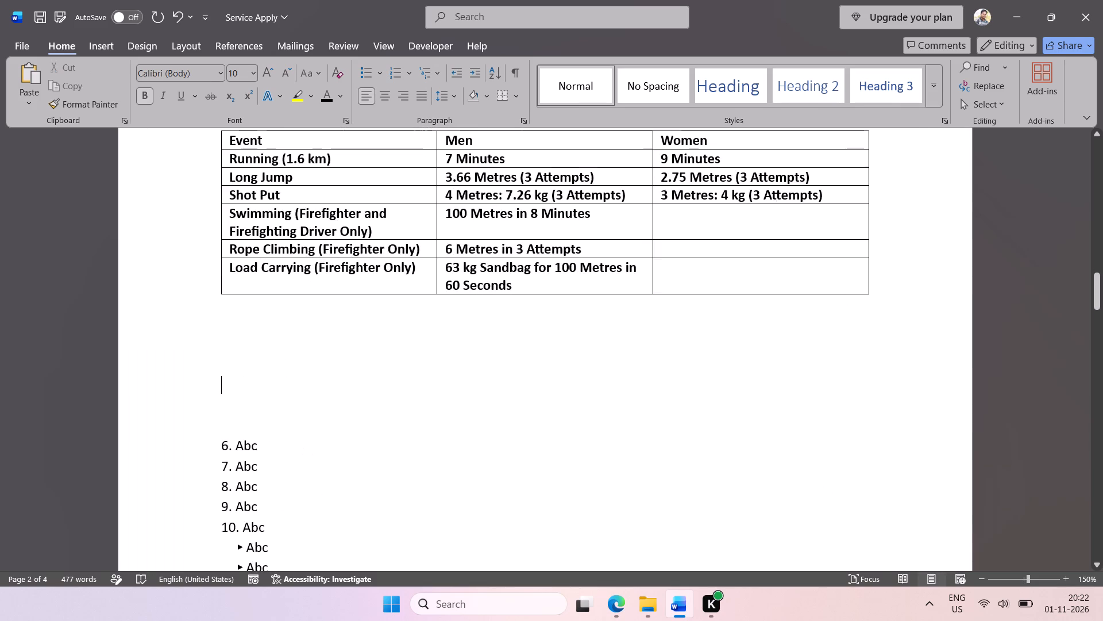
scroll(499, 273, "up", 1)
scroll(438, 379, "down", 1)
scroll(426, 374, "up", 1, "ctrl")
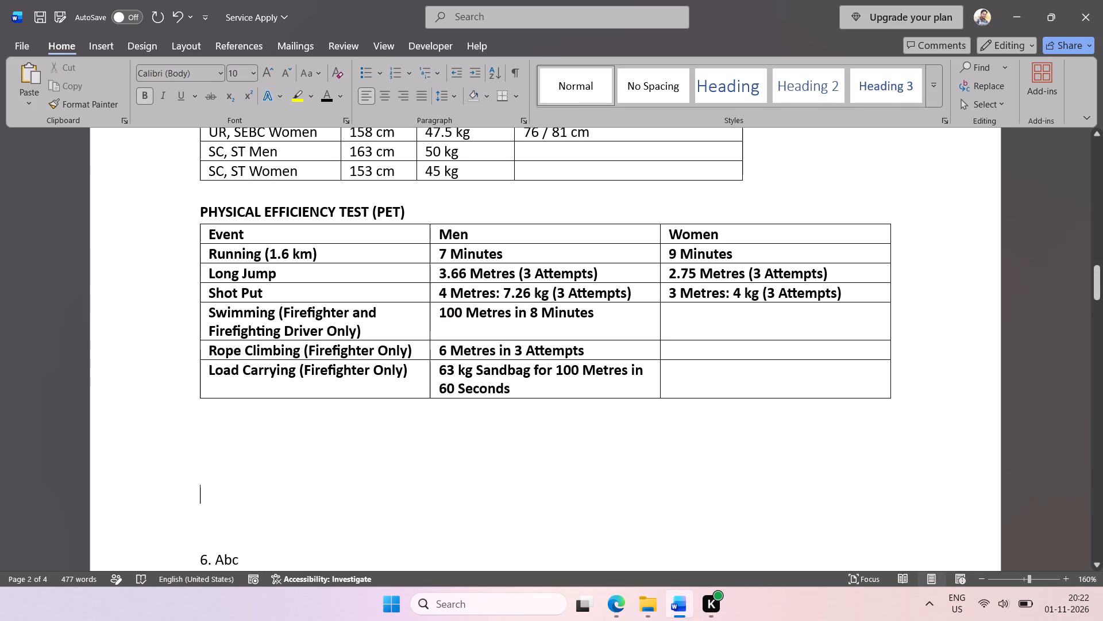
double_click(342, 330)
key("BackSpace")
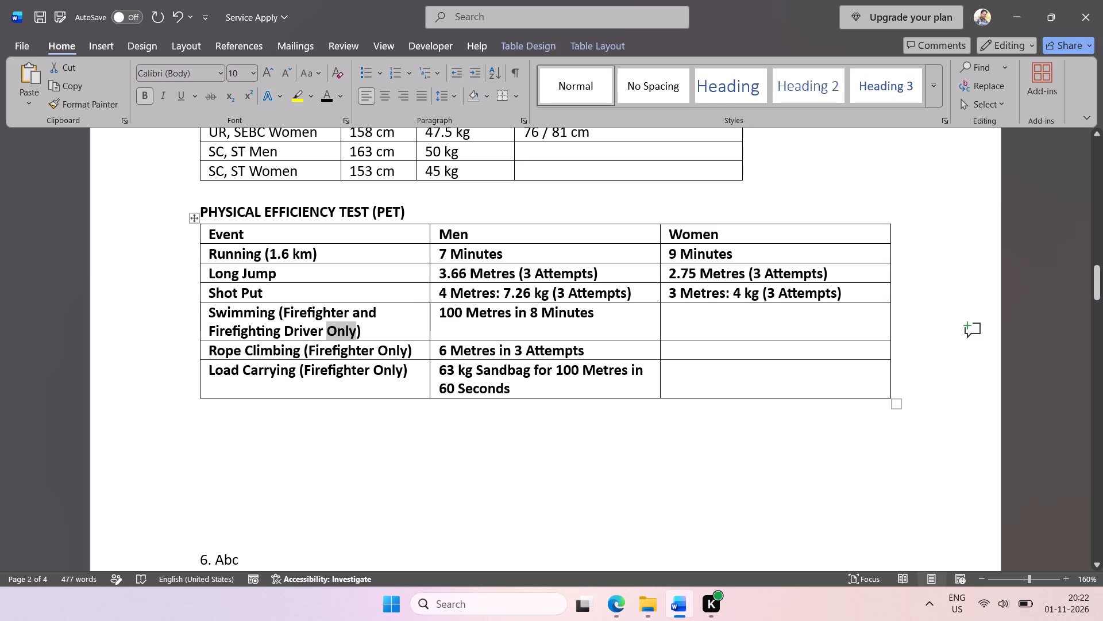
double_click(394, 351)
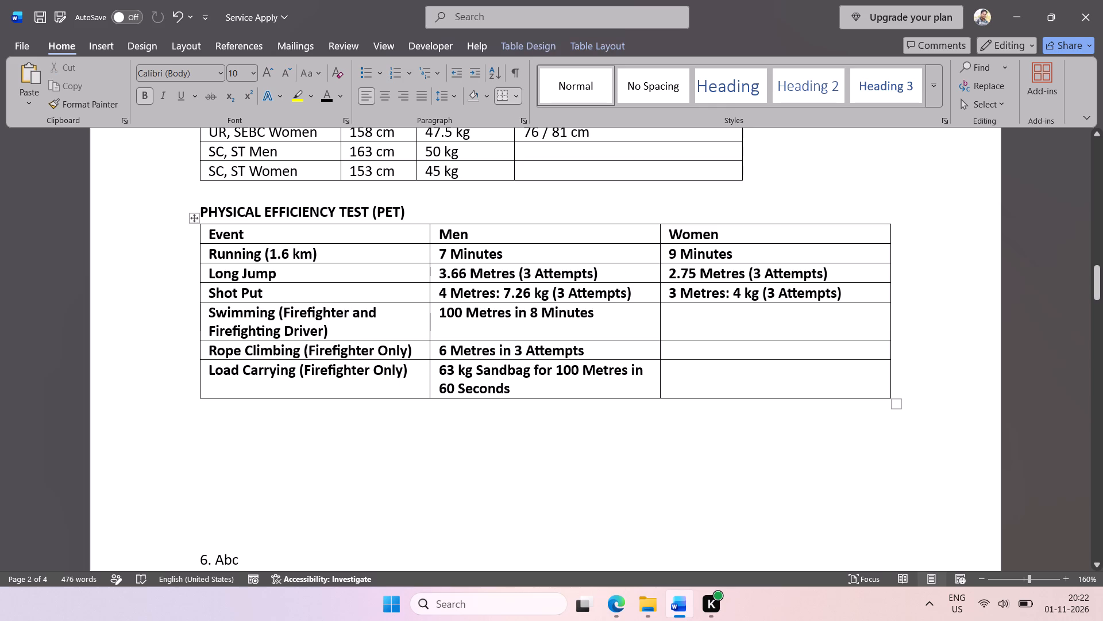
key("BackSpace")
double_click(388, 373)
key("BackSpace")
Widen the Physical Efficiency Test table and its Men column until the sandbag requirement fits on one line, and slightly widen the Event column.
left_click_drag(889, 259, 972, 259)
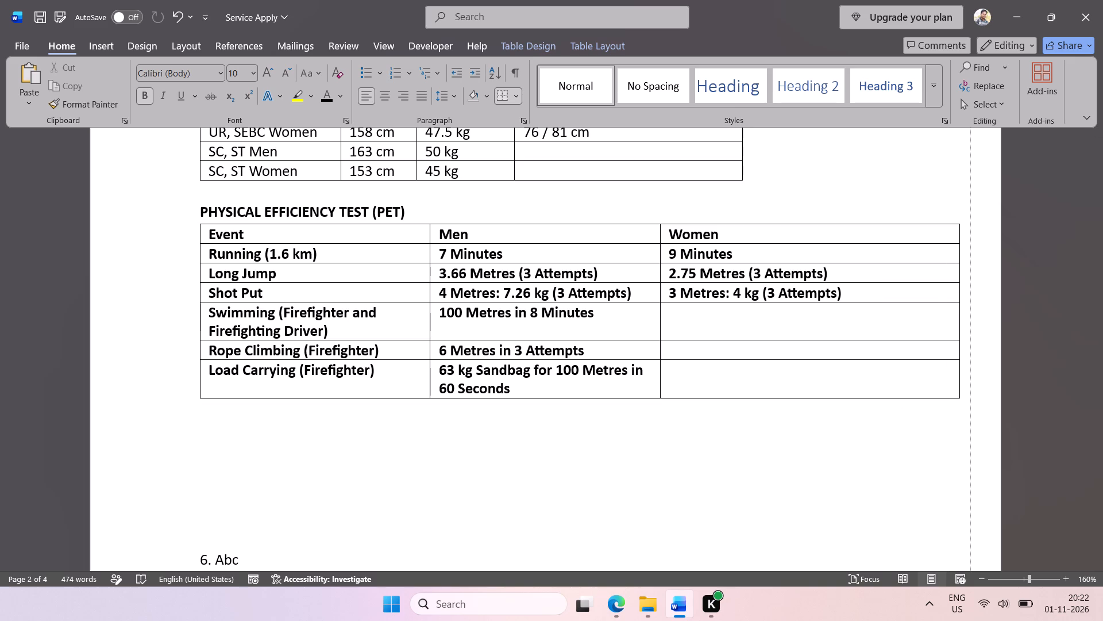
left_click_drag(972, 259, 957, 259)
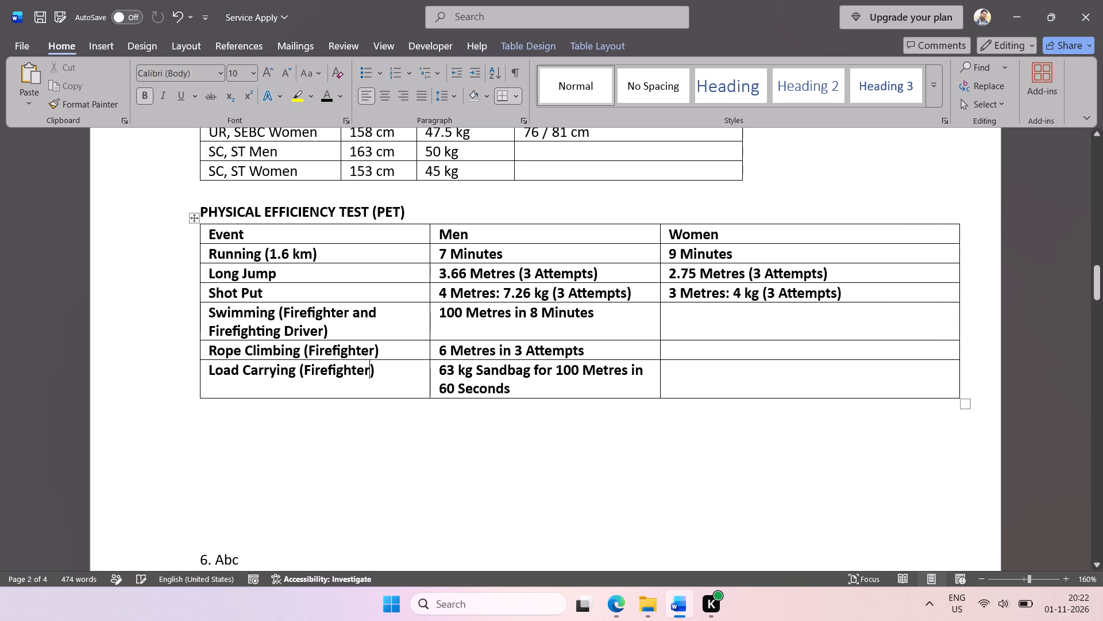
left_click_drag(660, 269, 753, 269)
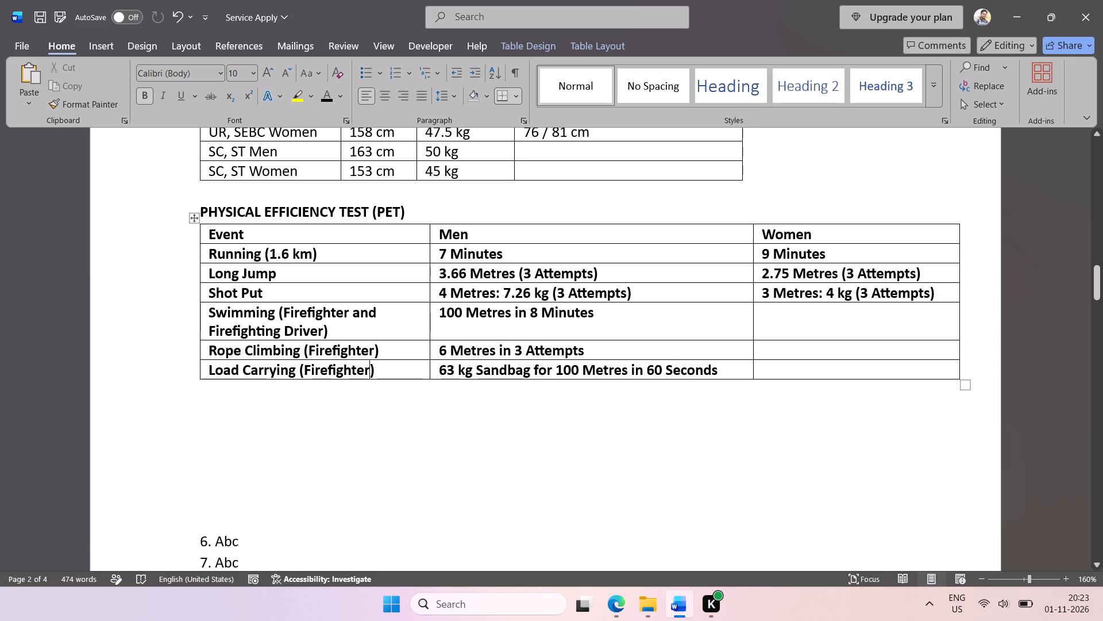
left_click_drag(429, 293, 449, 294)
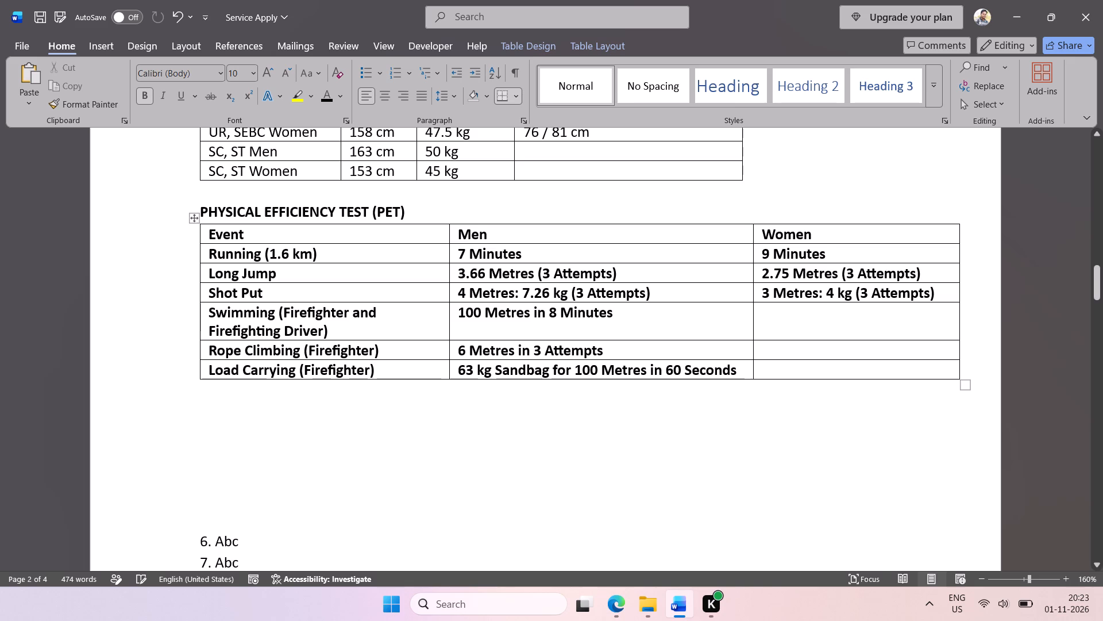
Remove the bold formatting from all text in the Physical Efficiency Test table.
left_click_drag(855, 374, 305, 264)
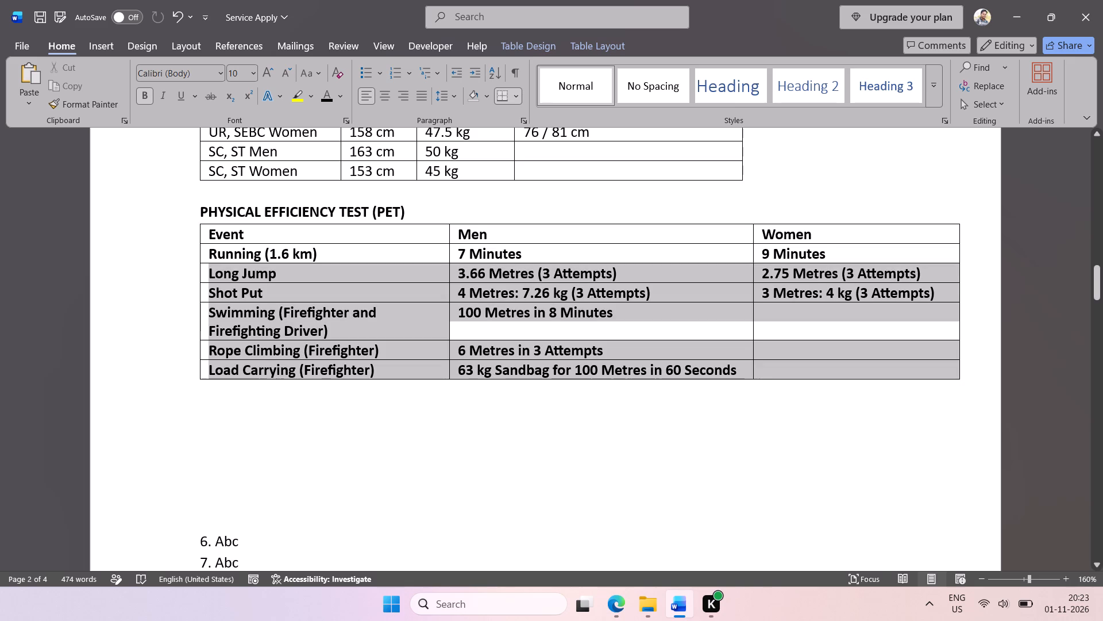
left_click_drag(305, 264, 295, 238)
key("ctrl+b")
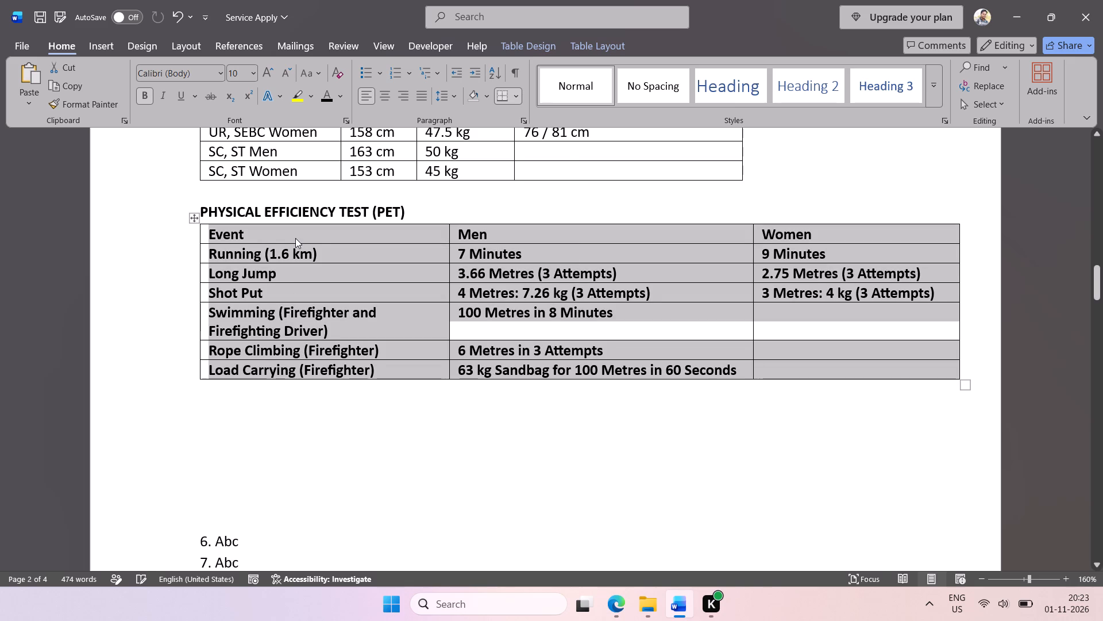
left_click(676, 439)
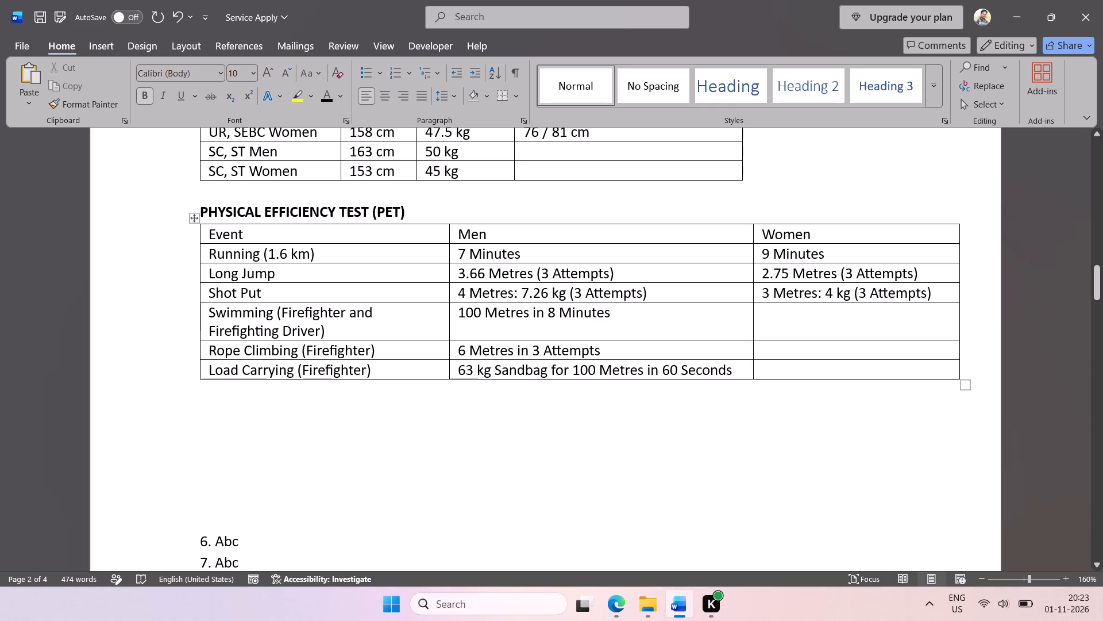
Adjust the border between the Men and Women columns so the Men column just fits its sandbag text.
left_click_drag(753, 288, 759, 286)
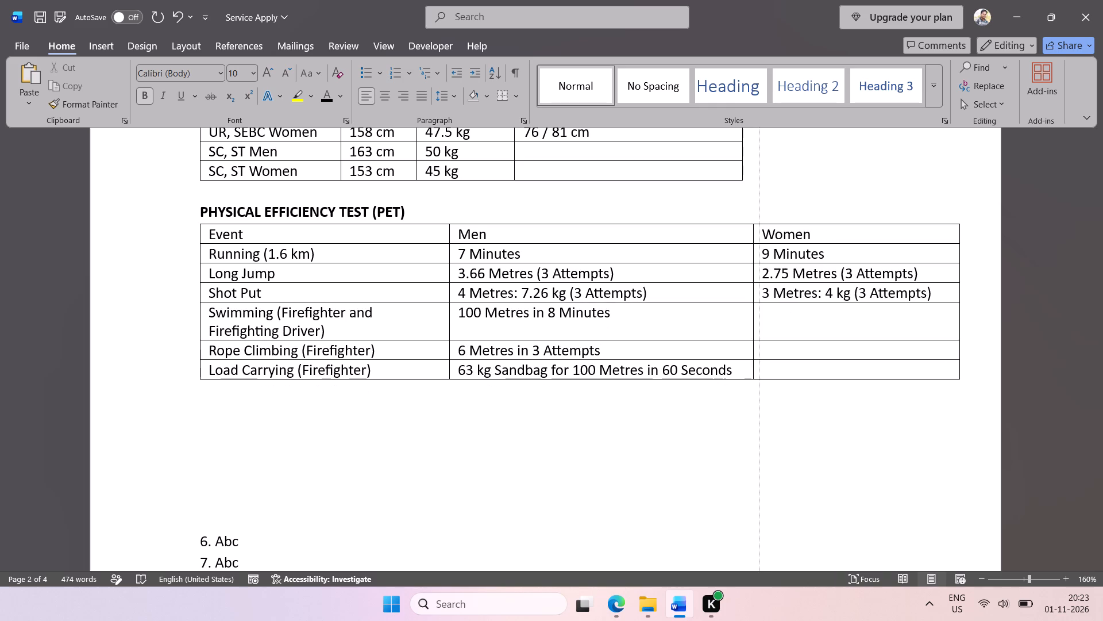
left_click_drag(759, 286, 762, 286)
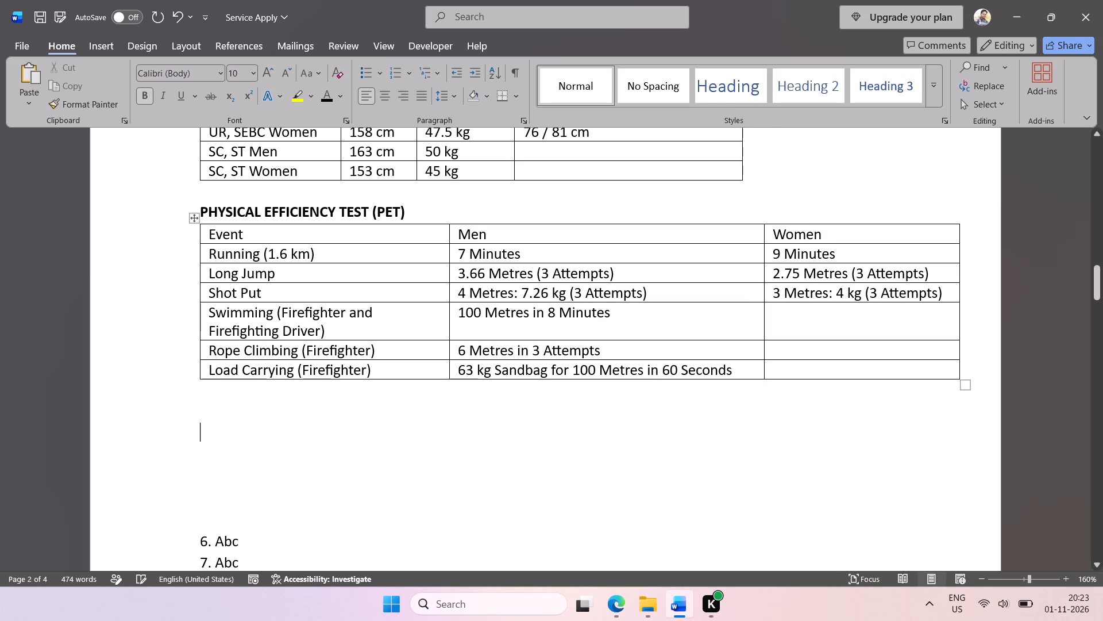
left_click(449, 275)
left_click_drag(763, 295, 741, 296)
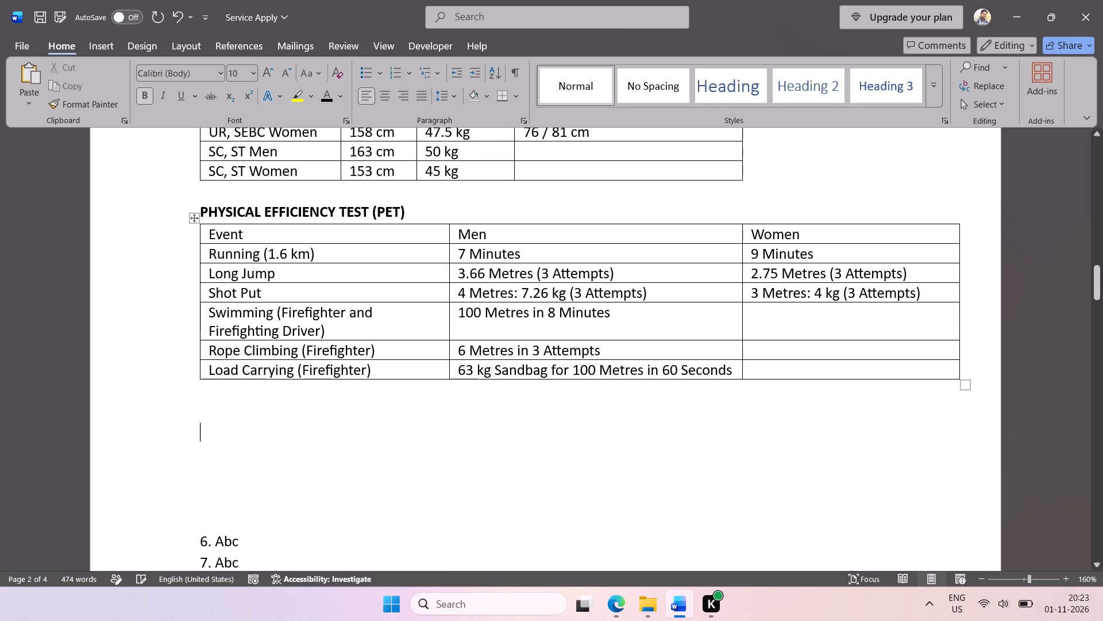
Set the font size of the entire document to 10 and save the document.
key("ctrl+a")
left_click(255, 71)
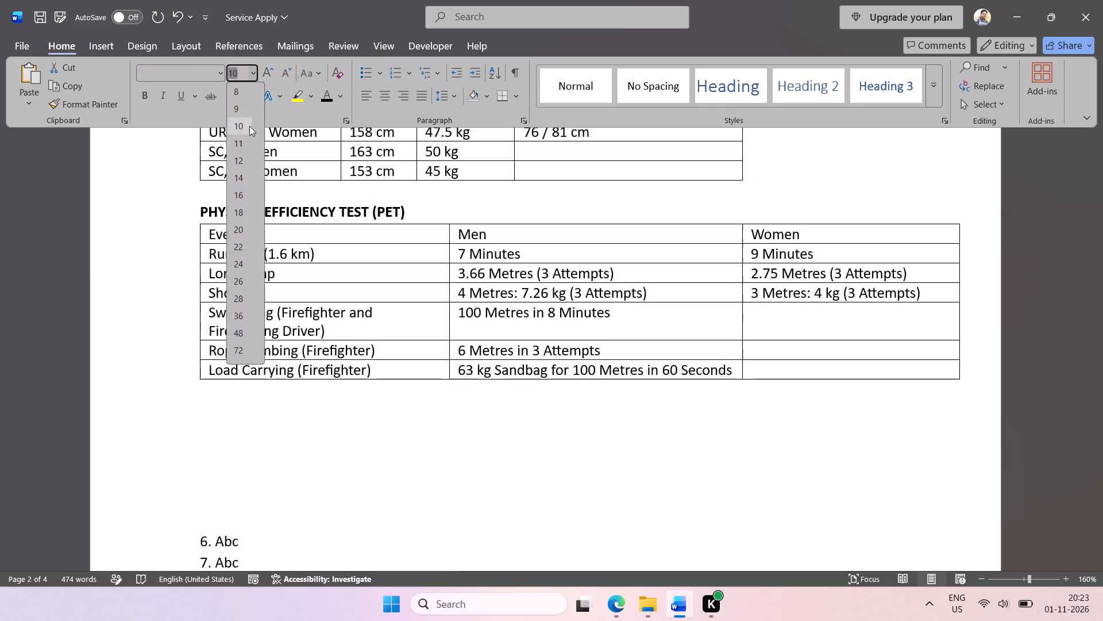
left_click(247, 124)
left_click(415, 426)
key("ctrl+s")
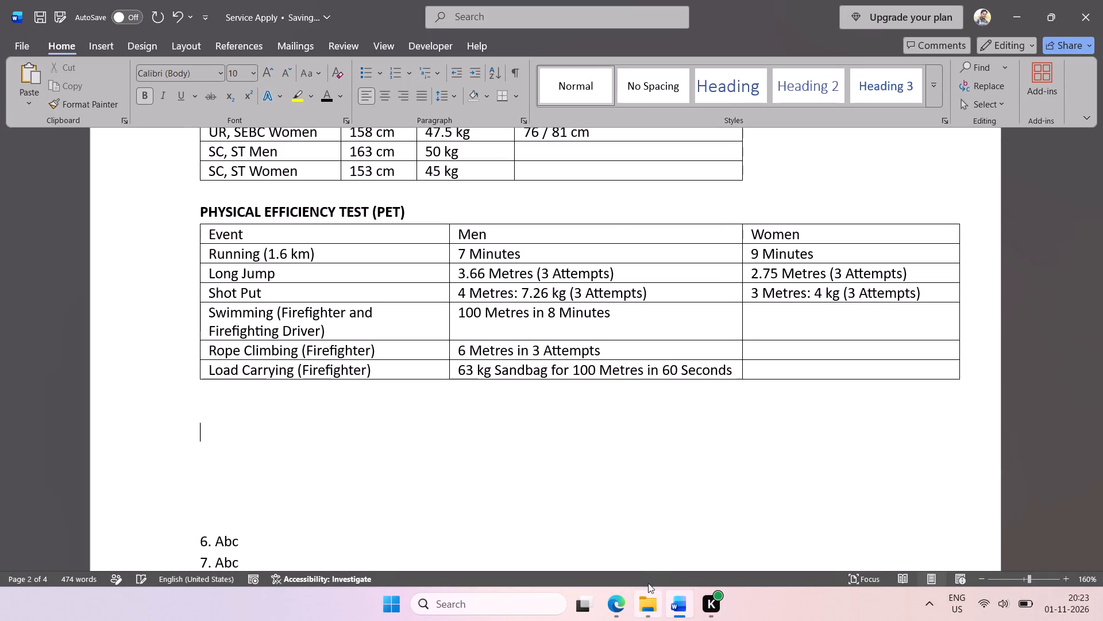
Switch to Edge and review the recruitment page's post-wise, category-wise and district-wise vacancy tables and its step-by-step application process.
left_click(614, 609)
scroll(336, 356, "down", 2)
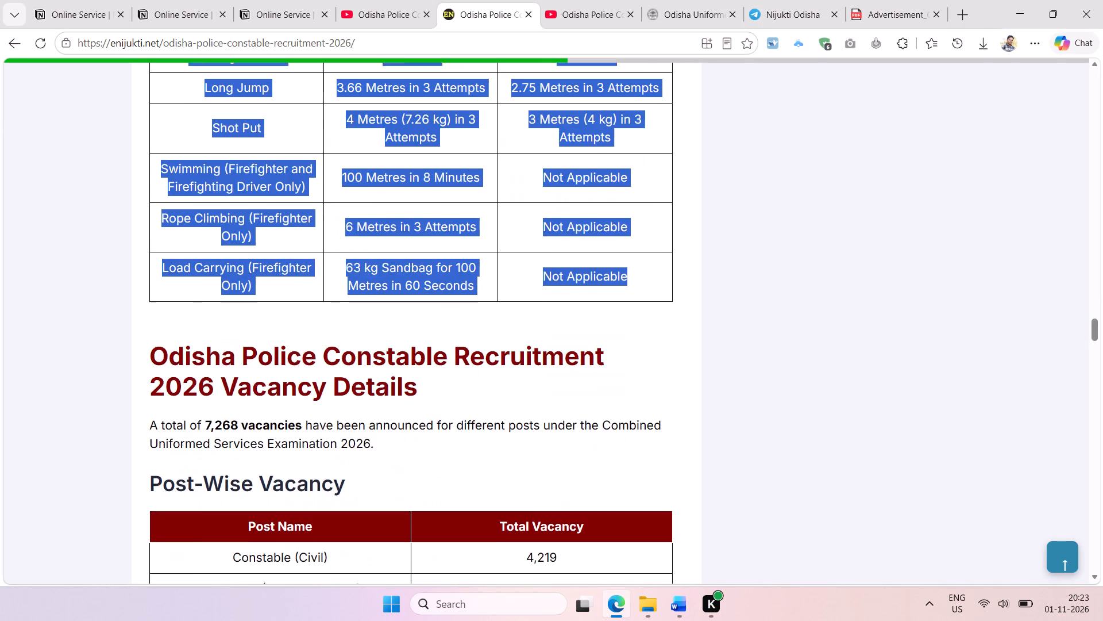
scroll(385, 347, "down", 5)
scroll(445, 352, "down", 1)
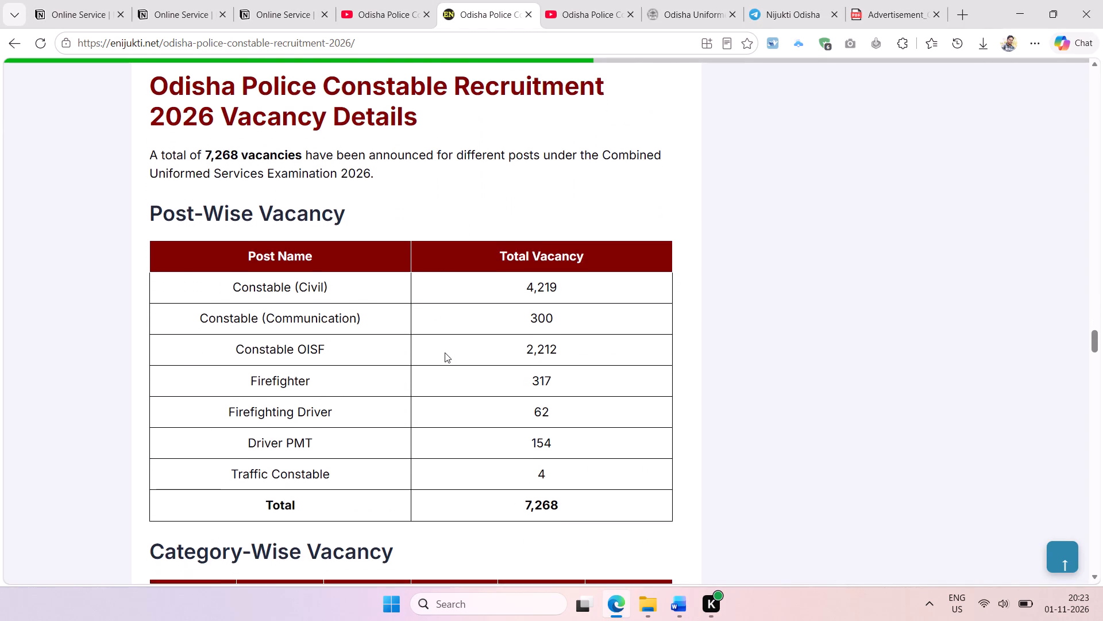
scroll(445, 352, "down", 3)
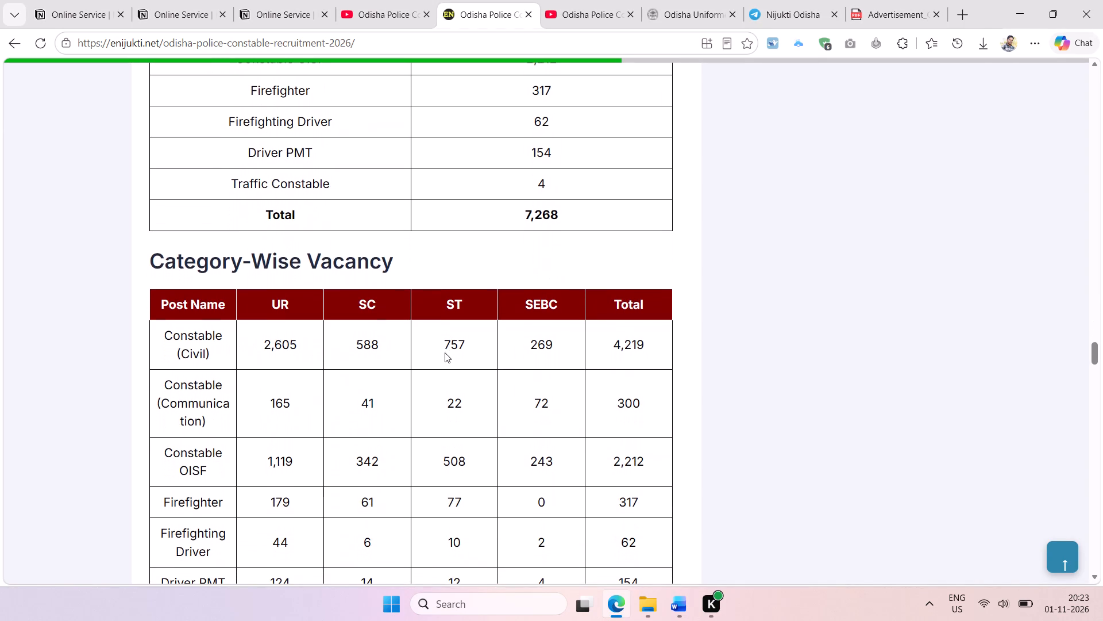
scroll(445, 352, "down", 2)
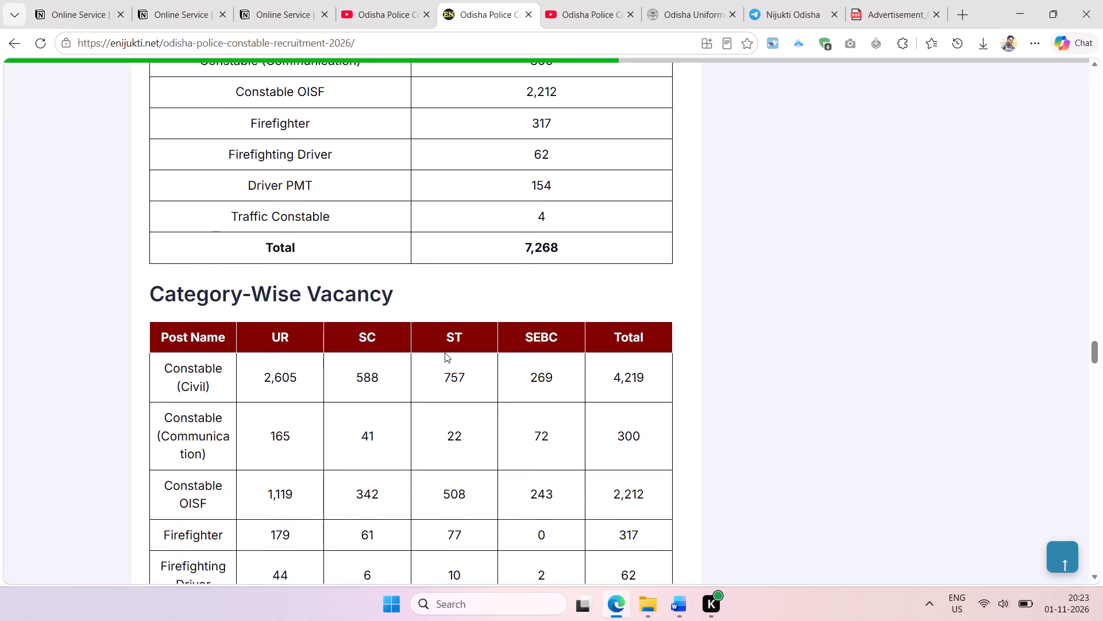
scroll(445, 352, "down", 2)
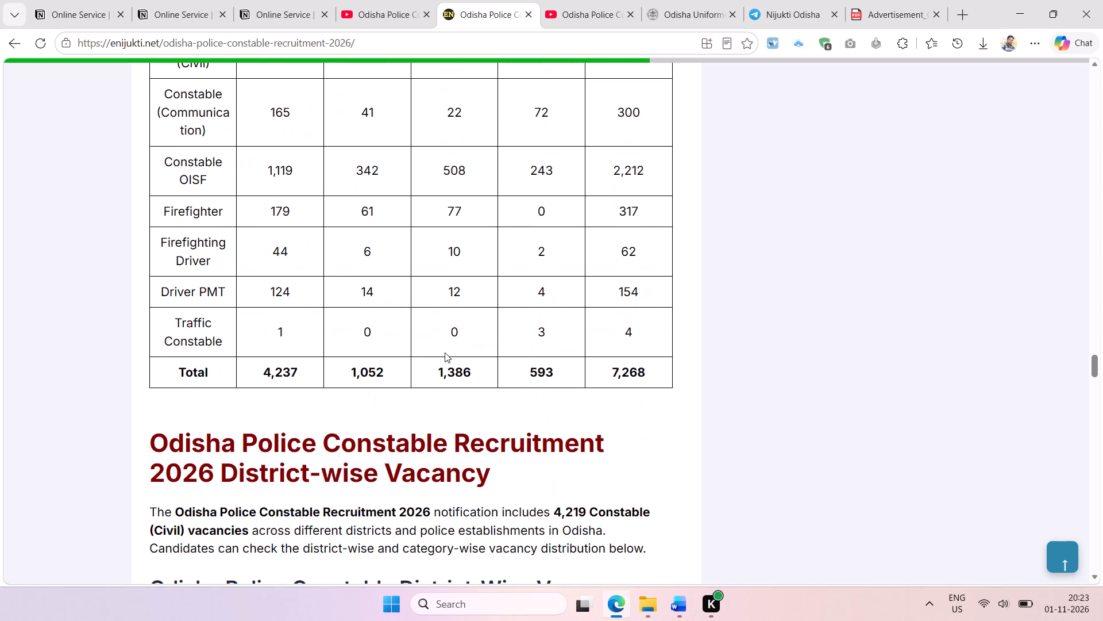
scroll(445, 352, "down", 4)
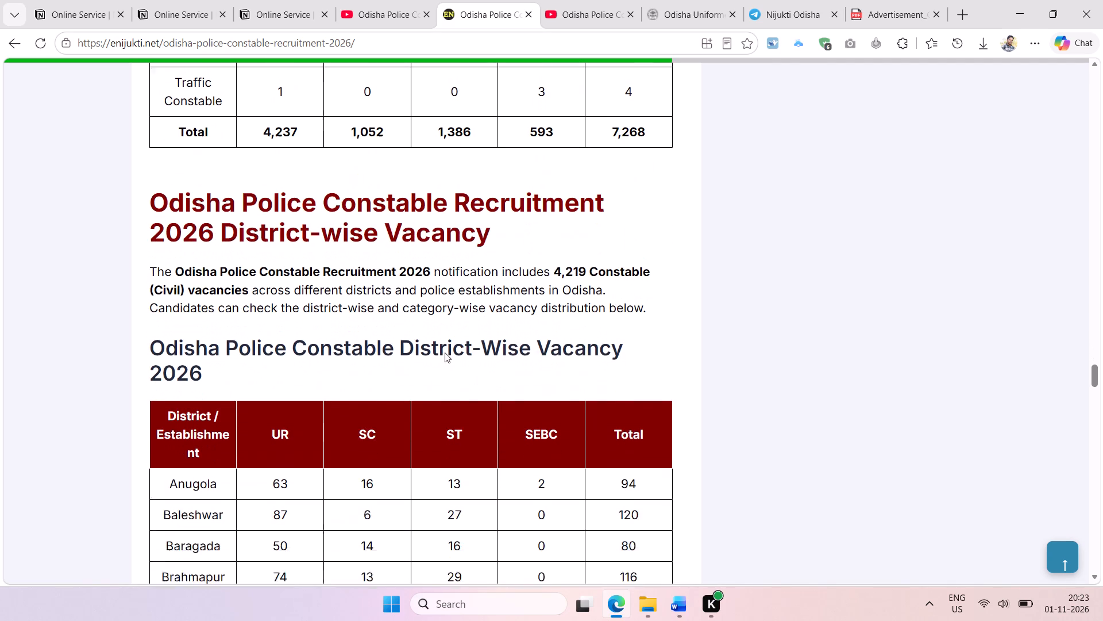
scroll(445, 352, "down", 1)
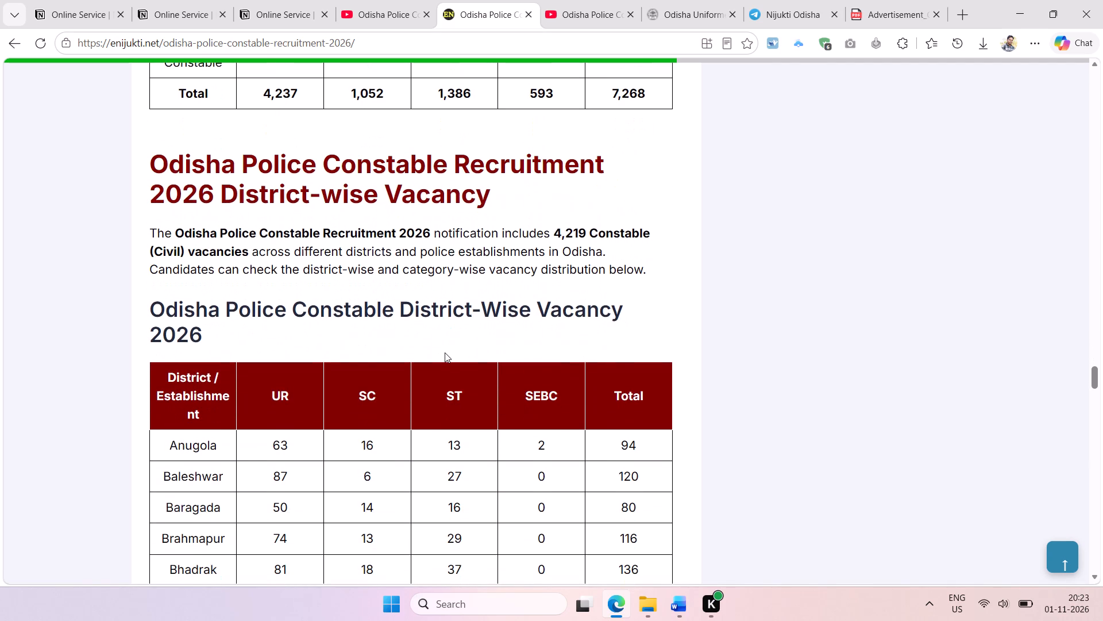
scroll(445, 352, "down", 5)
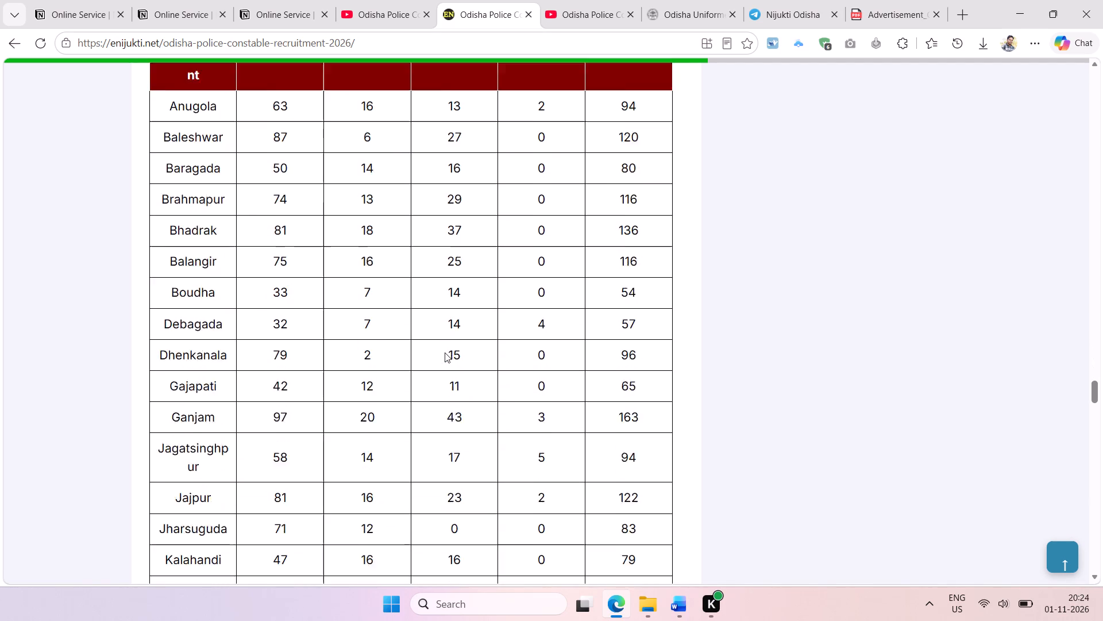
scroll(445, 352, "down", 4)
scroll(439, 425, "down", 2)
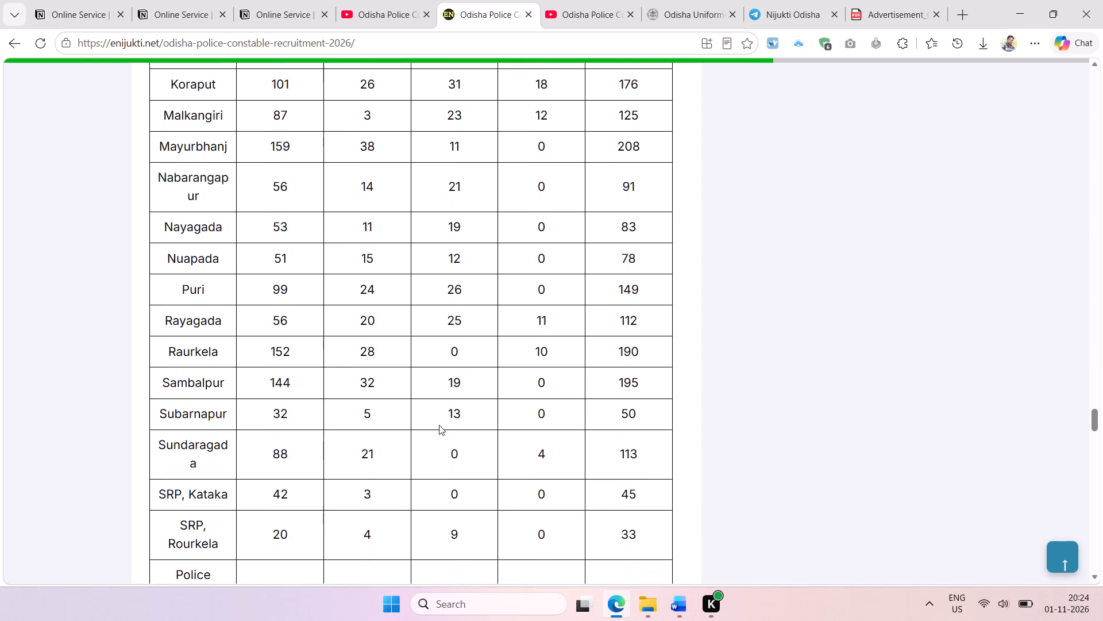
scroll(439, 425, "down", 2)
scroll(439, 425, "up", 2)
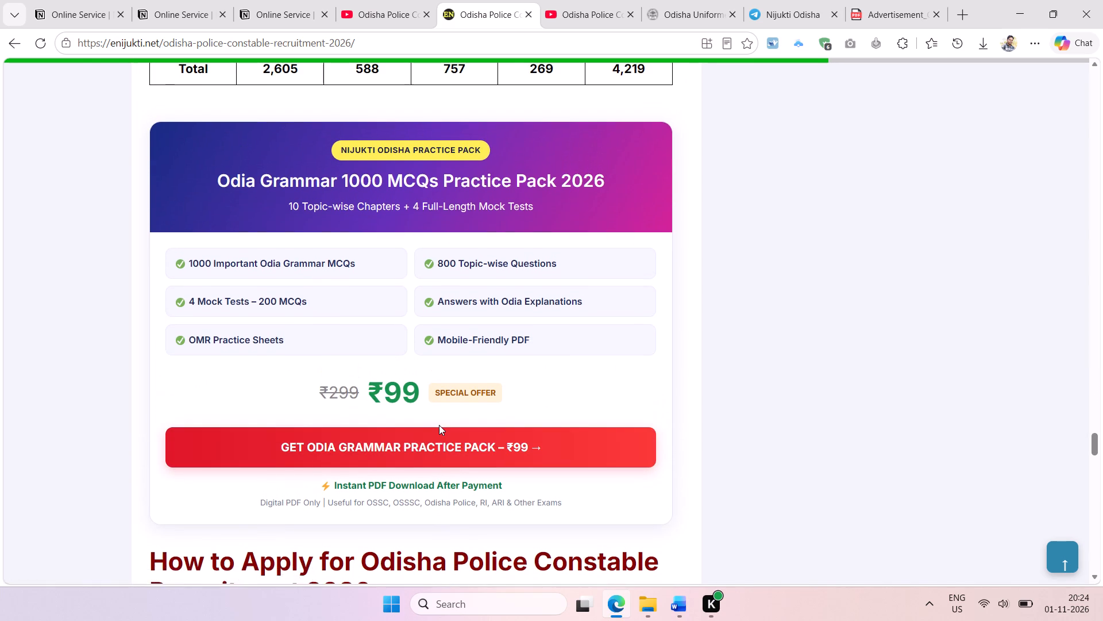
scroll(439, 425, "down", 6)
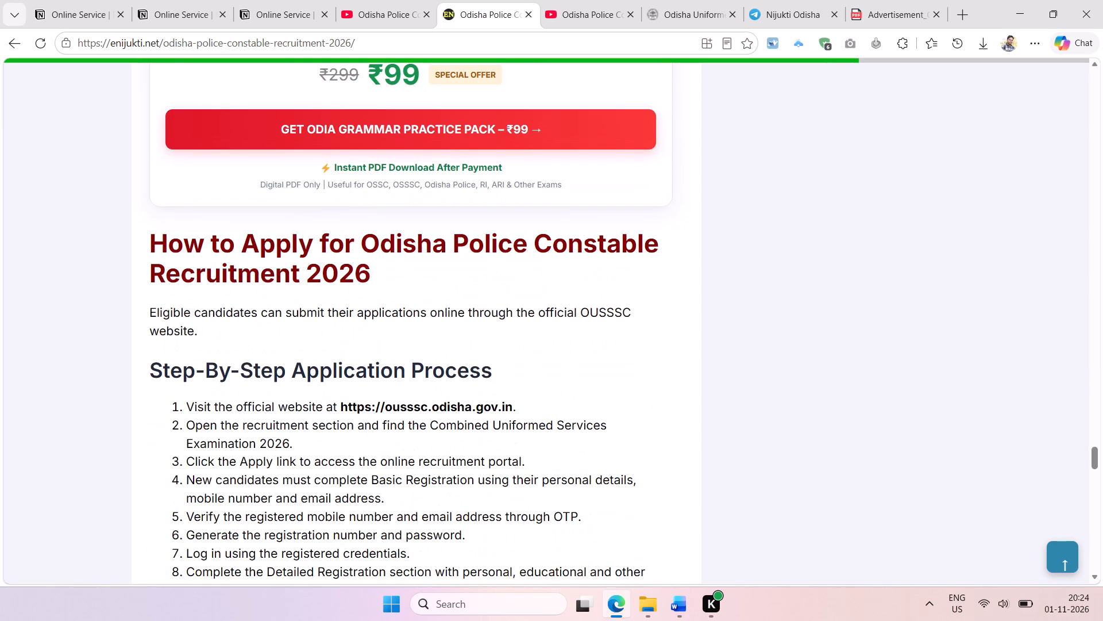
scroll(439, 425, "down", 3)
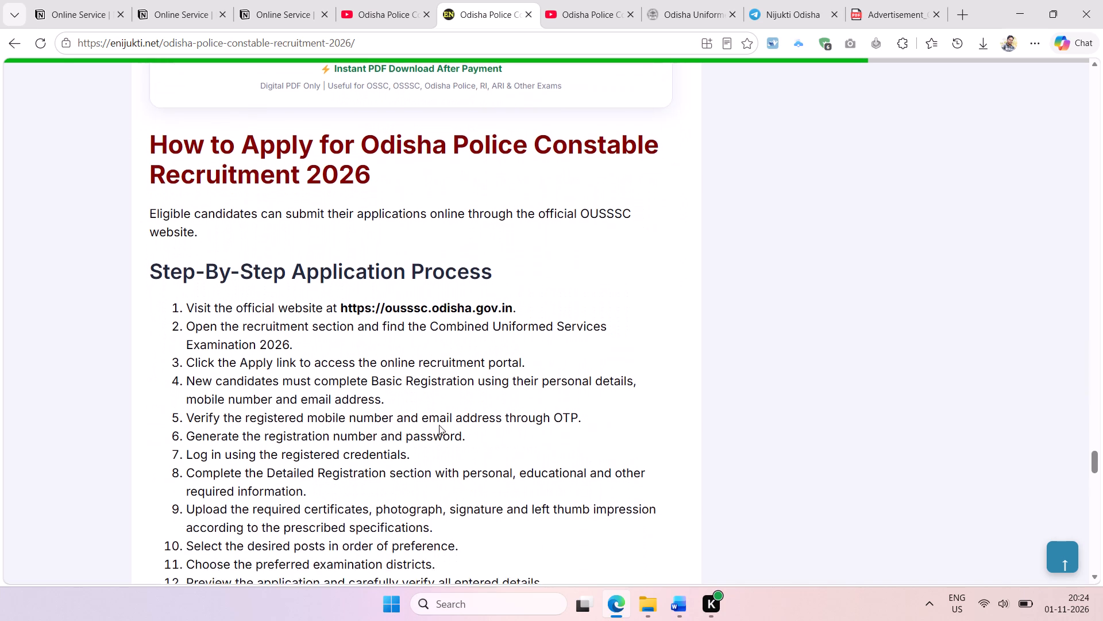
scroll(439, 425, "down", 2)
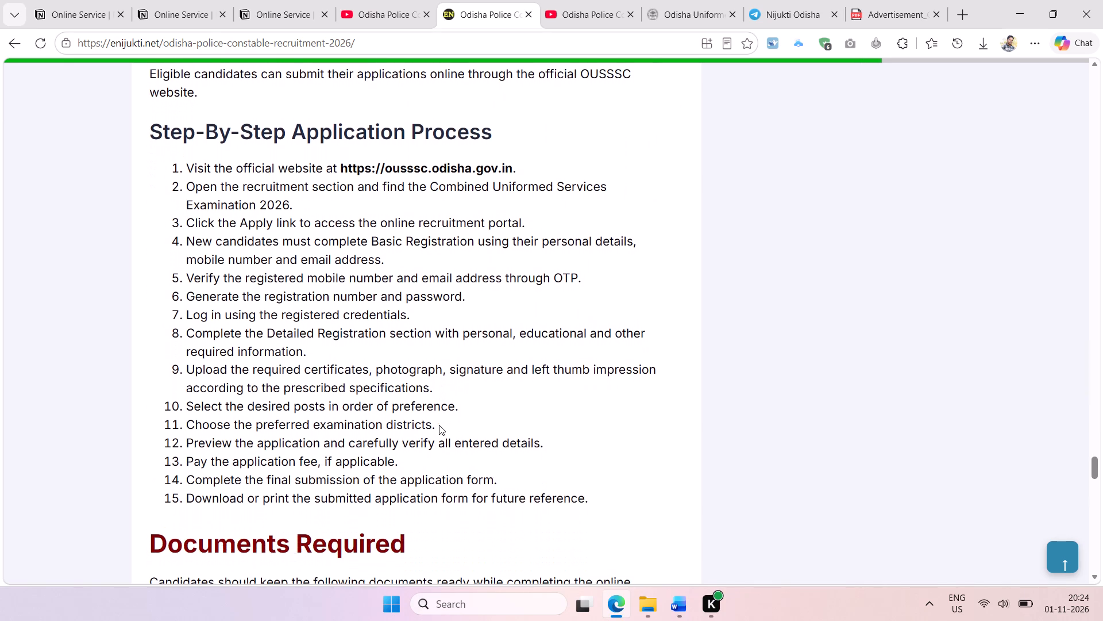
scroll(439, 425, "down", 5)
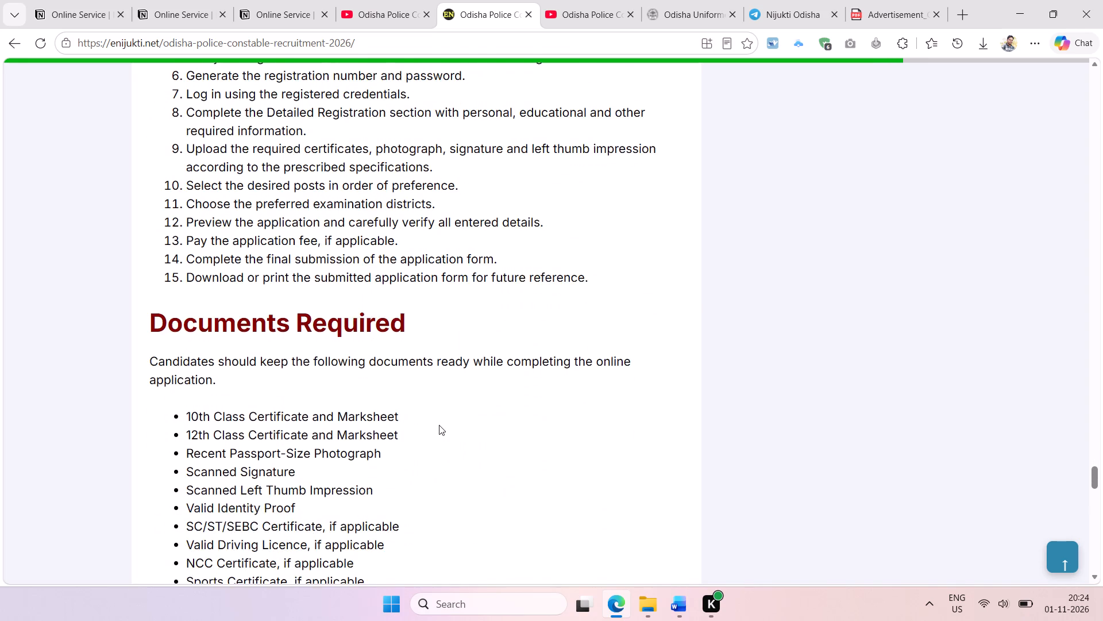
Copy the whole Documents Required section, from its heading to the "Other relevant eligibility certificates" item.
scroll(439, 425, "down", 2)
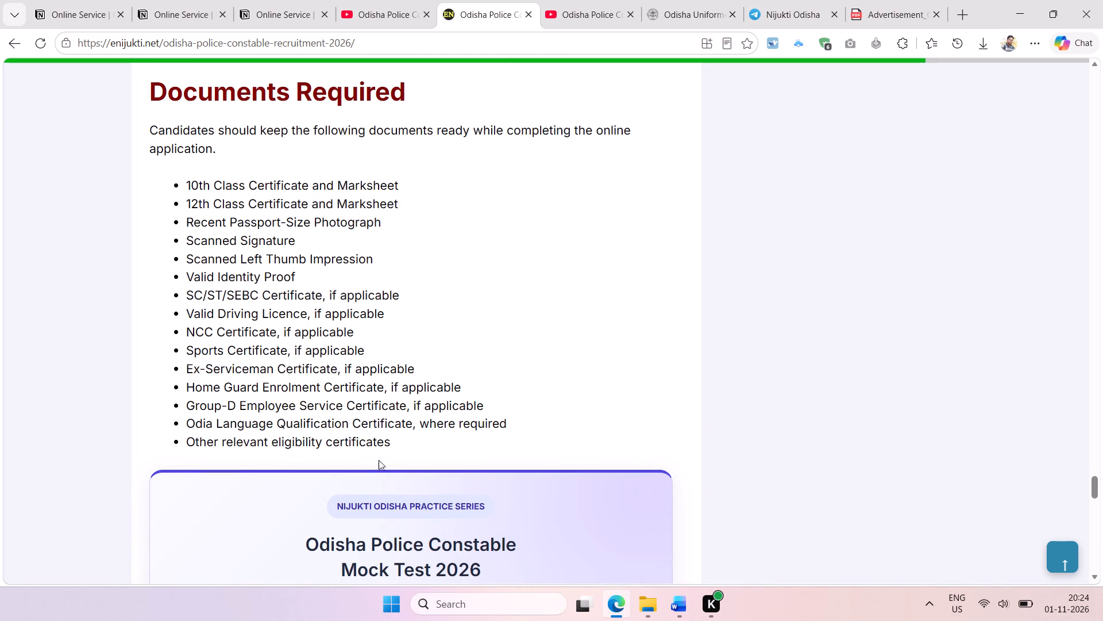
left_click_drag(393, 438, 156, 87)
key("ctrl+c")
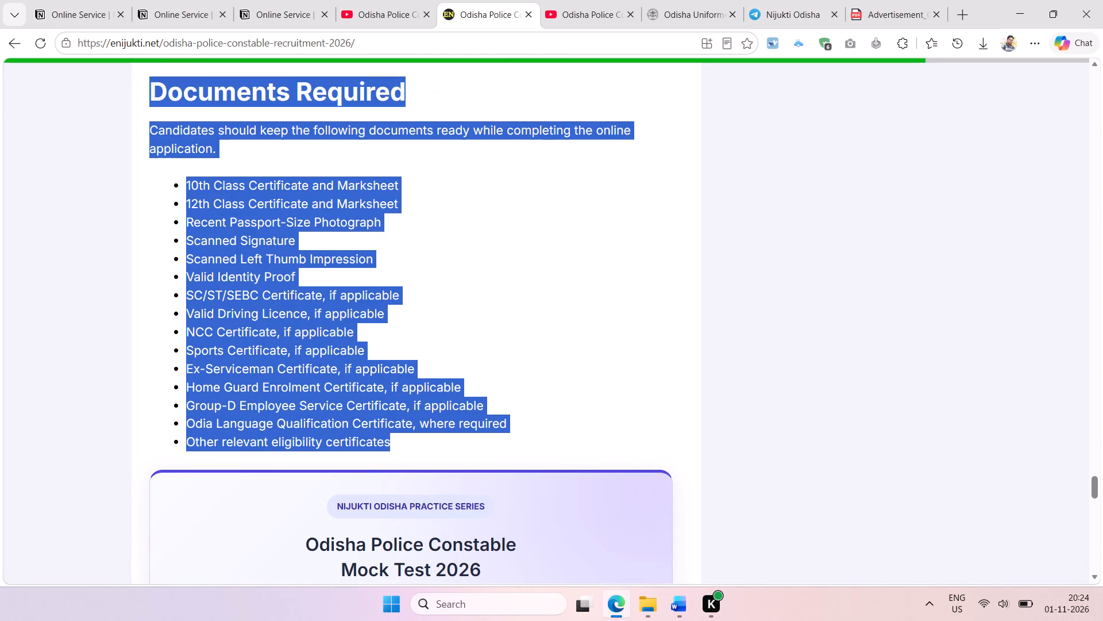
scroll(441, 378, "down", 9)
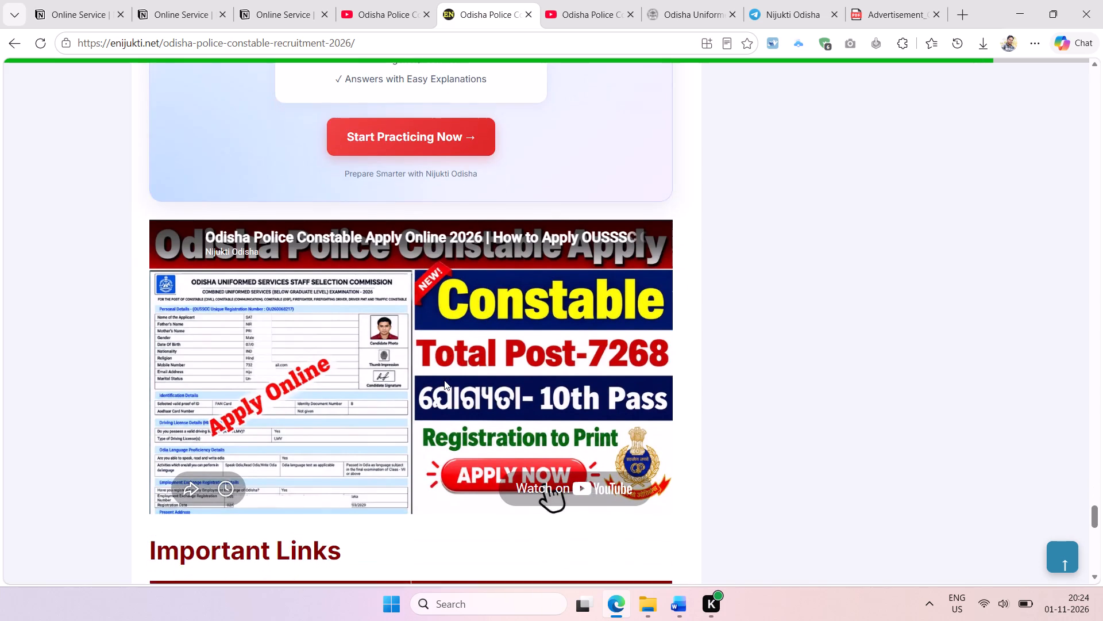
scroll(444, 380, "down", 2)
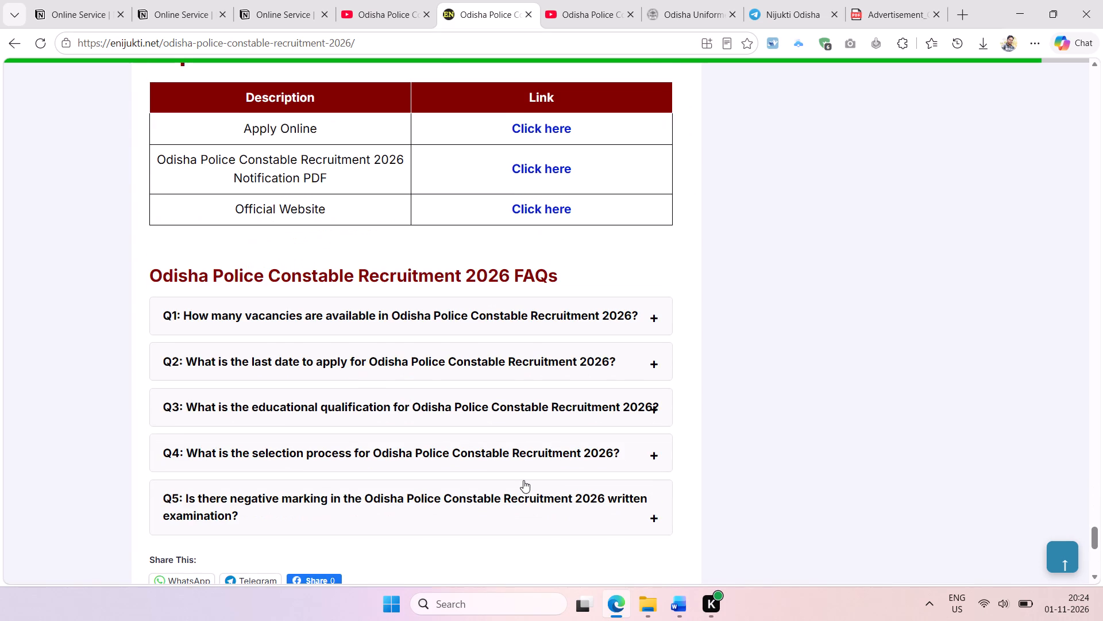
In the Word document, delete the leftover "Abc" placeholders, items 6 to 10 and three sub-bullets, above the DOCUMENT REQUIREMENT heading.
left_click(688, 608)
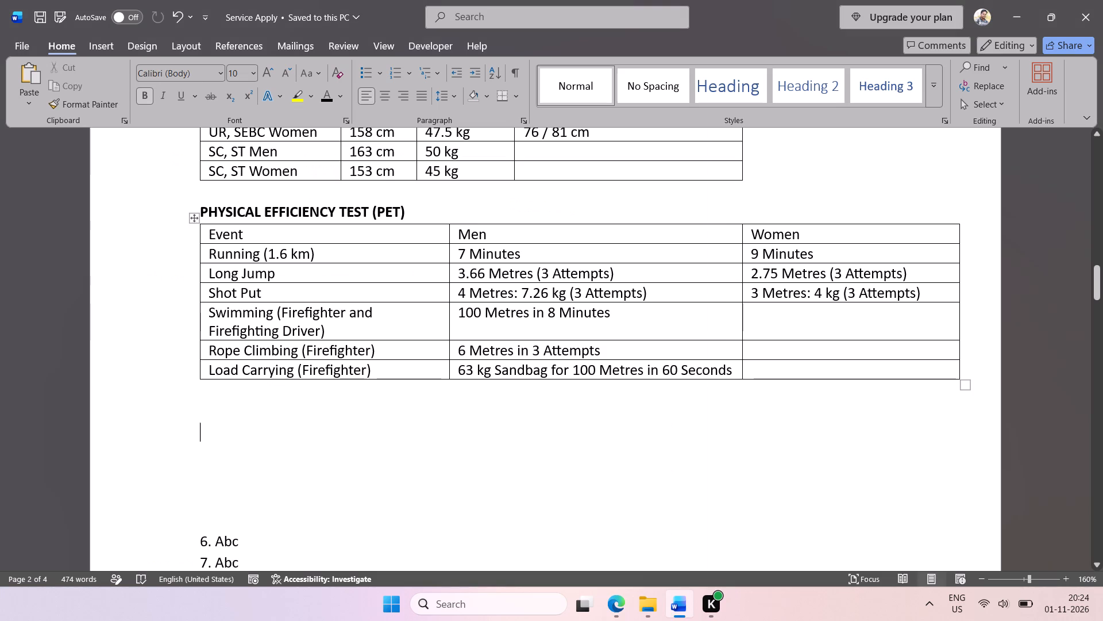
left_click(221, 436)
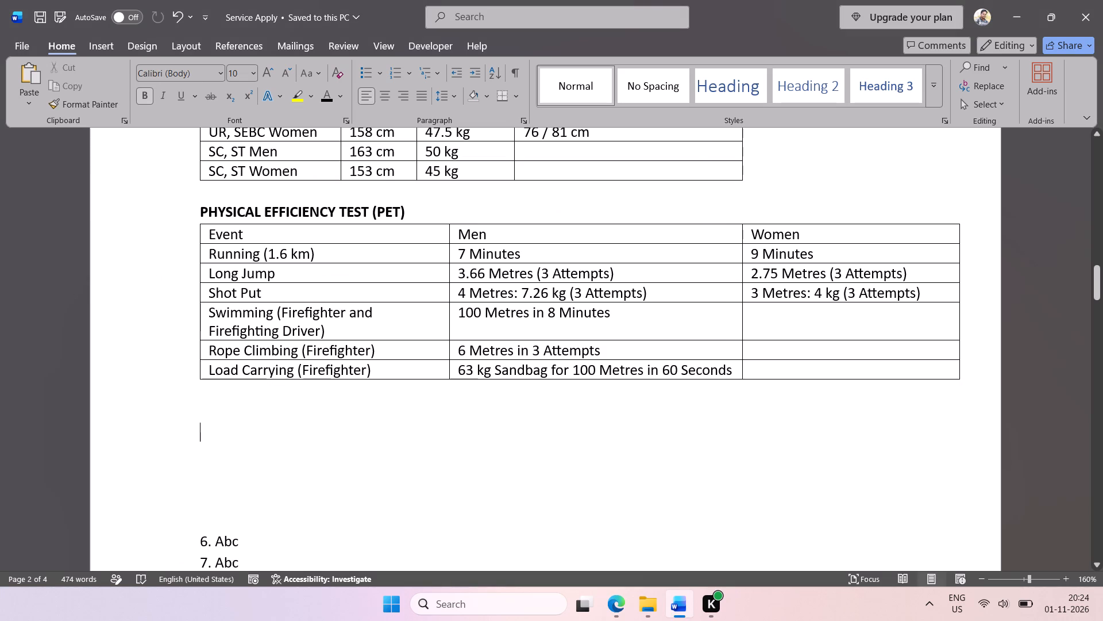
scroll(266, 487, "down", 1)
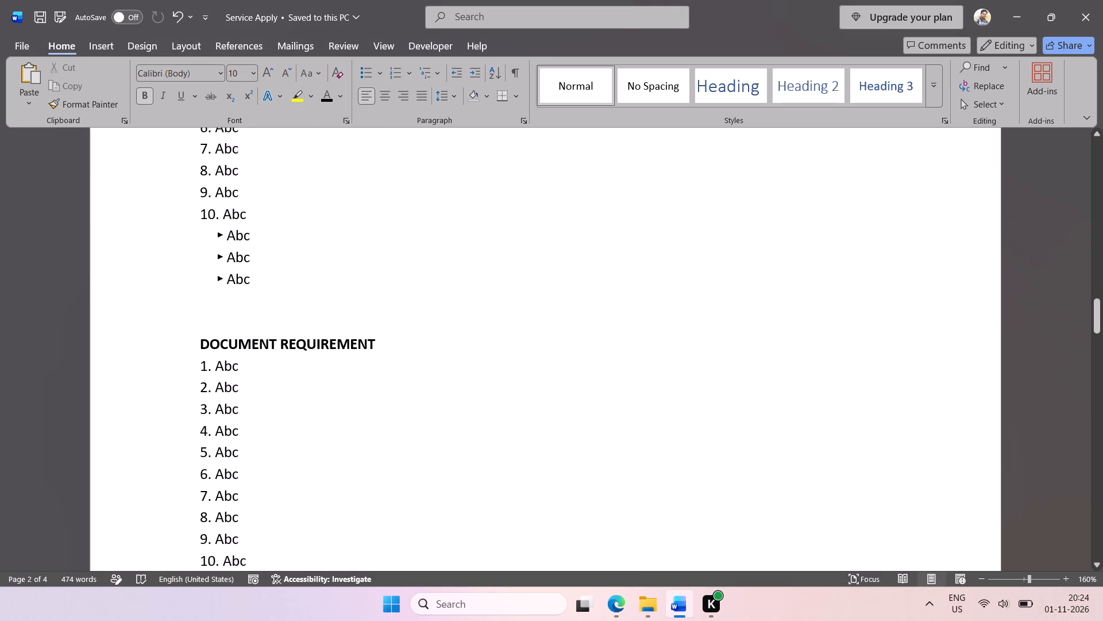
scroll(271, 425, "down", 1)
left_click_drag(267, 388, 185, 211)
key("BackSpace")
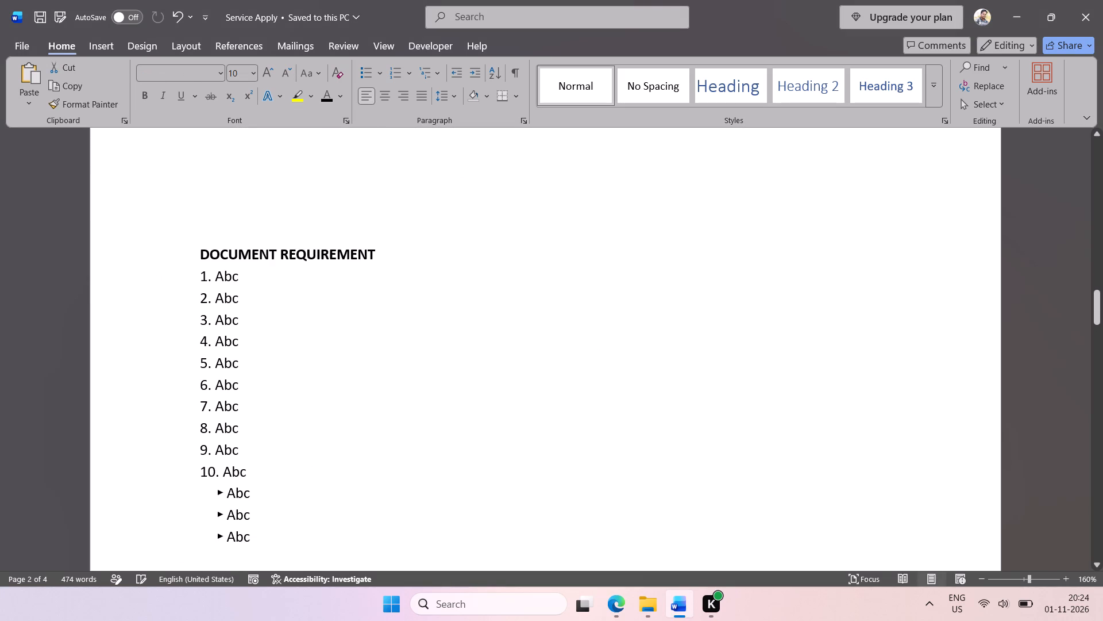
left_click(233, 183)
Add five blank lines below the DOCUMENT REQUIREMENT placeholder list and paste the copied documents section there.
scroll(292, 483, "down", 1)
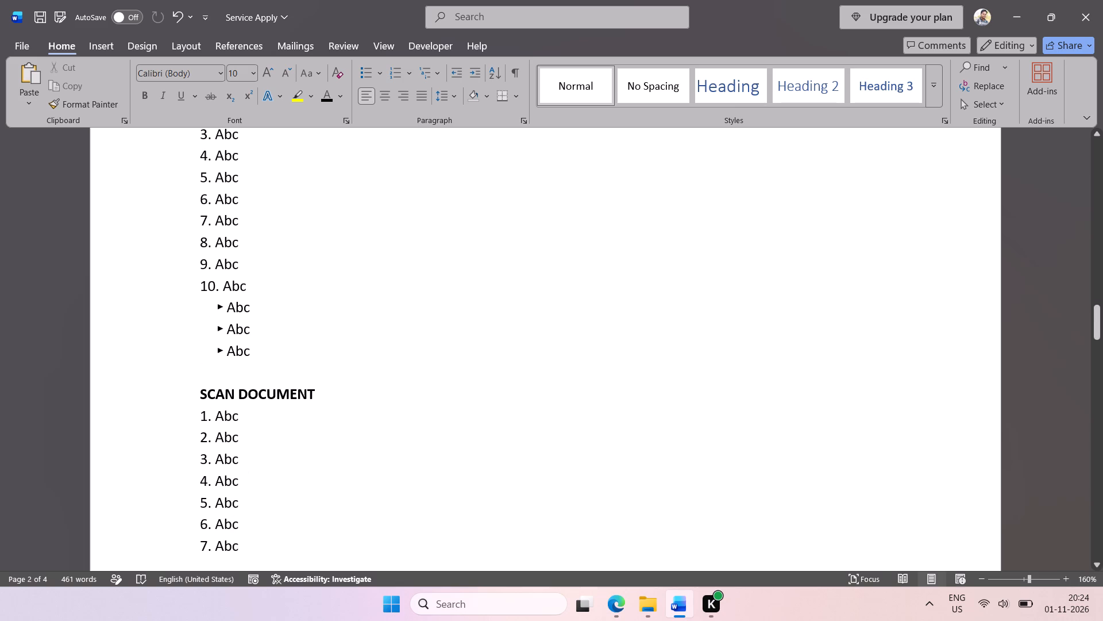
left_click(266, 357)
key("Return")
key("Return")
key("Return")
key("Return")
key("Return")
left_click(213, 413)
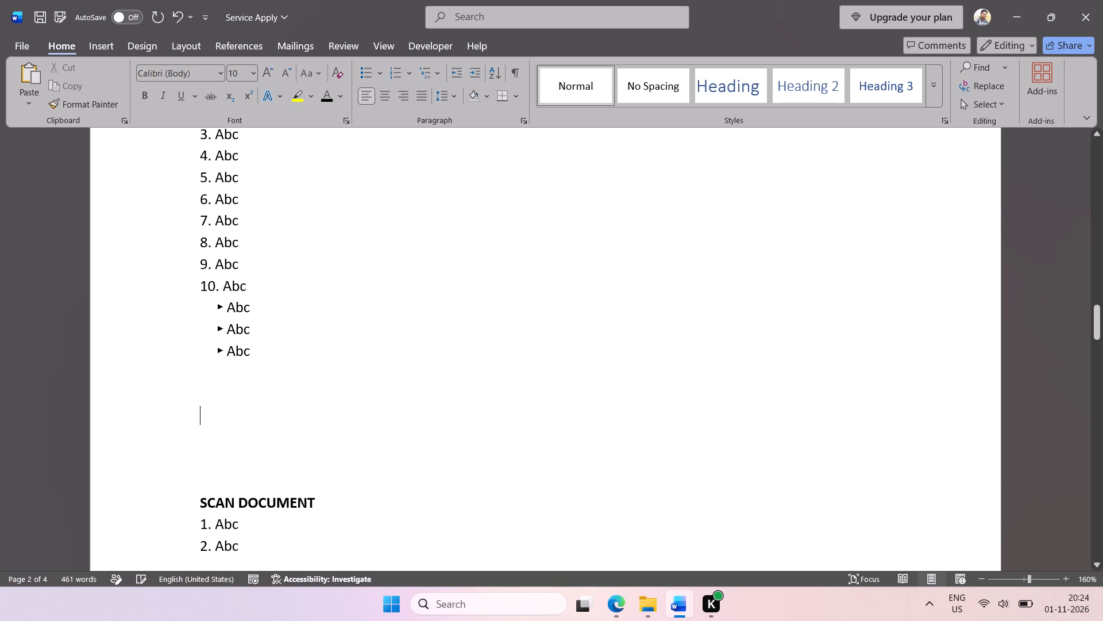
key("ctrl+v")
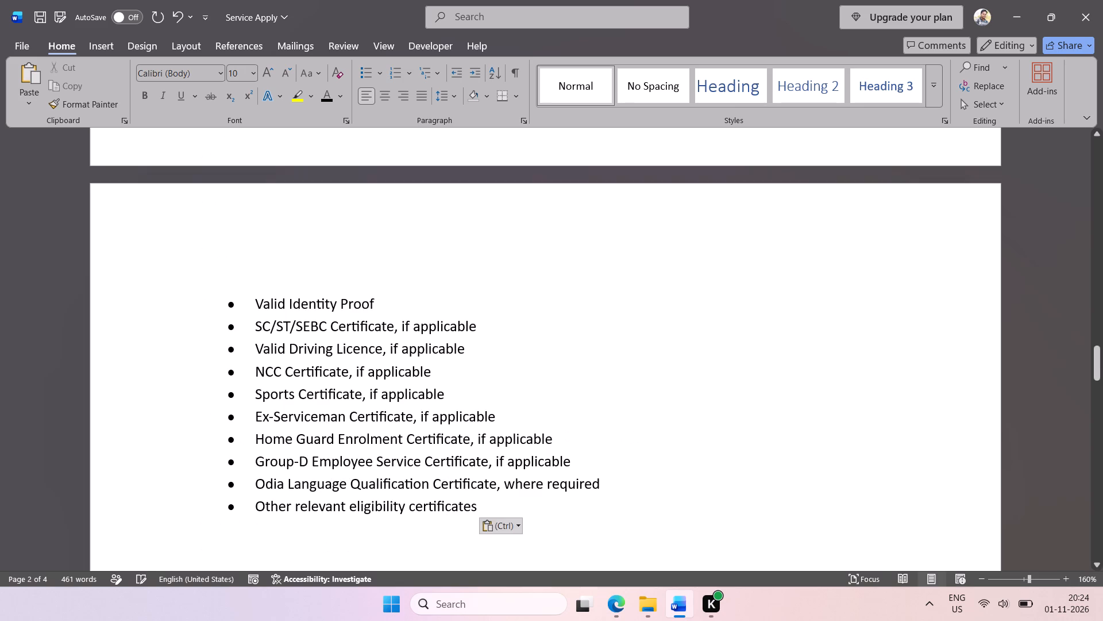
Delete the pasted "Documents Required" heading and its introductory sentence, keeping only the bulleted documents.
scroll(274, 374, "up", 1)
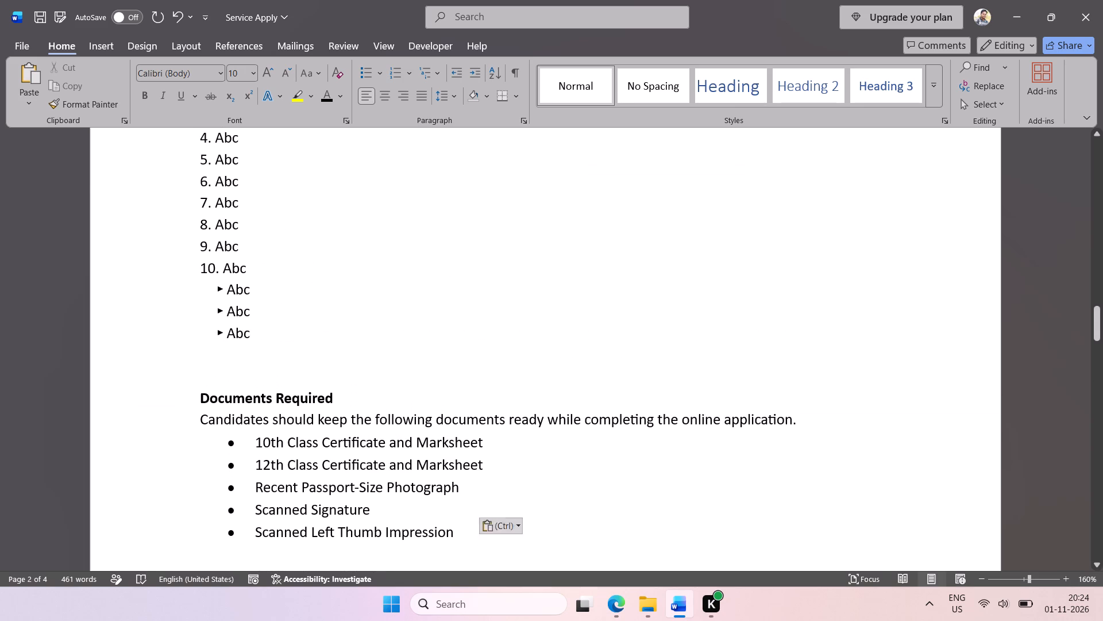
scroll(310, 371, "up", 1)
left_click_drag(803, 443, 171, 405)
key("BackSpace")
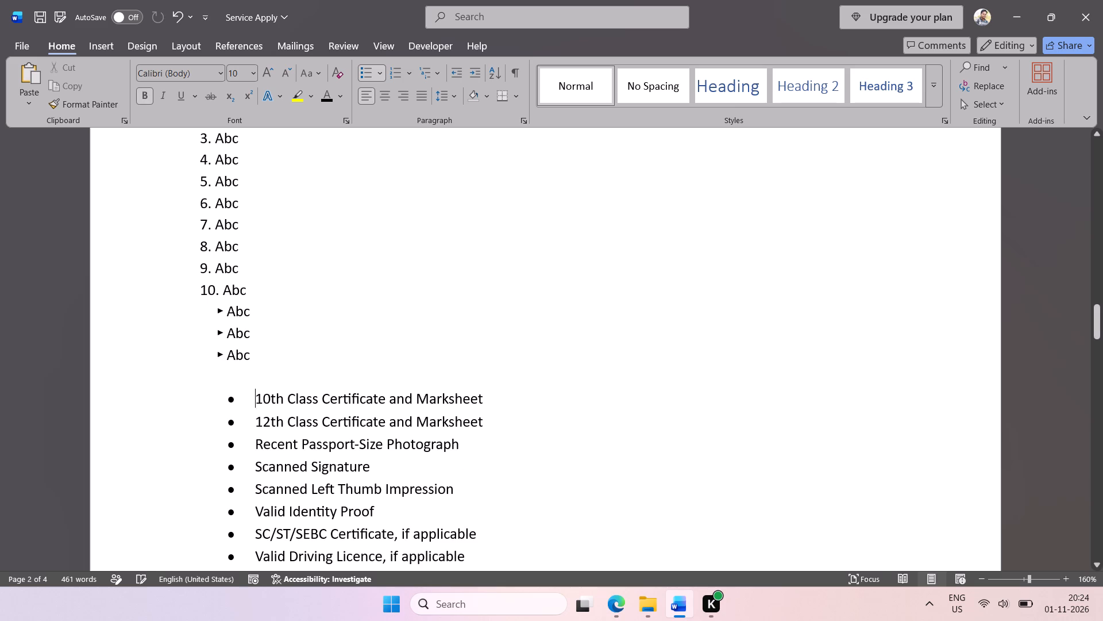
Replace the "Abc" in item 1 under DOCUMENT REQUIREMENT with "10th Certificate and Marksheet", reusing the wording from the pasted list.
scroll(400, 340, "up", 1)
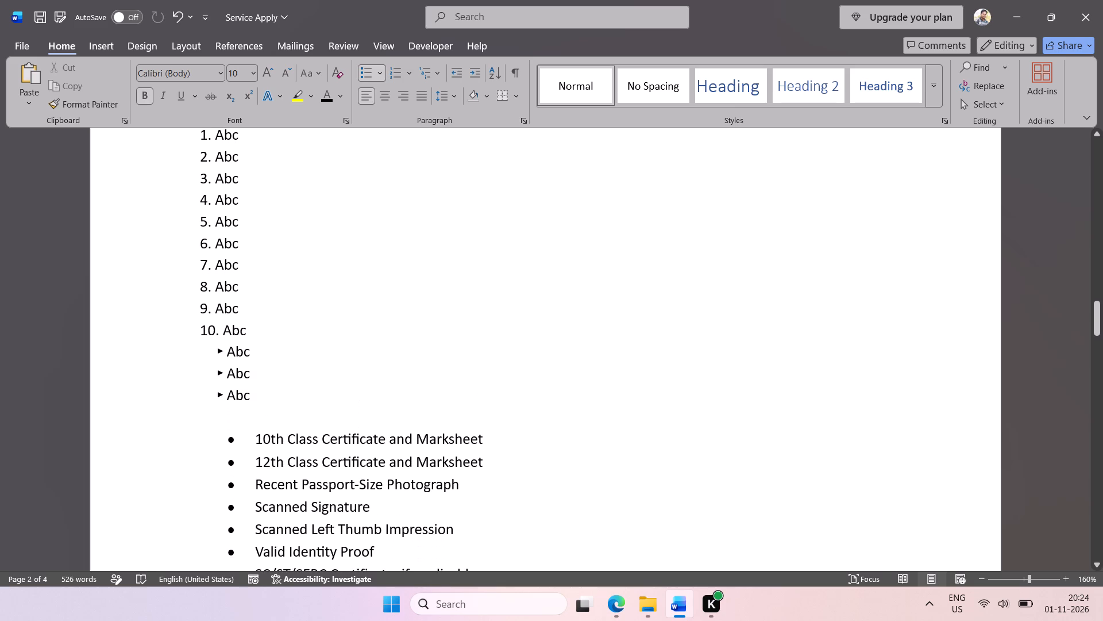
scroll(400, 340, "up", 1)
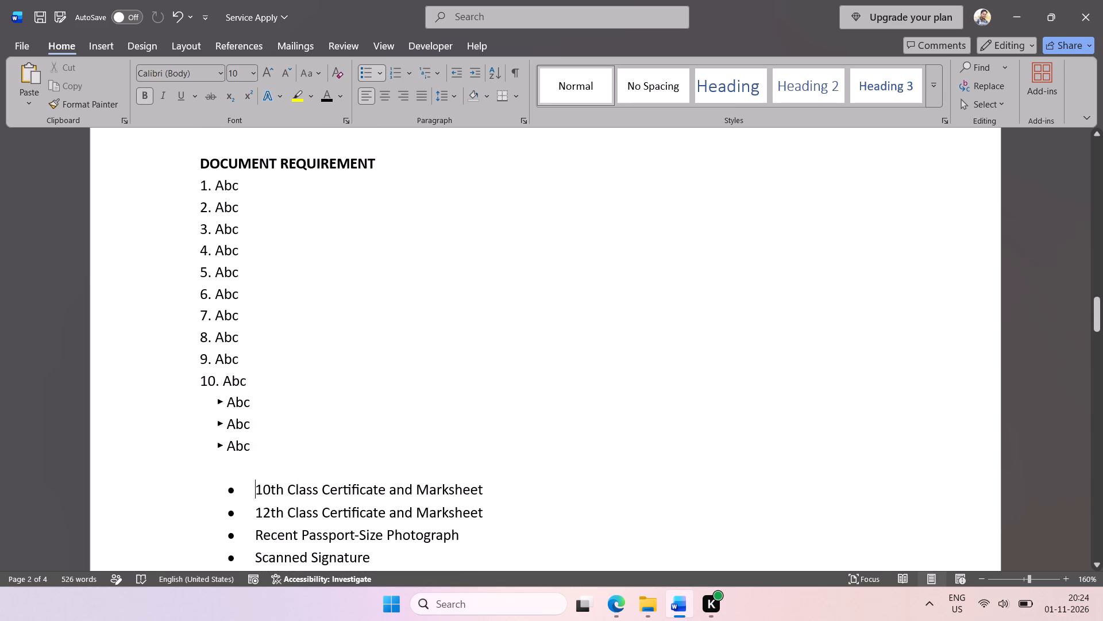
scroll(254, 217, "up", 1)
double_click(231, 190)
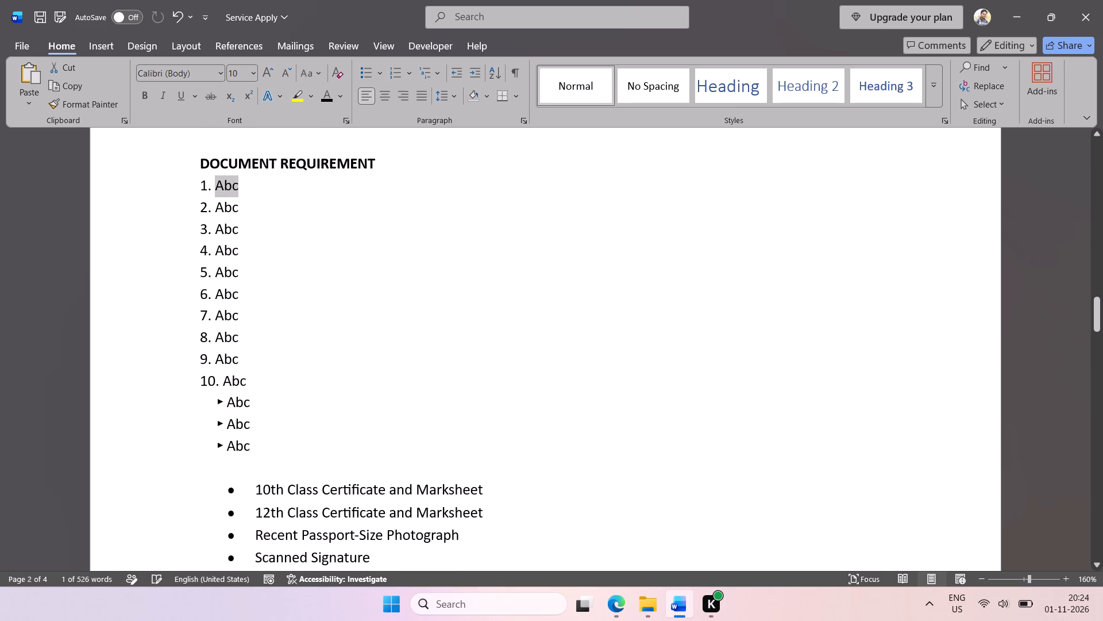
key("0")
key("BackSpace")
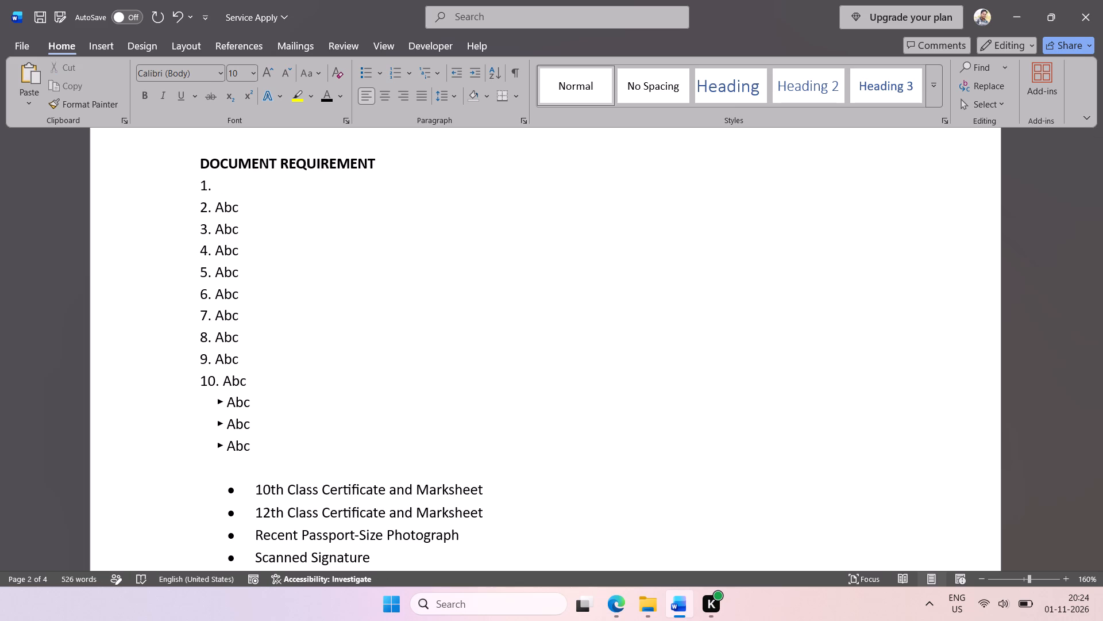
type("10th")
key("space")
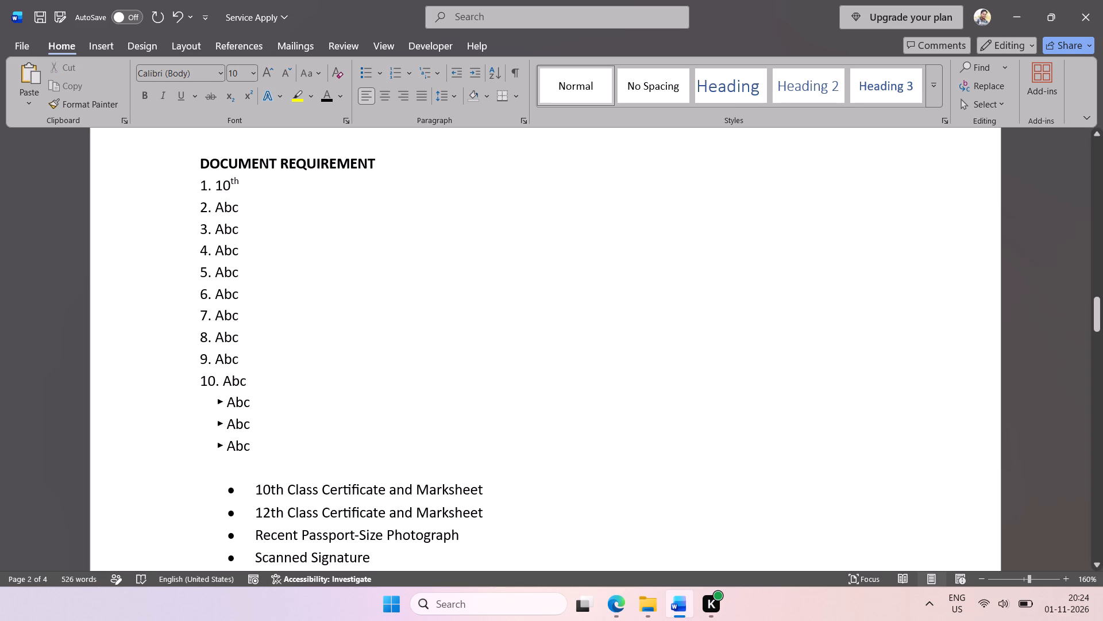
left_click_drag(484, 486, 331, 489)
key("ctrl+c")
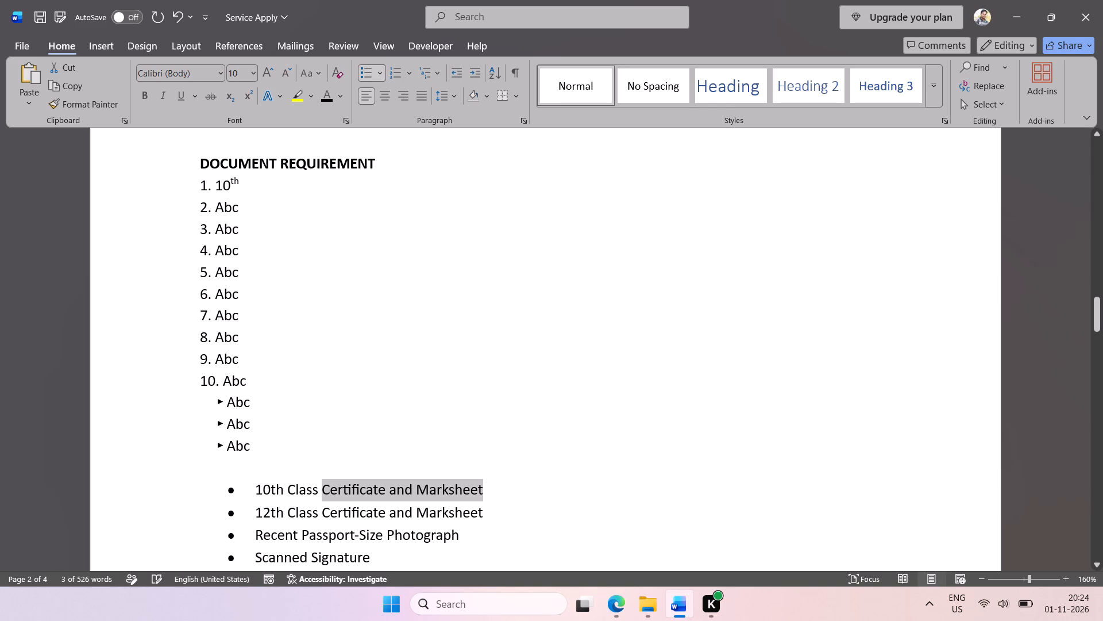
left_click(256, 184)
key("ctrl+v")
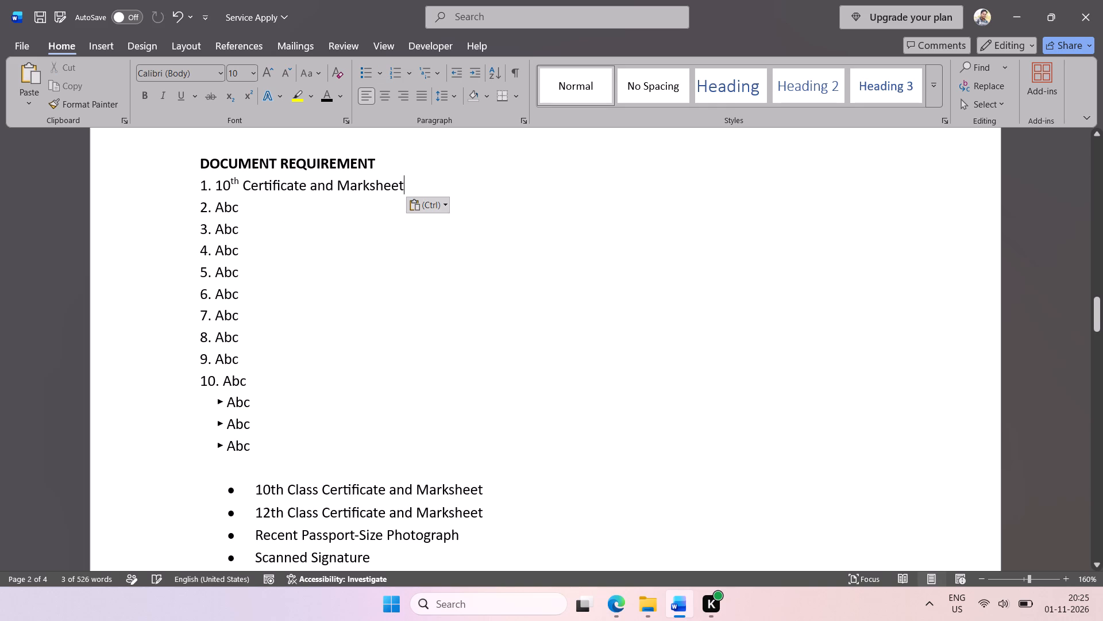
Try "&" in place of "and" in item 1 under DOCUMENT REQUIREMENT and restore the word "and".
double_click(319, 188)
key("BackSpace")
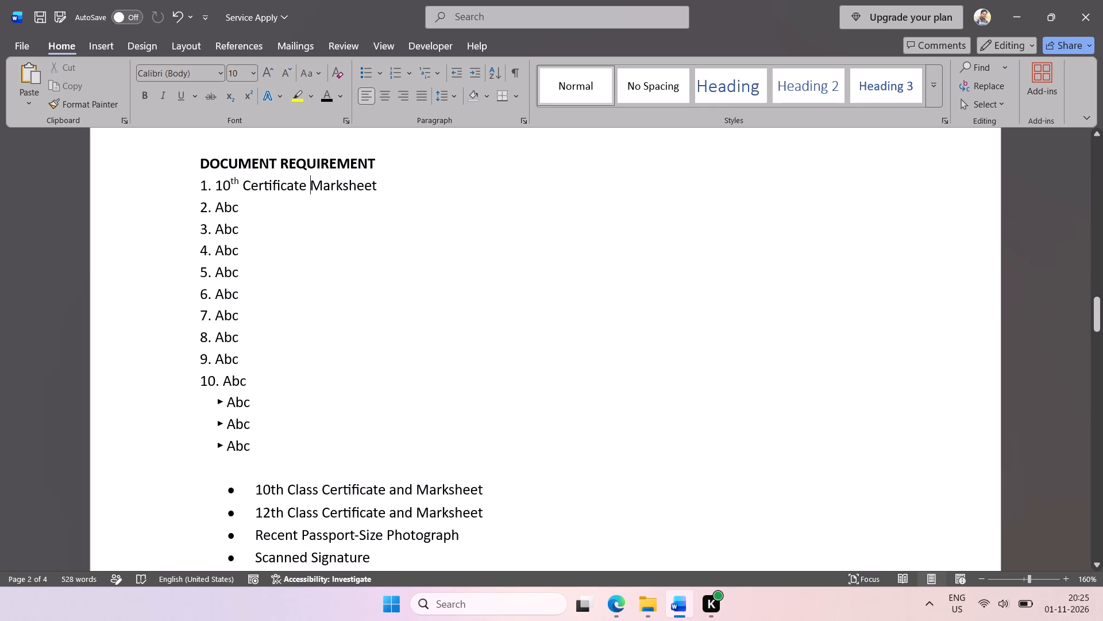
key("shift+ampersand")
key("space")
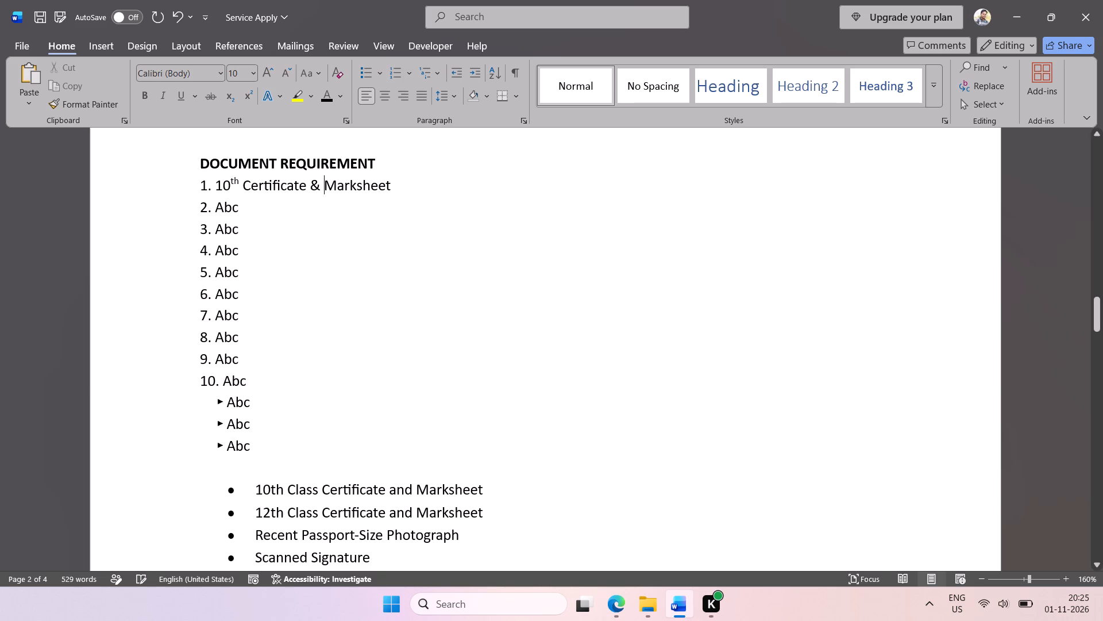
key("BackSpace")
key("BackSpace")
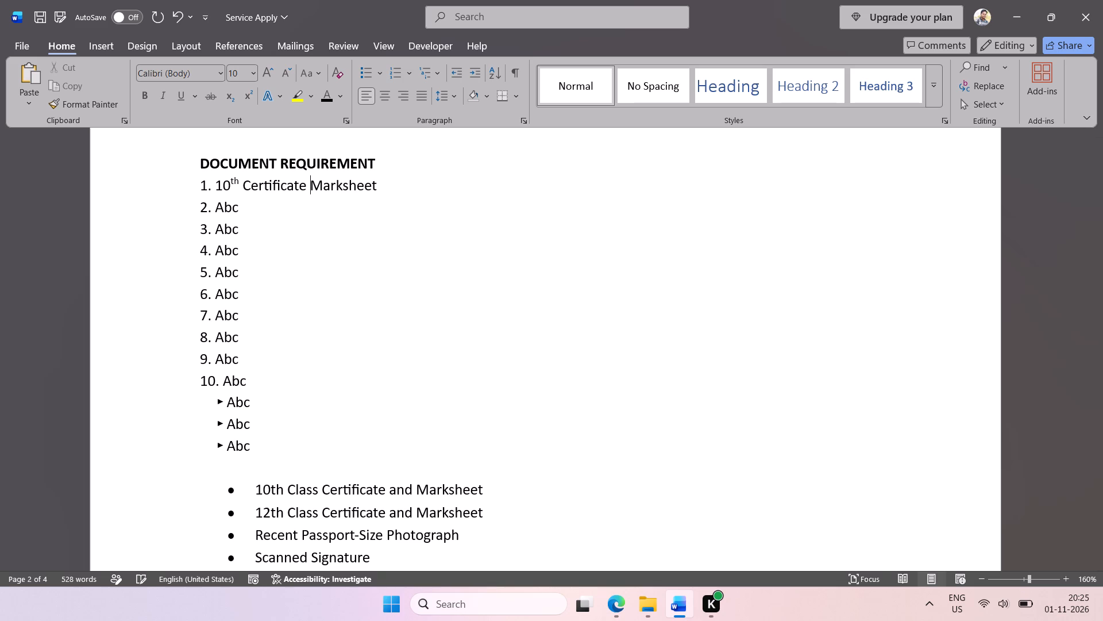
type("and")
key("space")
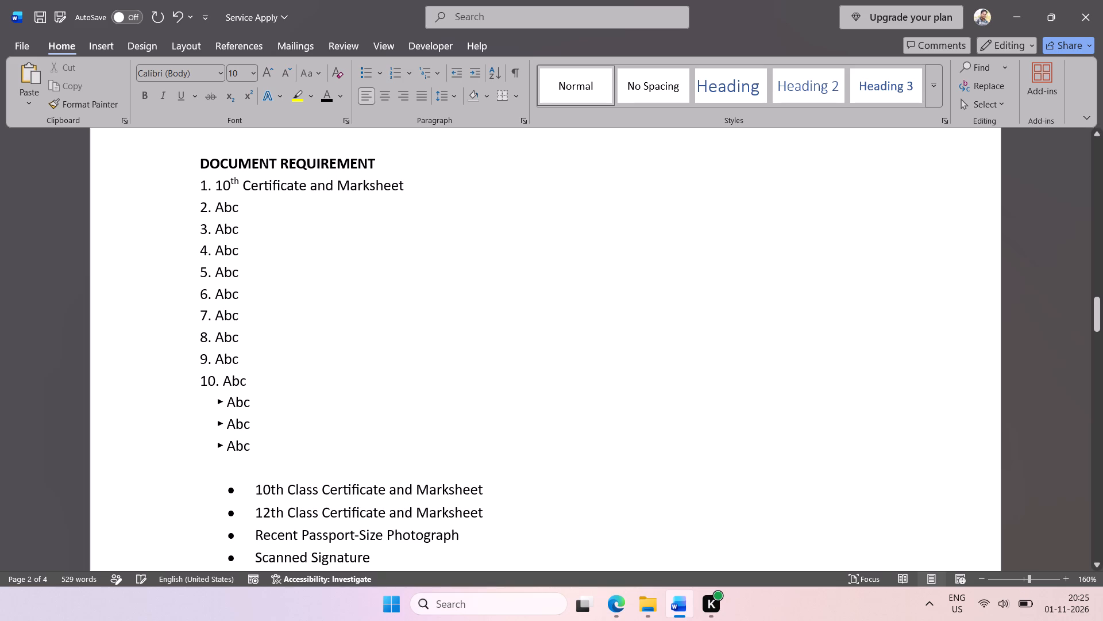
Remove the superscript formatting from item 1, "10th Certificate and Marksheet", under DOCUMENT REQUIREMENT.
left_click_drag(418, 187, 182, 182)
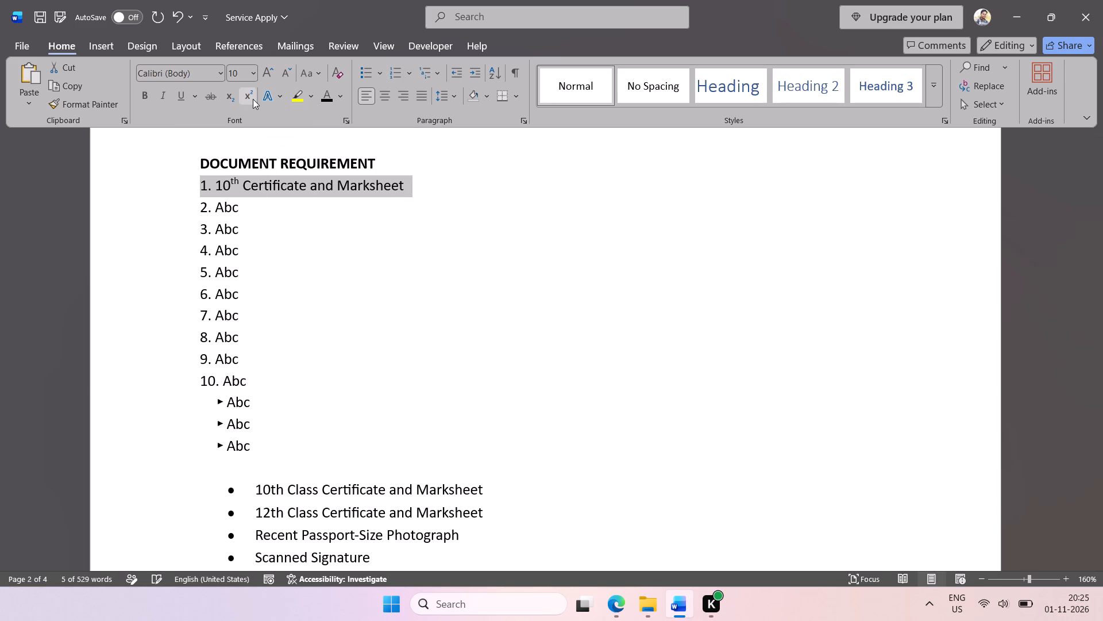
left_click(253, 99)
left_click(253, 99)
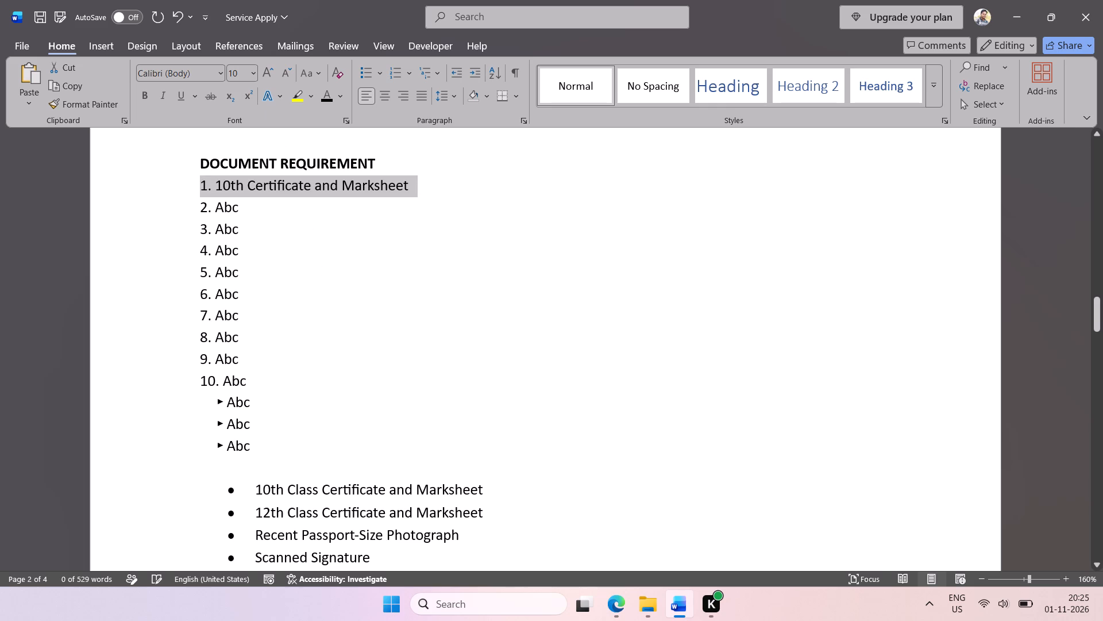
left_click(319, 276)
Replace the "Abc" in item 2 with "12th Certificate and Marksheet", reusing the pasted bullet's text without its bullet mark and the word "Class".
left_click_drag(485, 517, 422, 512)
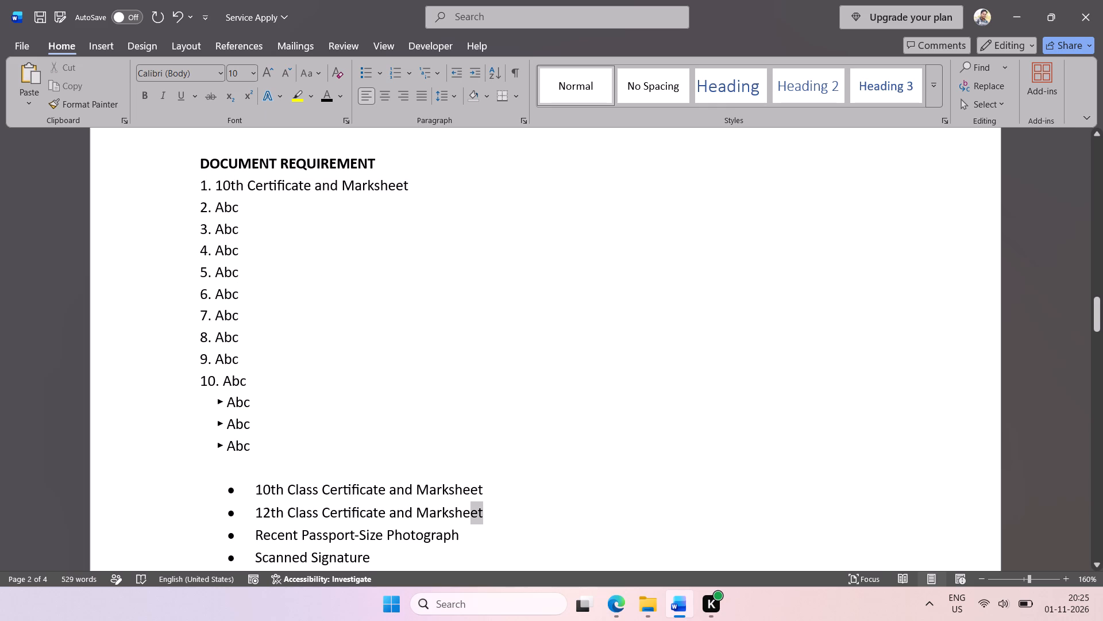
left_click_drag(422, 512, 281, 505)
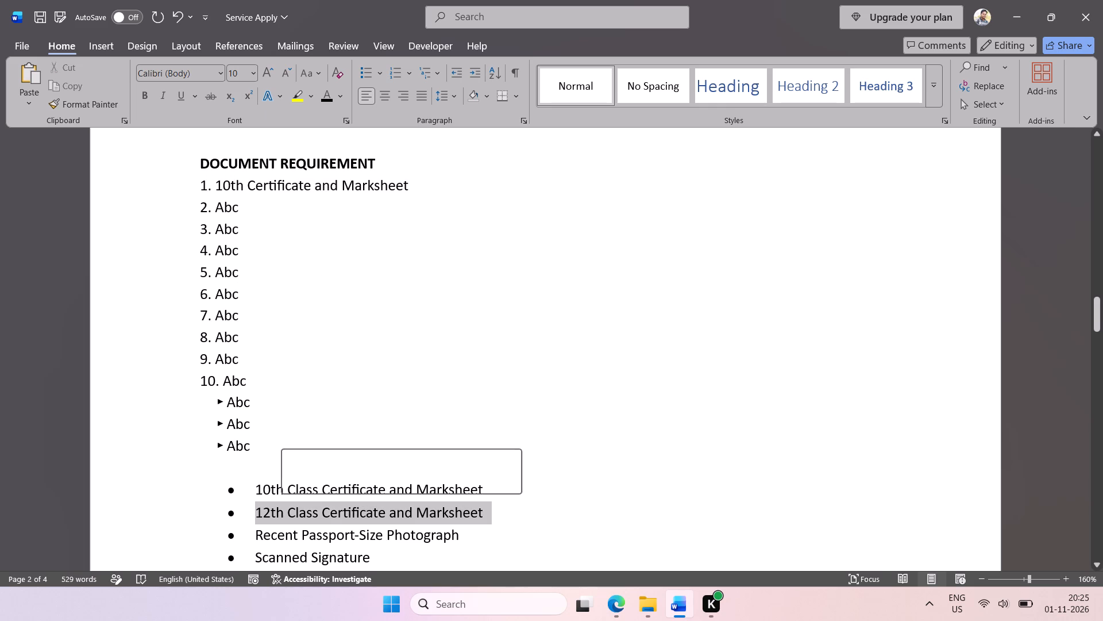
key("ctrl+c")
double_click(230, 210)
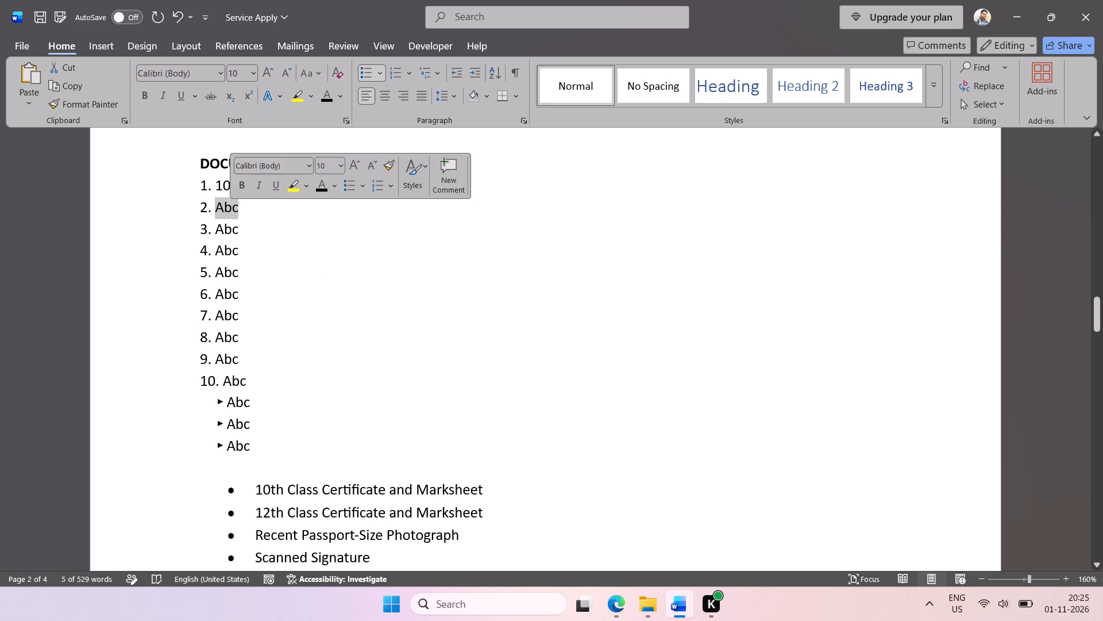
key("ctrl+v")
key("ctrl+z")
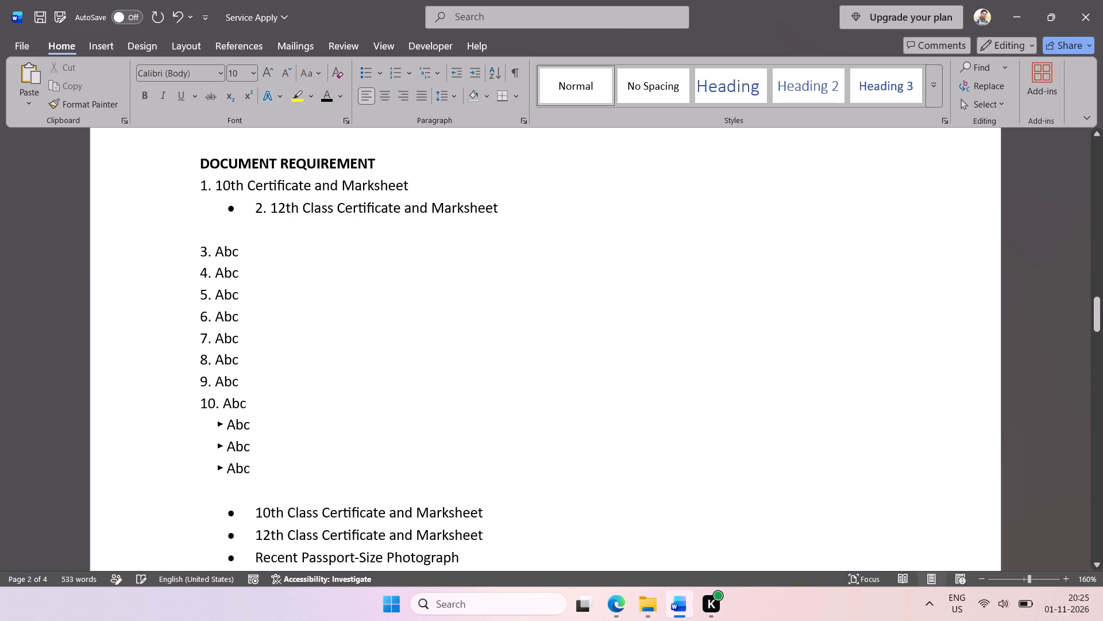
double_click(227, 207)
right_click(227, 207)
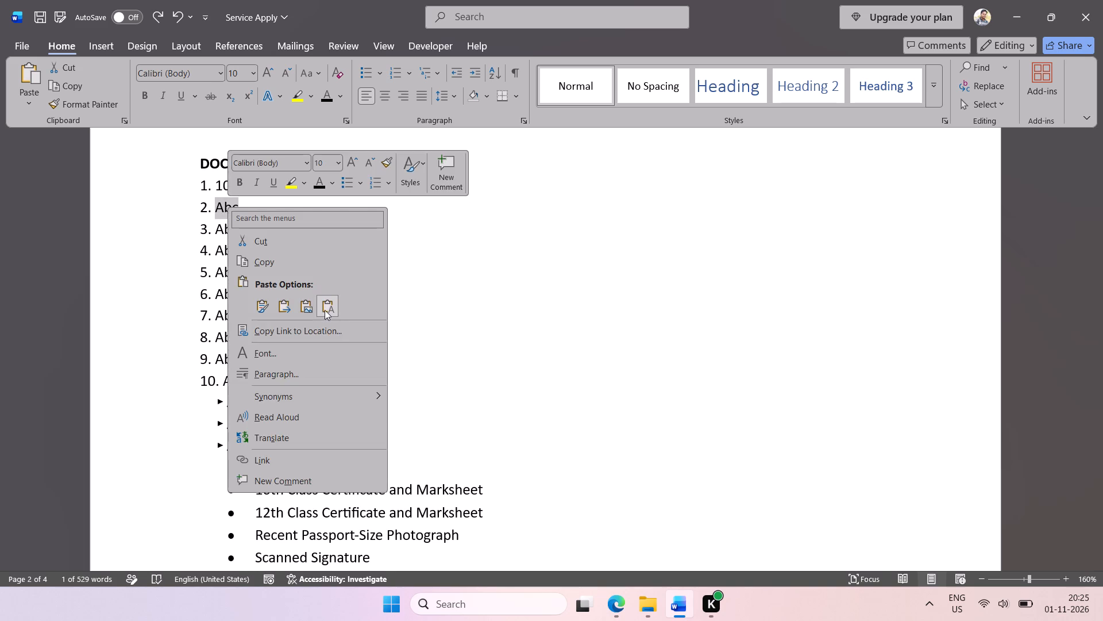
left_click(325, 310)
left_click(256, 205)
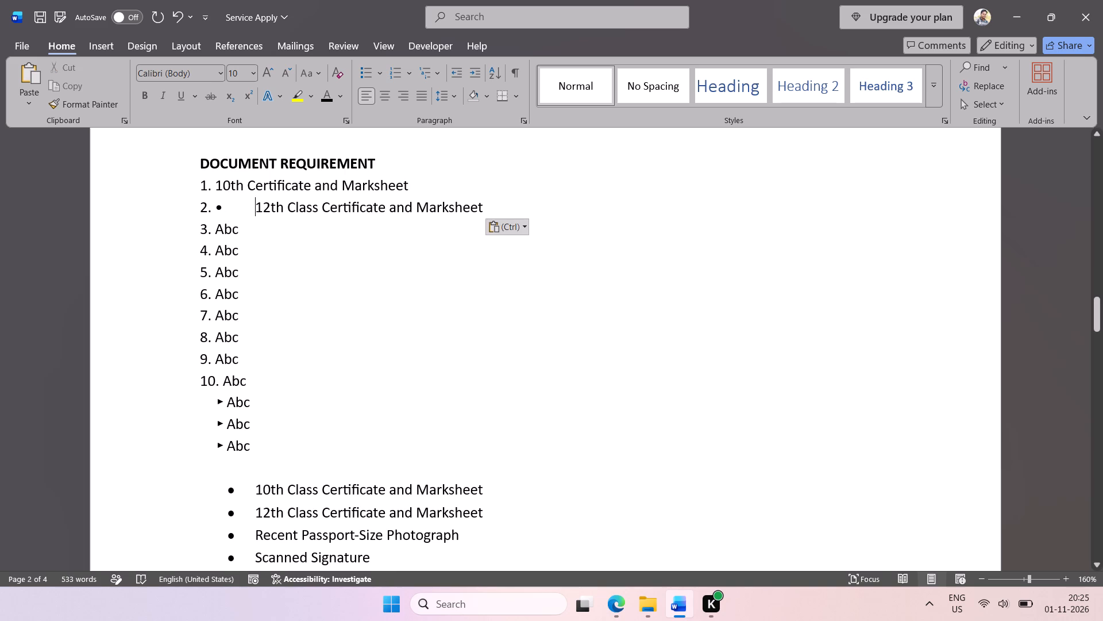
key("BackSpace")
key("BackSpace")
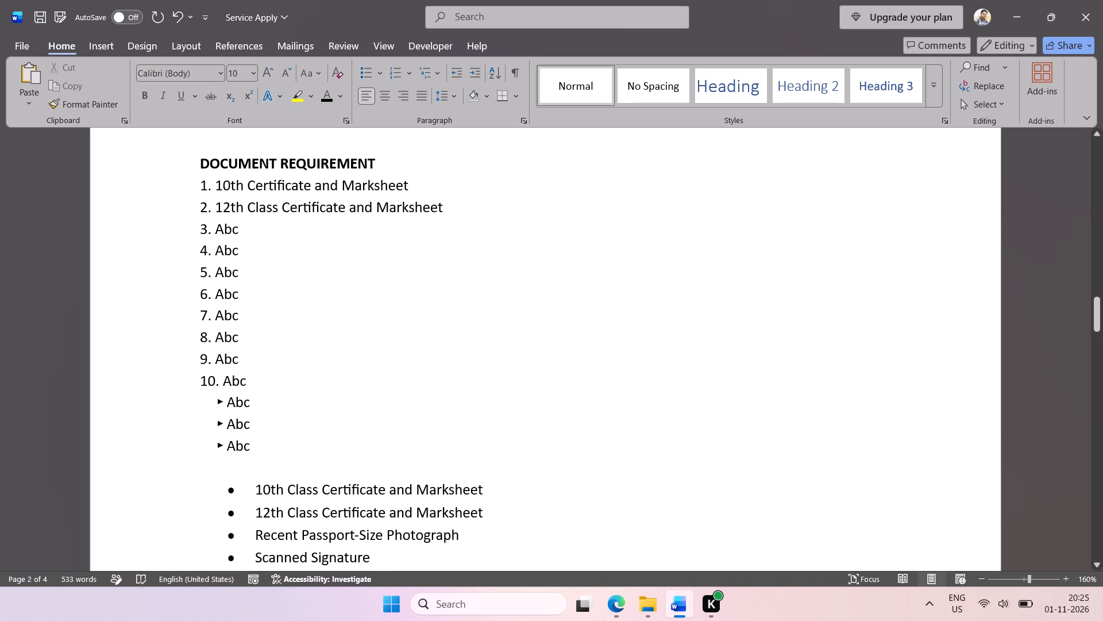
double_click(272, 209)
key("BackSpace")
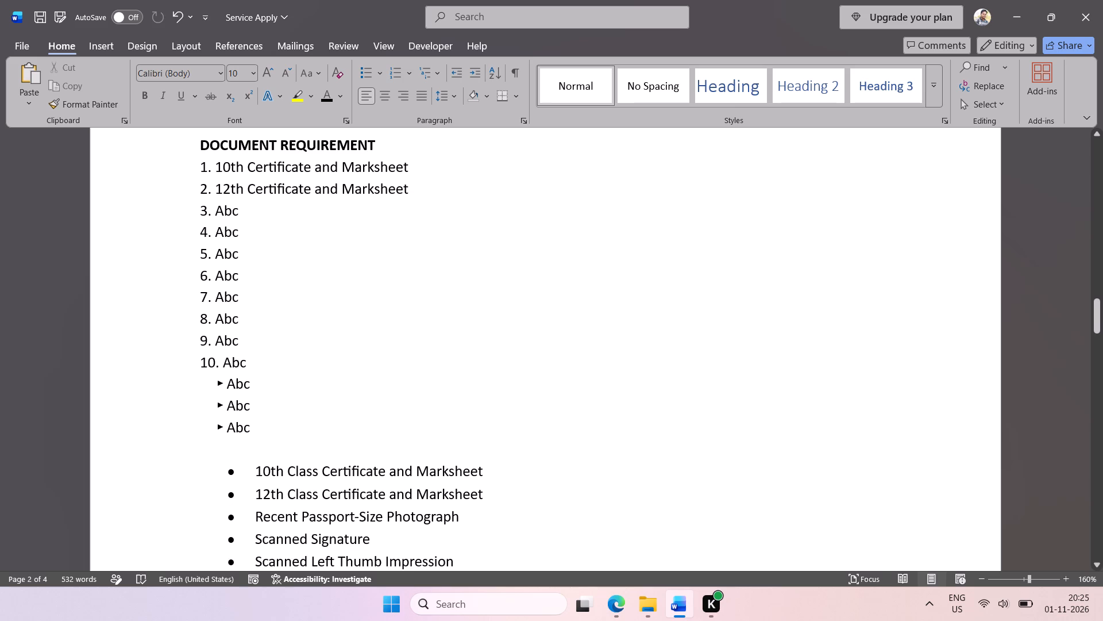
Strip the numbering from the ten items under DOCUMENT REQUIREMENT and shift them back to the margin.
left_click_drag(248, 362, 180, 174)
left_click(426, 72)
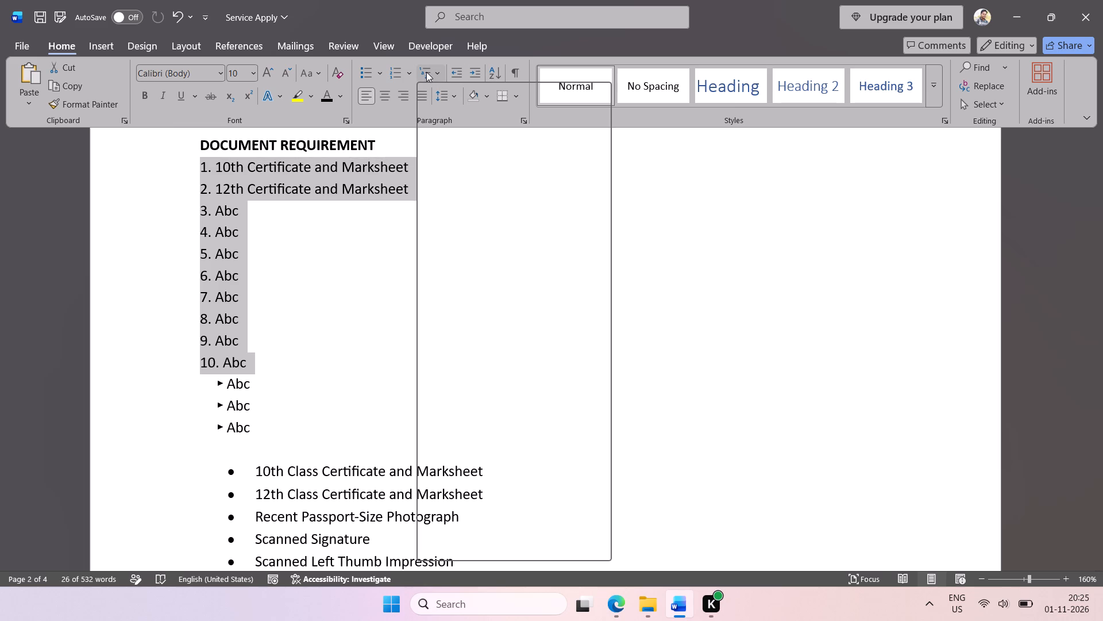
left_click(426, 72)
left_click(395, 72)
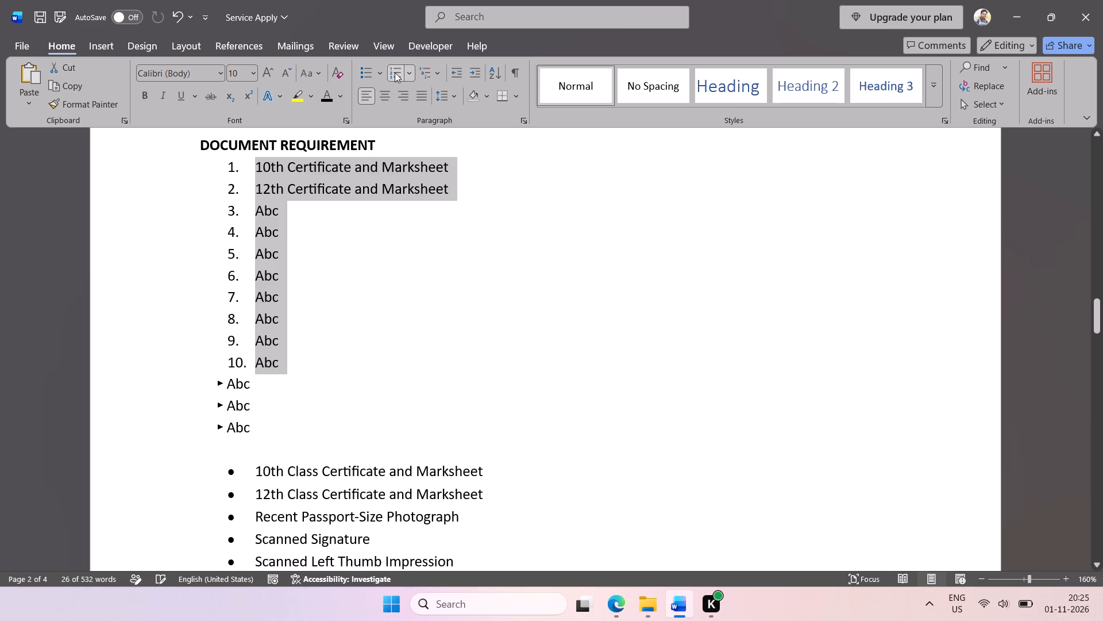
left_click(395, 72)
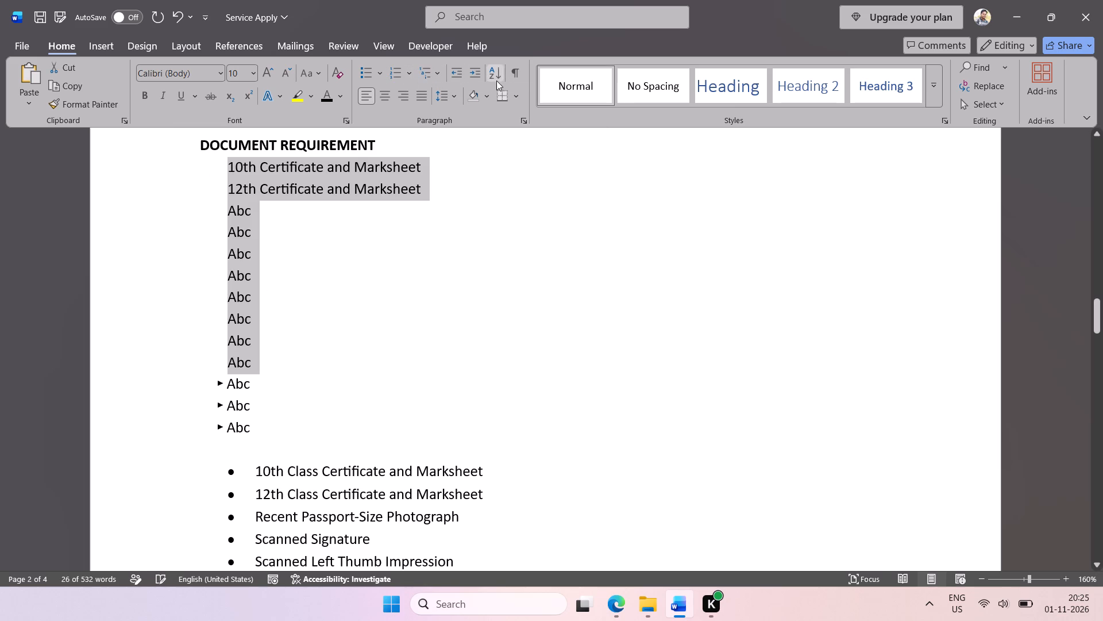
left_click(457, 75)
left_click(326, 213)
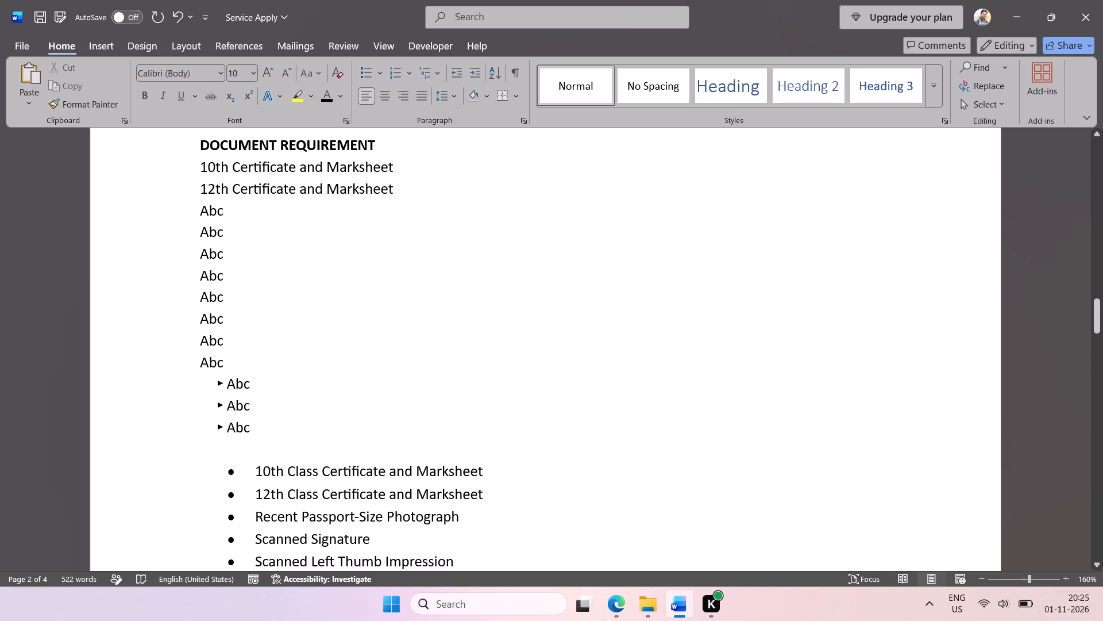
Delete the ten lines directly under DOCUMENT REQUIREMENT, keeping the three arrow-bulleted "Abc" lines.
left_click_drag(231, 361, 171, 175)
key("BackSpace")
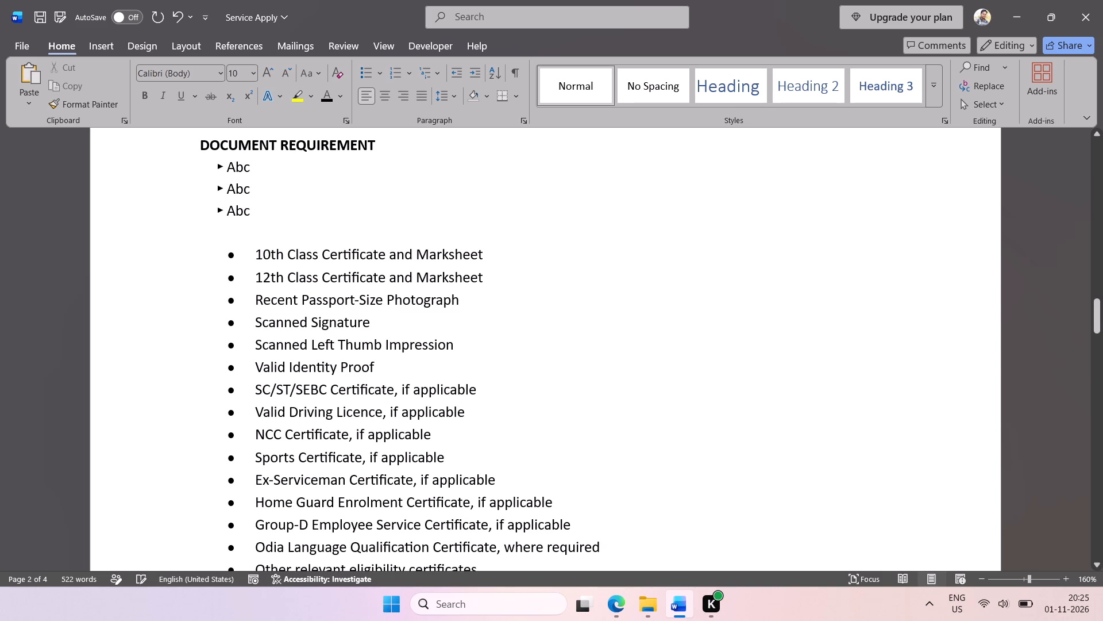
Copy the whole bulleted list of documents and paste it on a new line directly under the DOCUMENT REQUIREMENT heading.
scroll(370, 445, "down", 1)
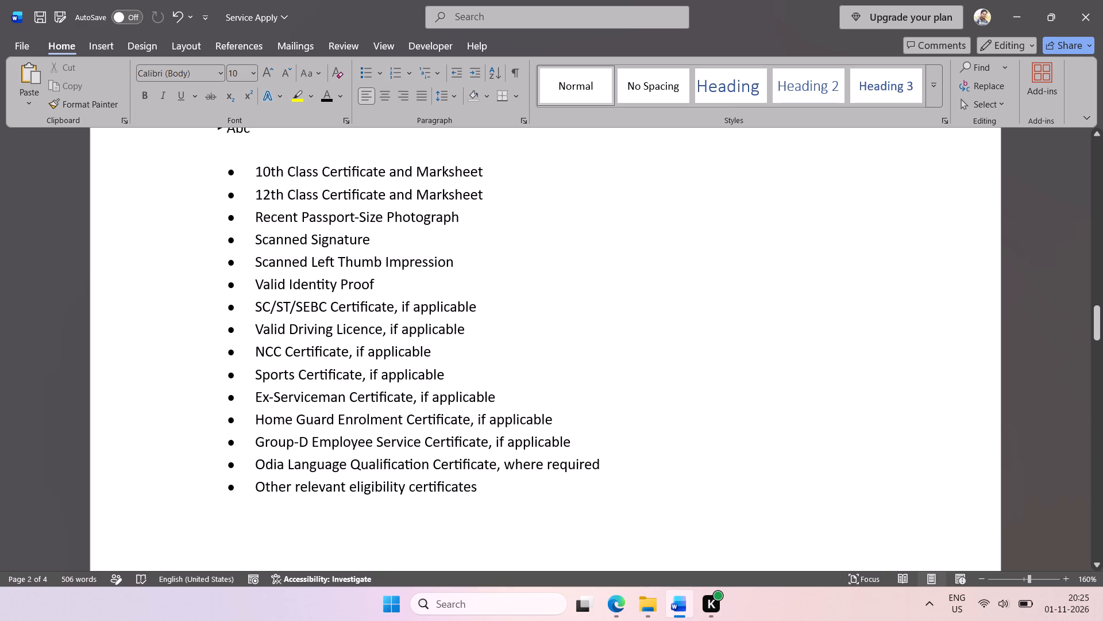
left_click_drag(476, 487, 265, 174)
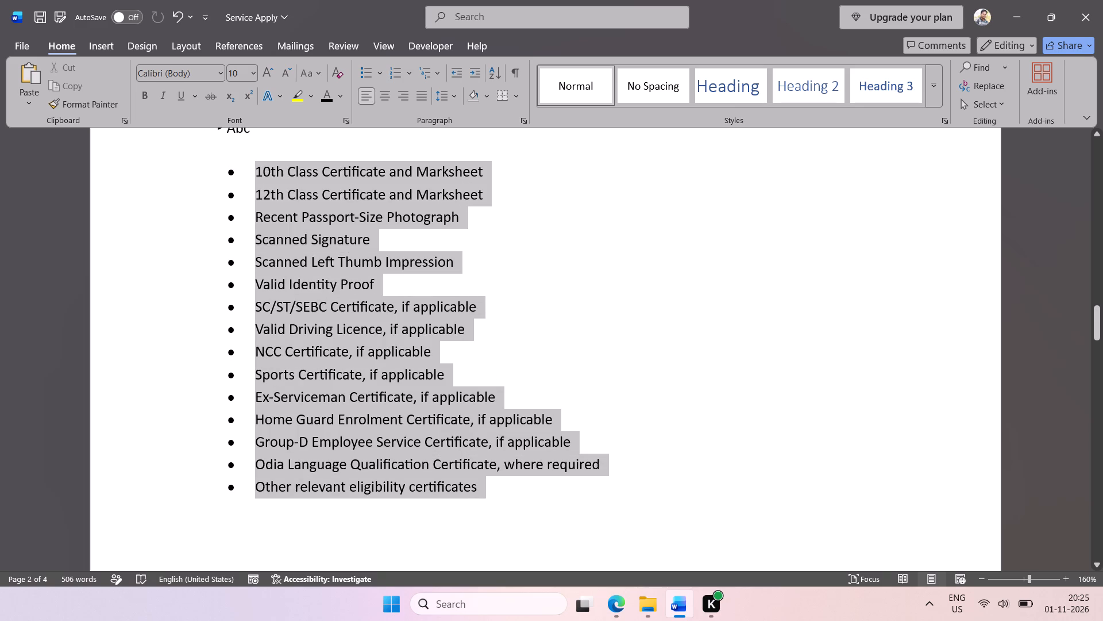
key("ctrl+c")
scroll(309, 229, "up", 1)
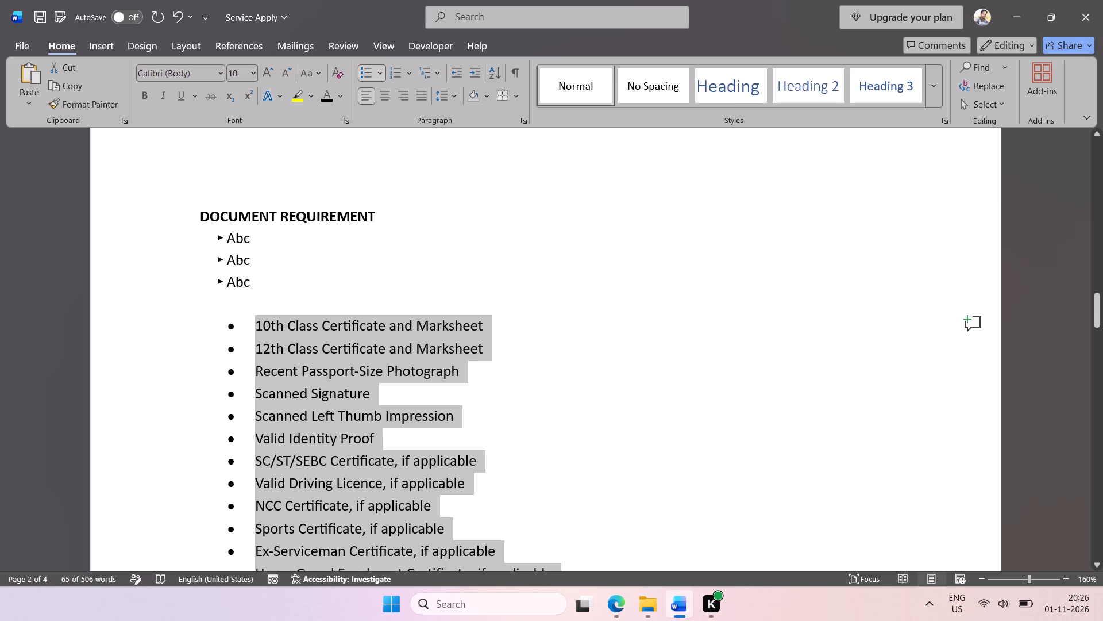
left_click(380, 216)
key("Return")
key("Return")
left_click(220, 247)
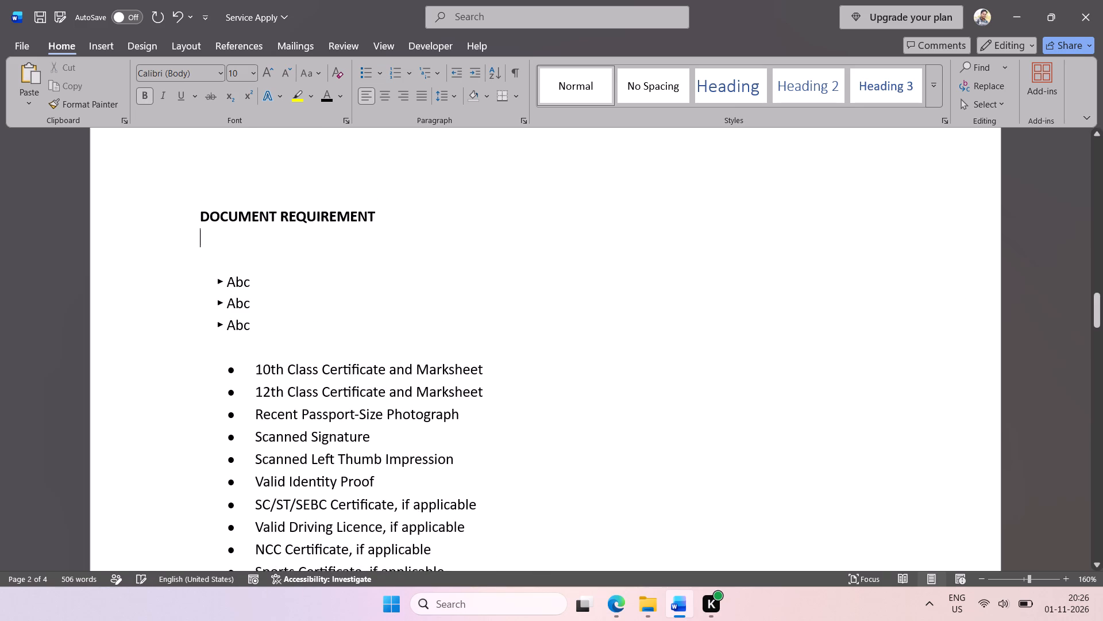
key("ctrl+v")
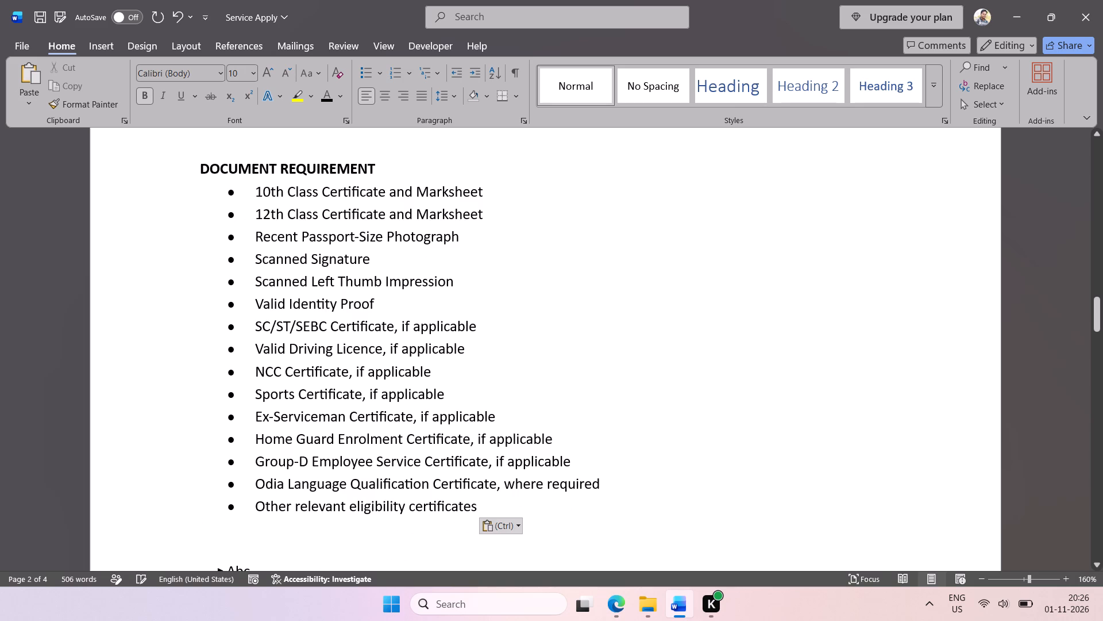
Remove the bullets and the indent from the document list pasted under DOCUMENT REQUIREMENT, from "10th Class Certificate" to "Other relevant eligibility certificates".
left_click_drag(480, 505, 320, 318)
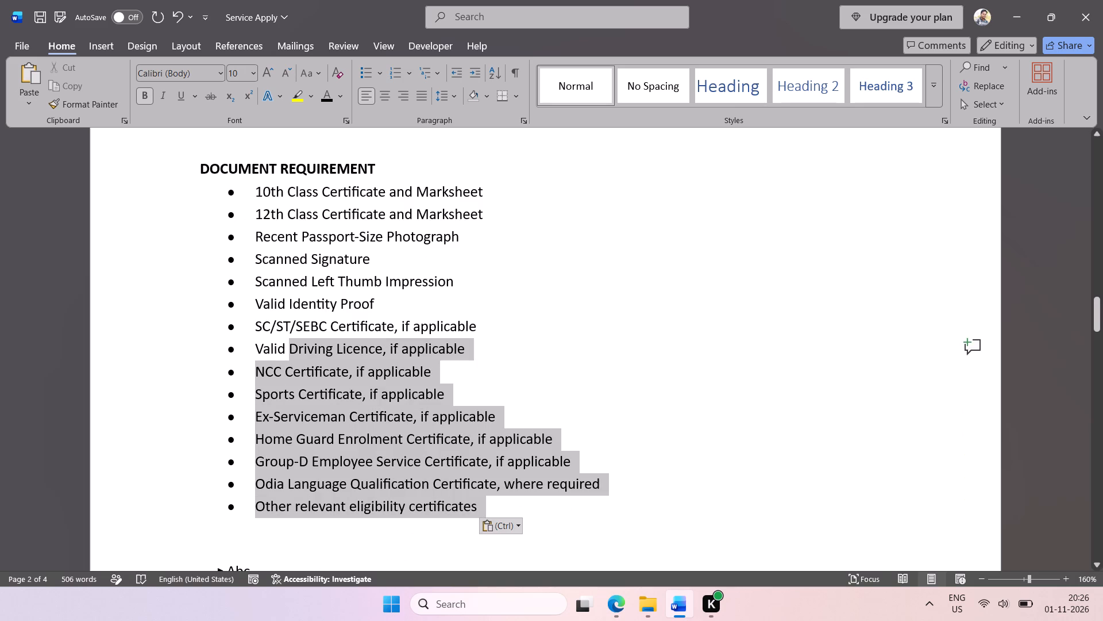
left_click_drag(320, 318, 256, 189)
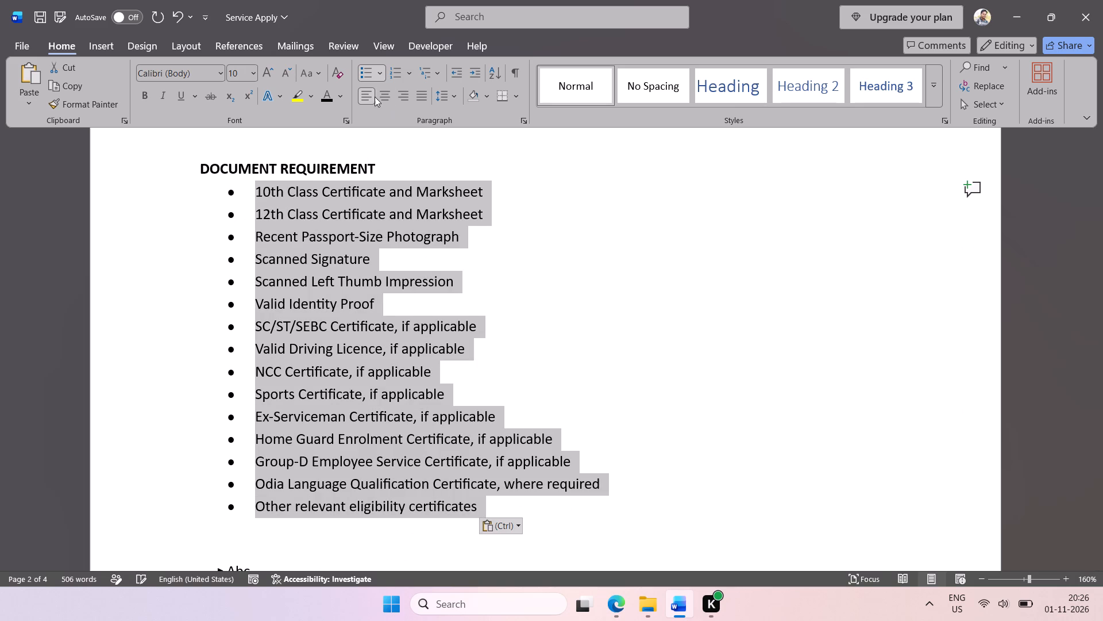
left_click(364, 74)
double_click(449, 75)
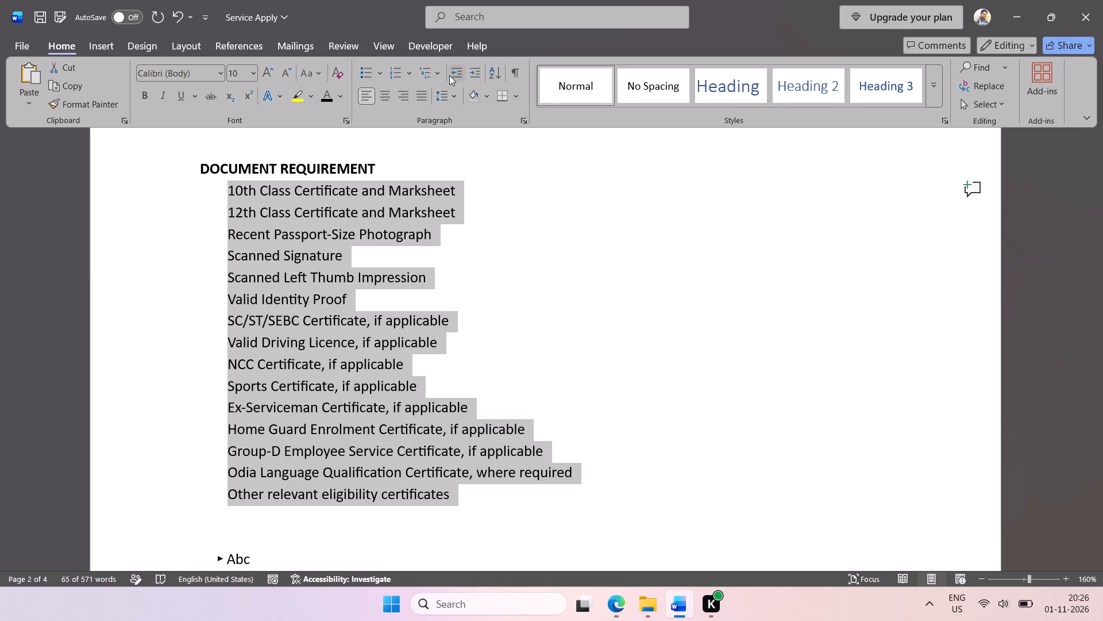
left_click(290, 229)
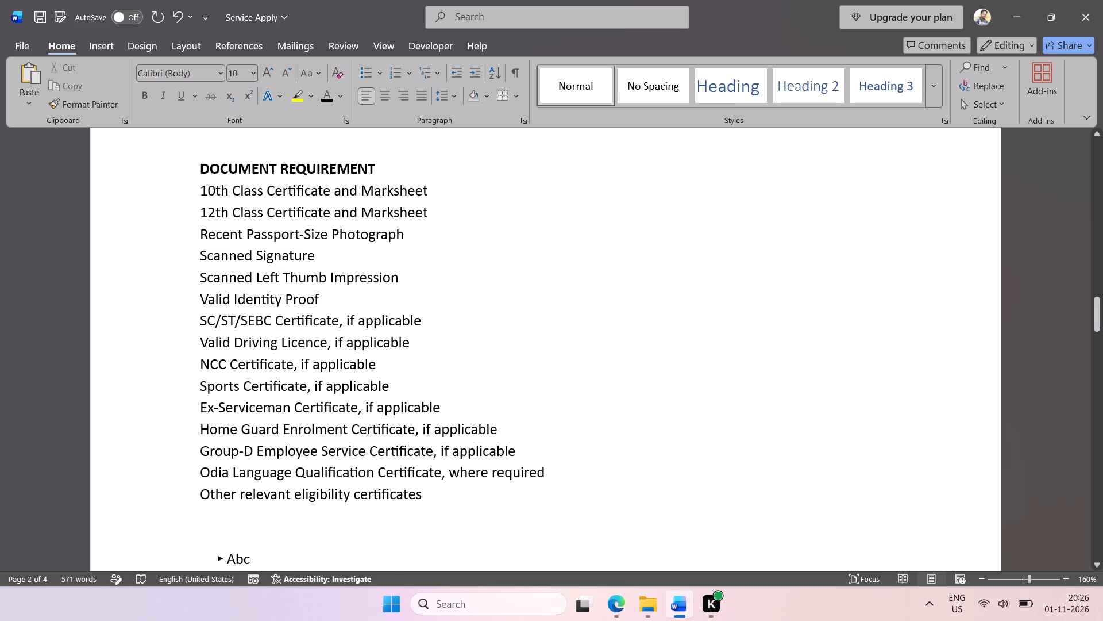
Shorten the first two document lines to "10th Certificate" and "12th Certificate".
left_click(196, 187)
double_click(255, 195)
key("BackSpace")
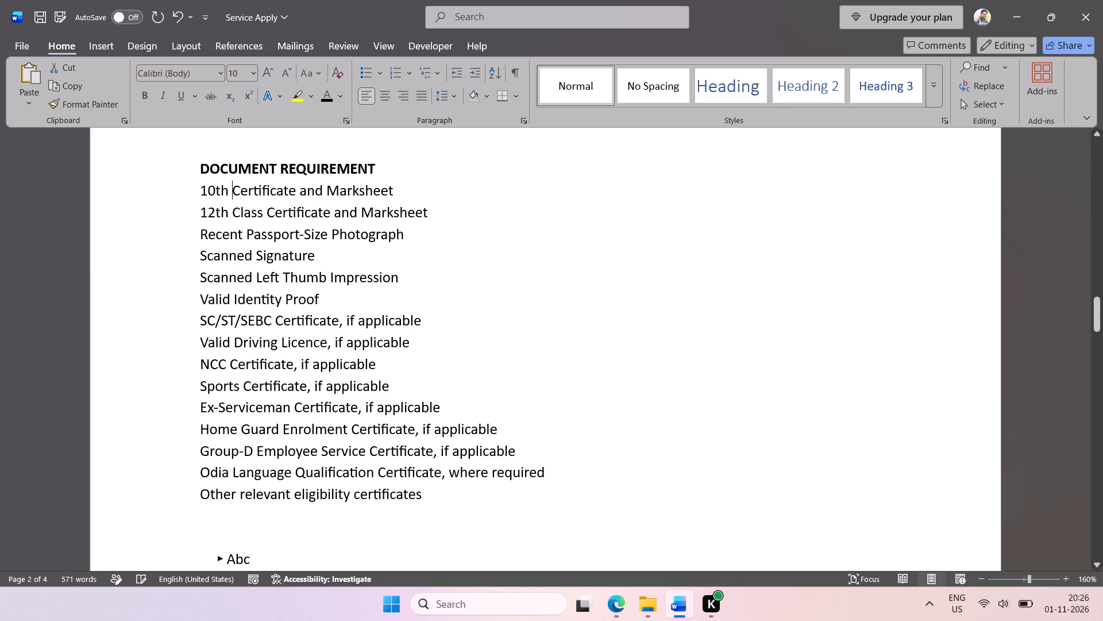
left_click_drag(407, 193, 300, 193)
key("BackSpace")
double_click(254, 216)
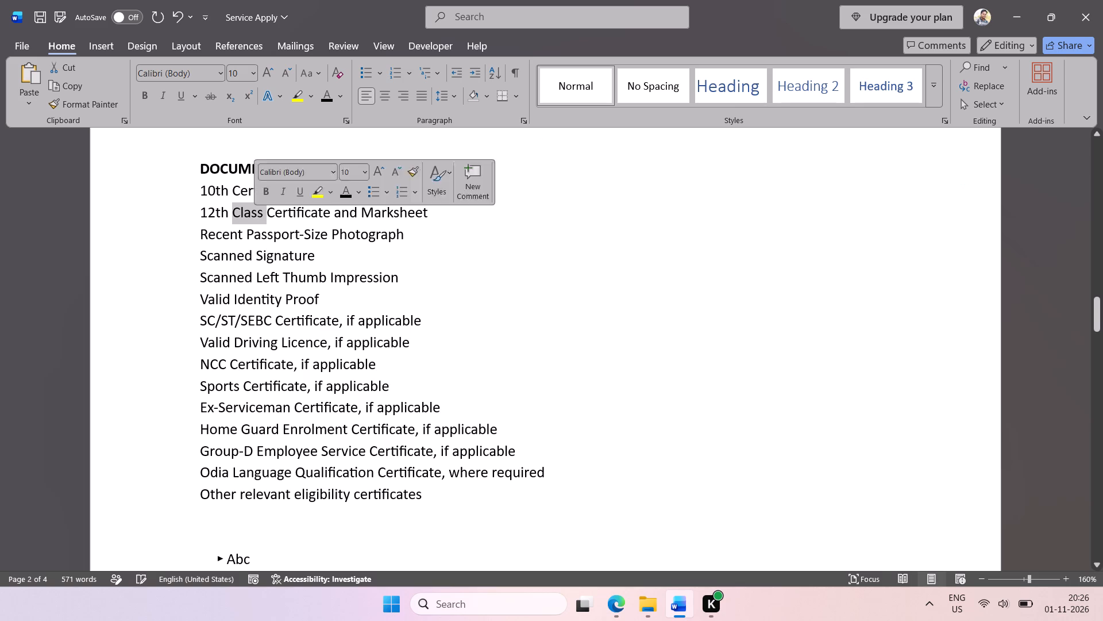
key("BackSpace")
left_click_drag(406, 214, 302, 217)
key("BackSpace")
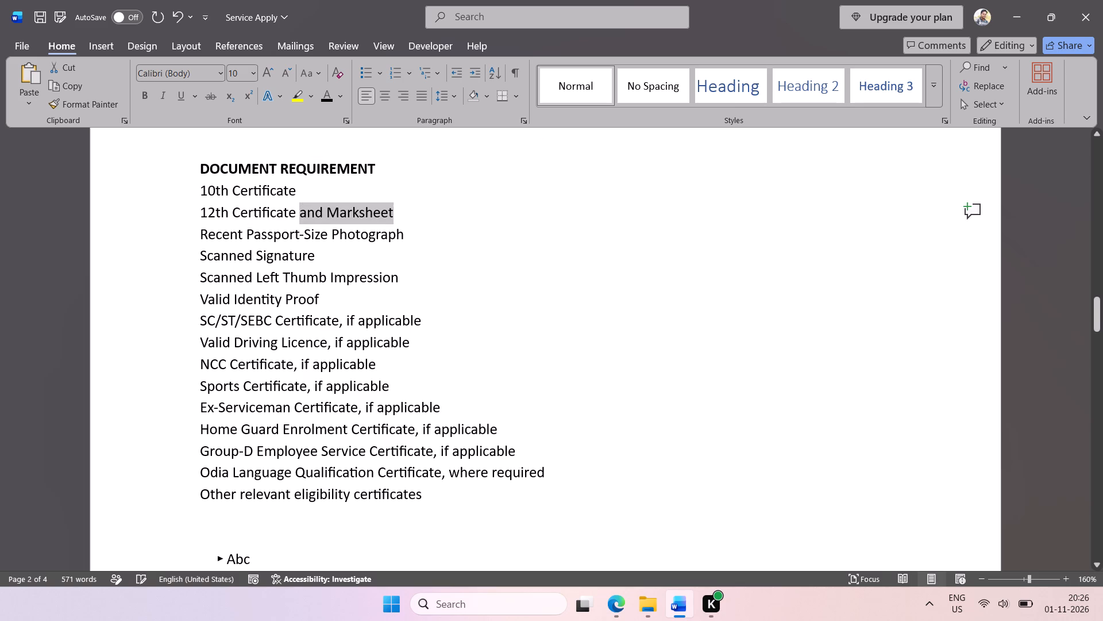
key("BackSpace")
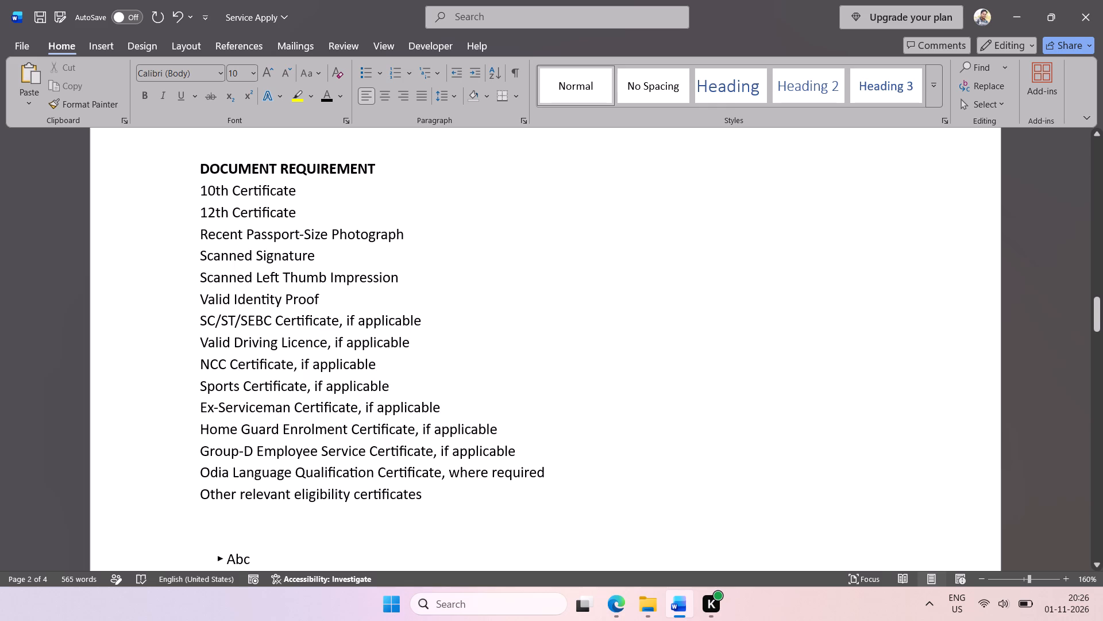
Shorten the "Recent Passport-Size Photograph" line under DOCUMENT REQUIREMENT to "Photo".
left_click_drag(245, 235, 188, 235)
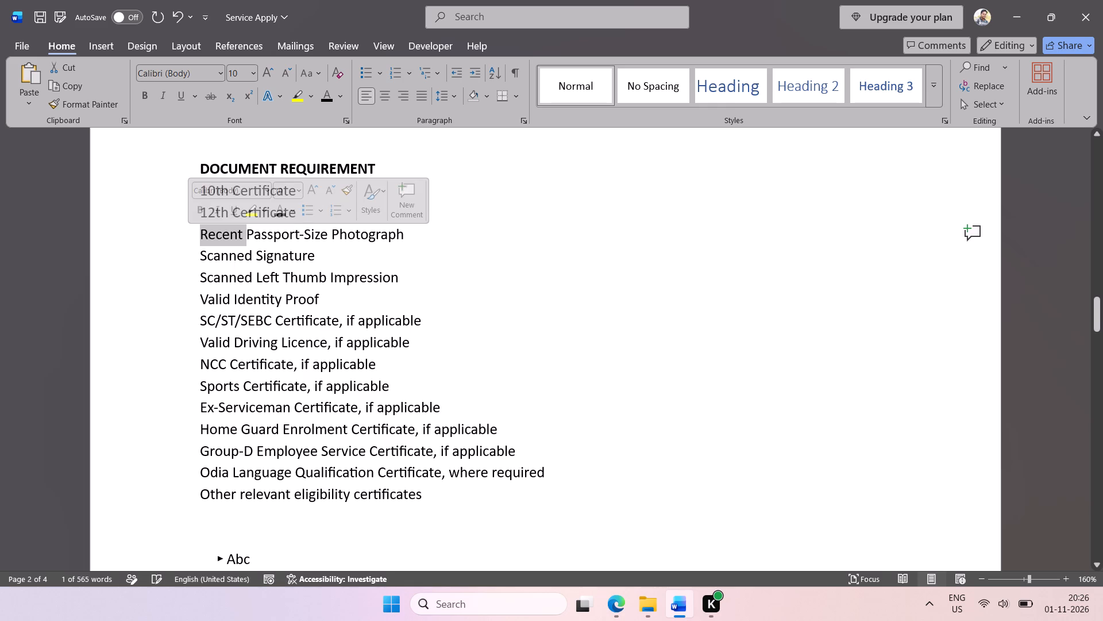
double_click(232, 240)
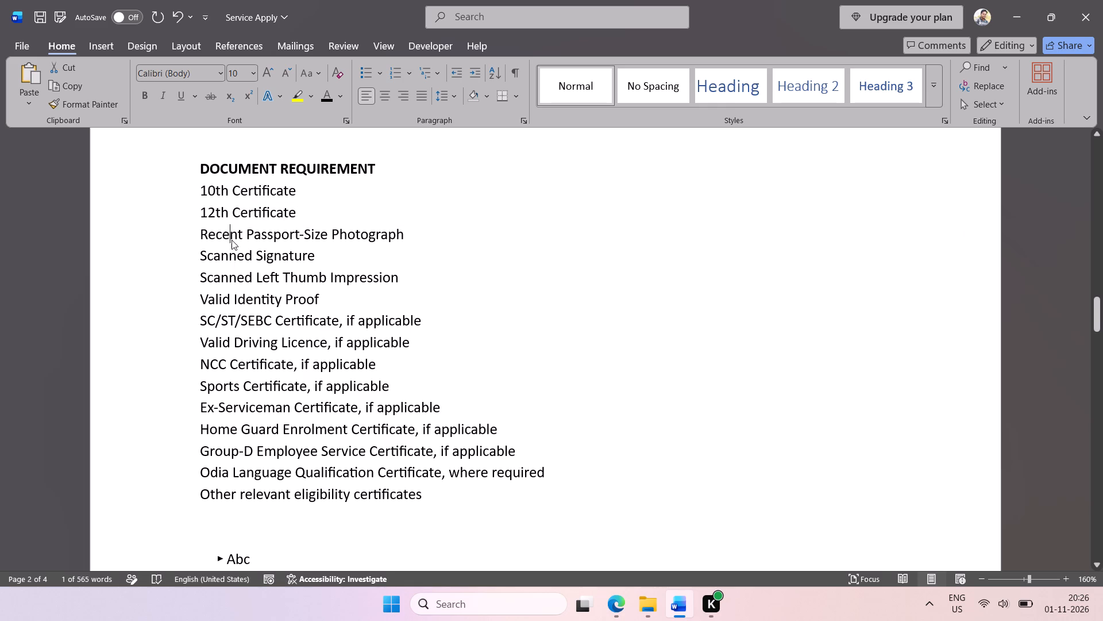
type("Photo")
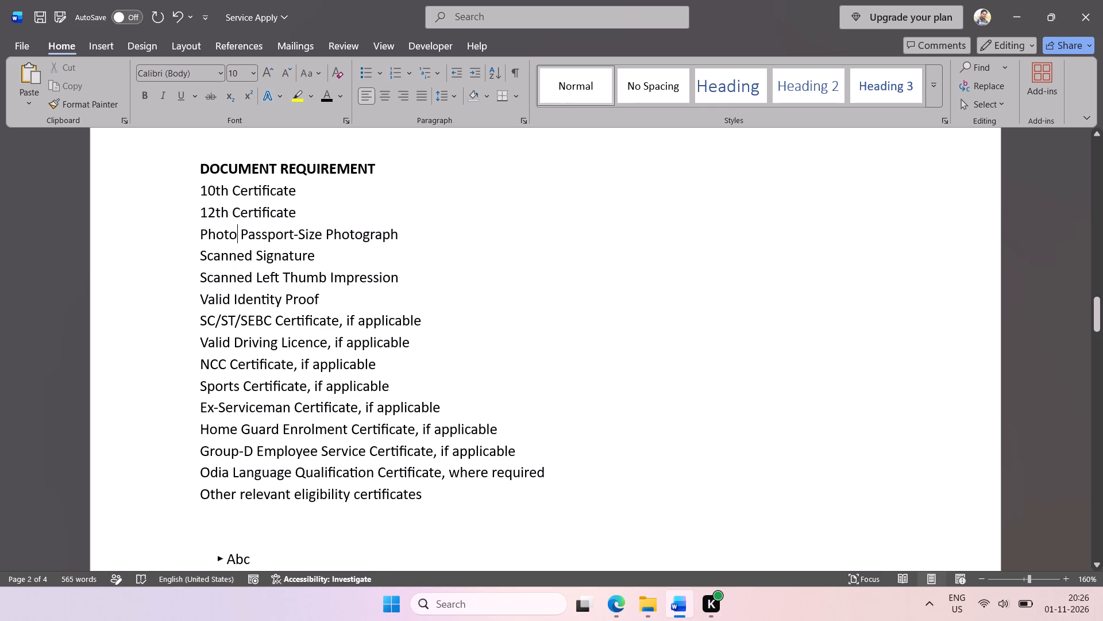
left_click(242, 233)
left_click_drag(402, 233, 269, 233)
key("BackSpace")
key("BackSpace")
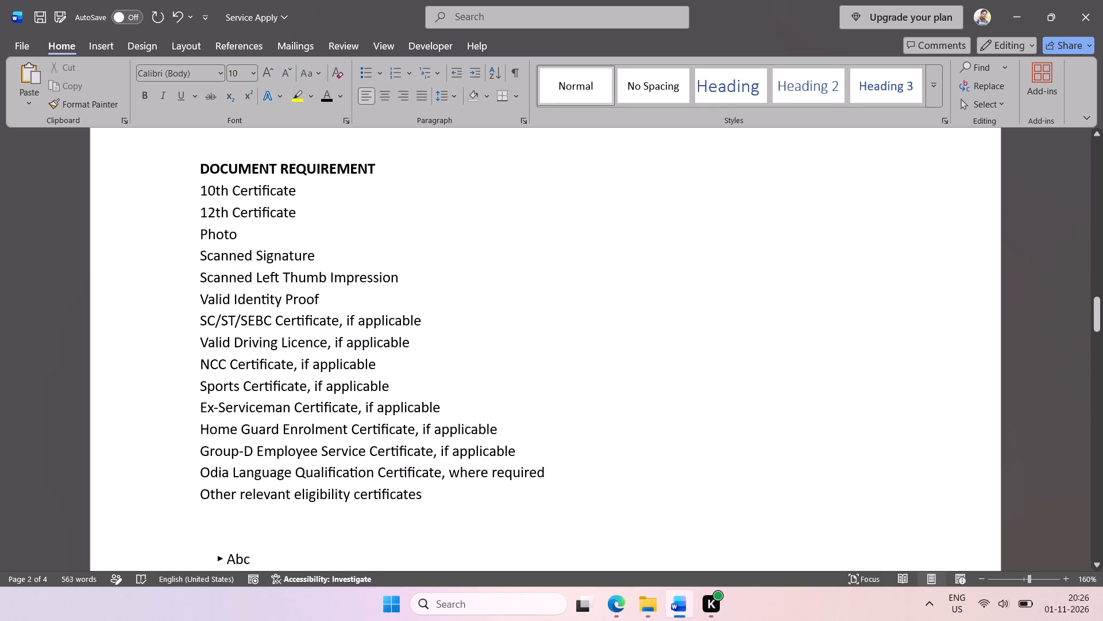
Shorten the two scanned-item lines below Photo to "Signature" and "Thumb Impression".
double_click(236, 256)
key("BackSpace")
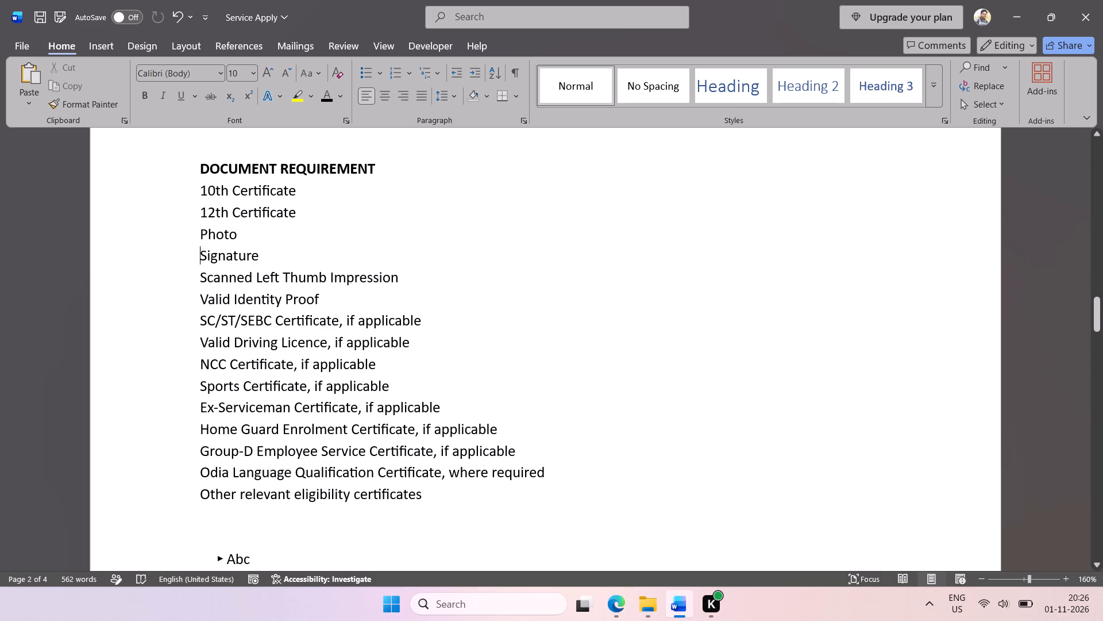
left_click_drag(283, 274, 209, 274)
key("BackSpace")
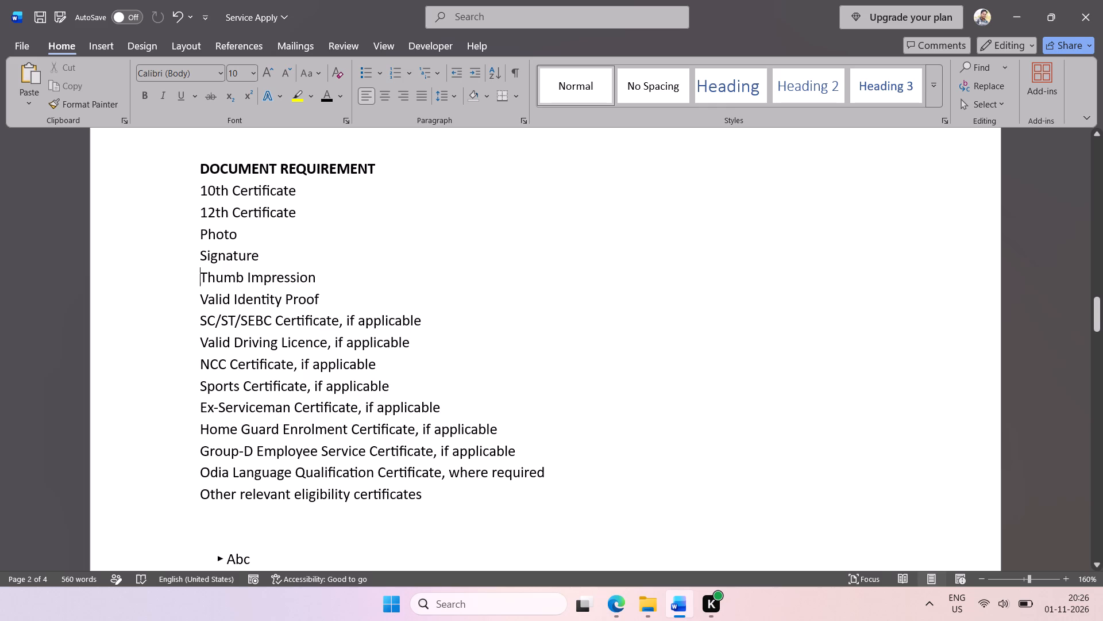
Shorten "Valid Identity Proof" to "Identity Proof", keep it directly under Thumb Impression, and add a blank line after it.
left_click(335, 279)
key("Return")
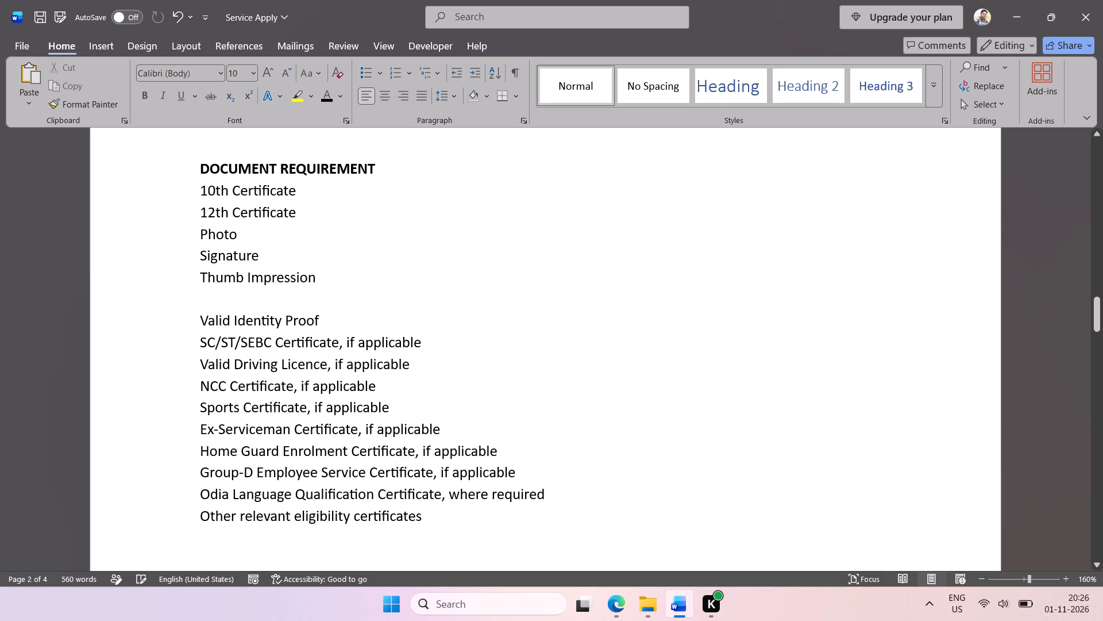
scroll(383, 276, "down", 1)
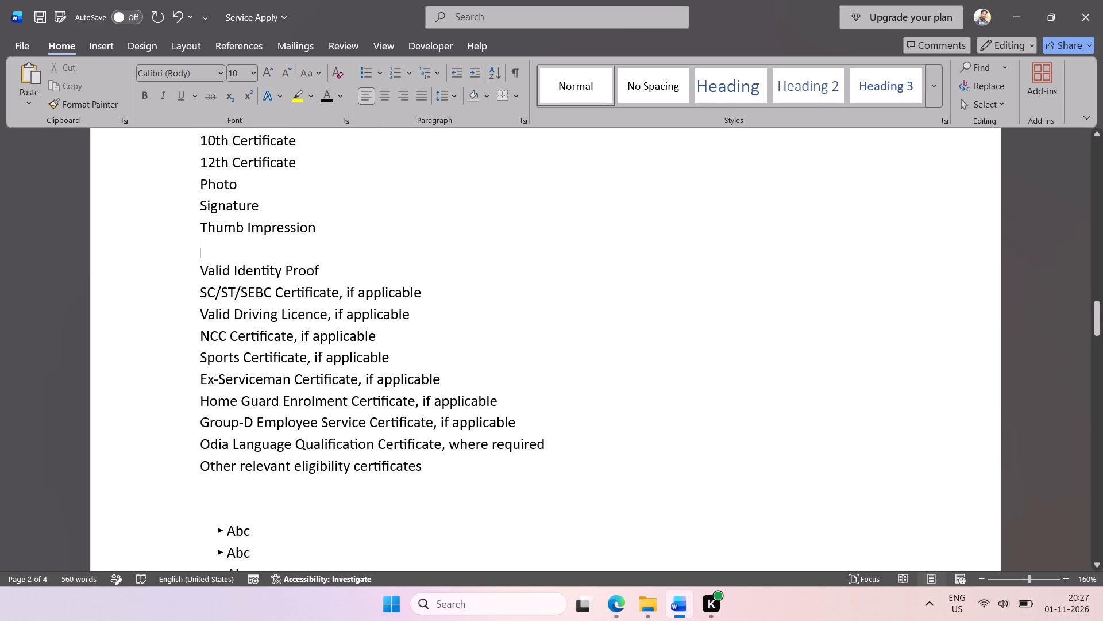
scroll(383, 276, "down", 2)
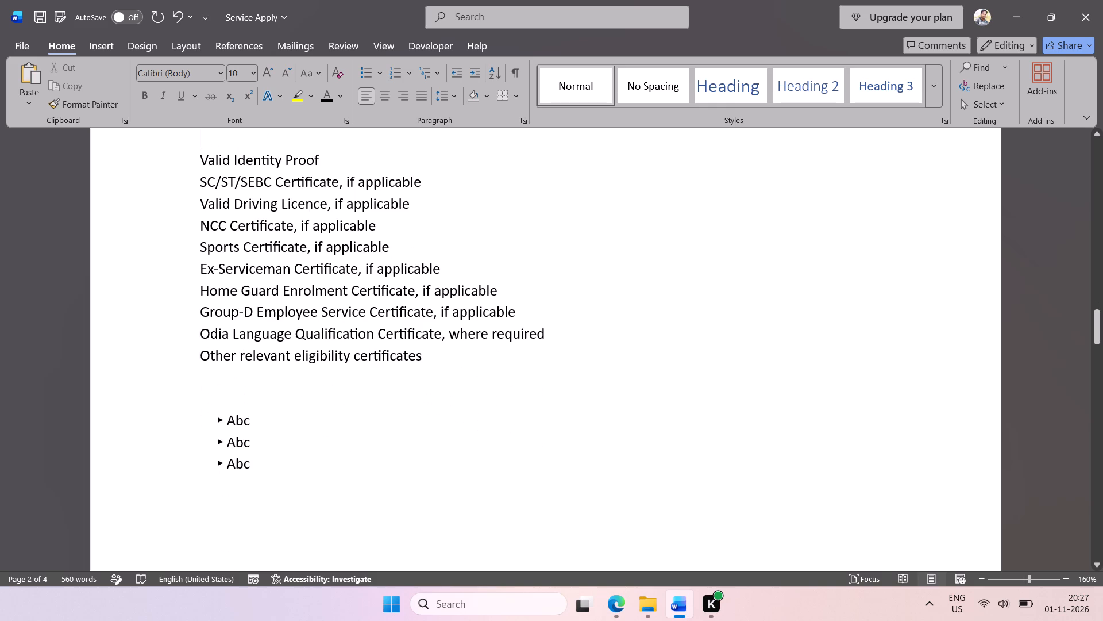
scroll(383, 276, "up", 2)
scroll(283, 303, "up", 1)
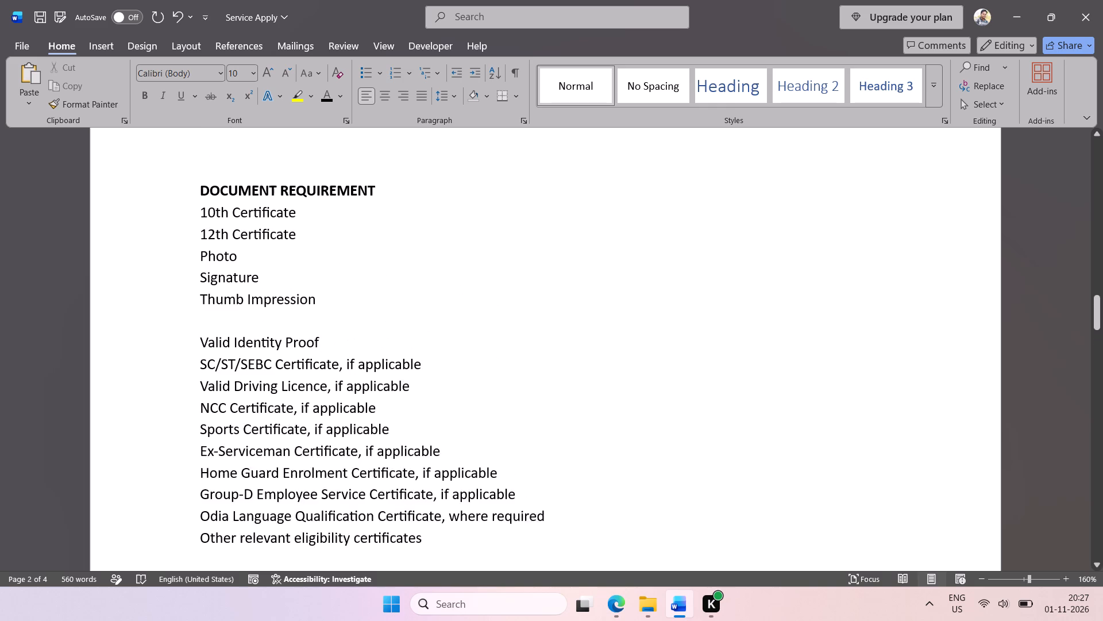
scroll(283, 303, "up", 1)
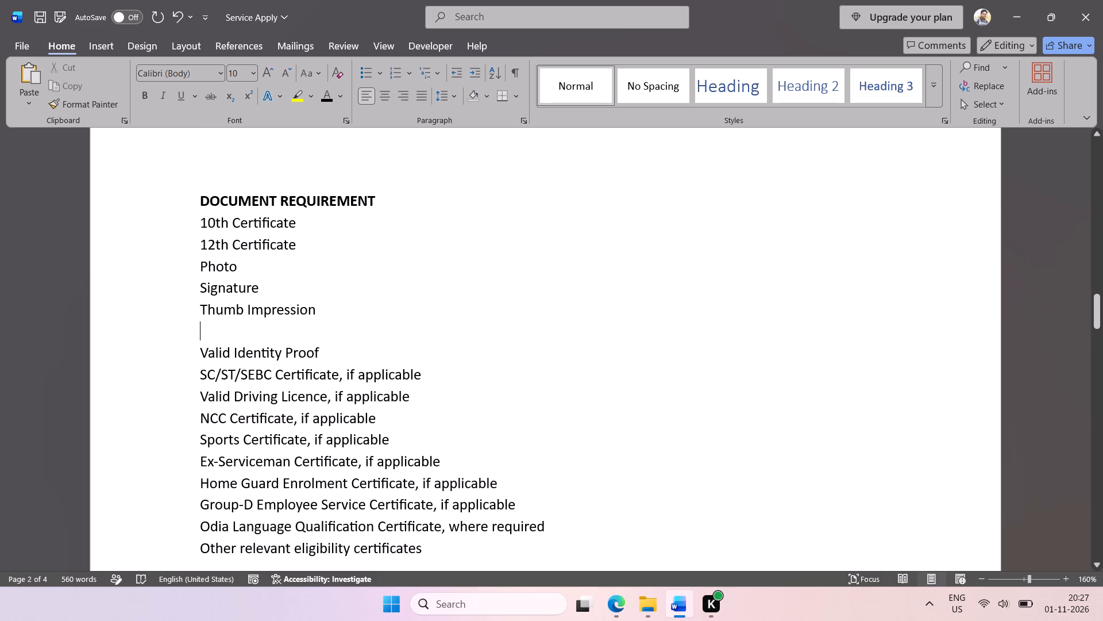
left_click_drag(232, 352, 195, 354)
key("BackSpace")
left_click(212, 332)
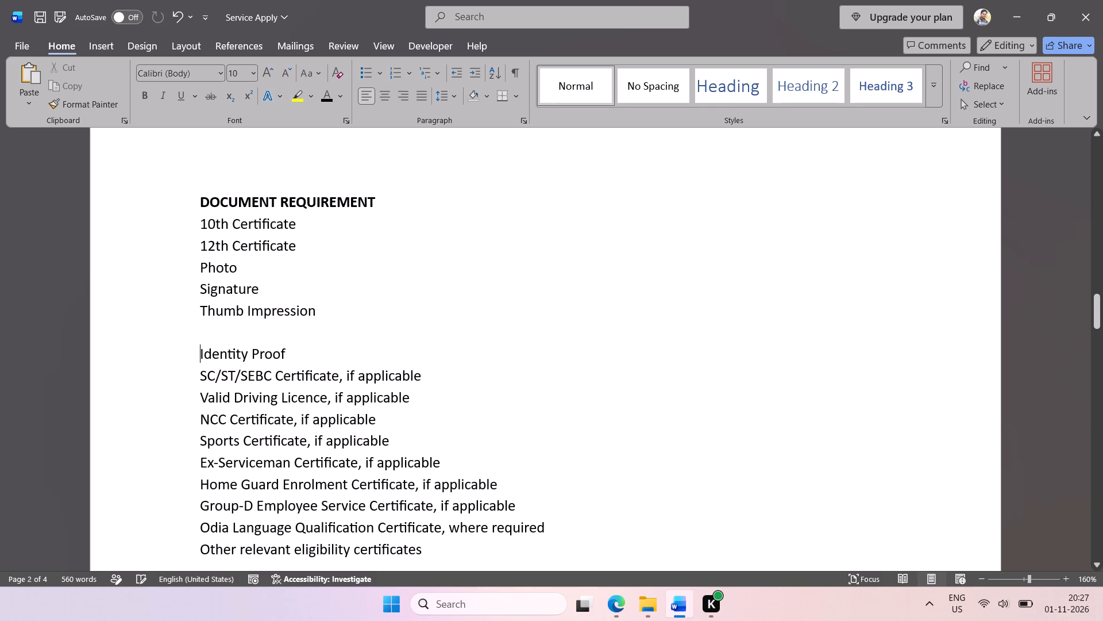
key("Return")
key("BackSpace")
key("BackSpace")
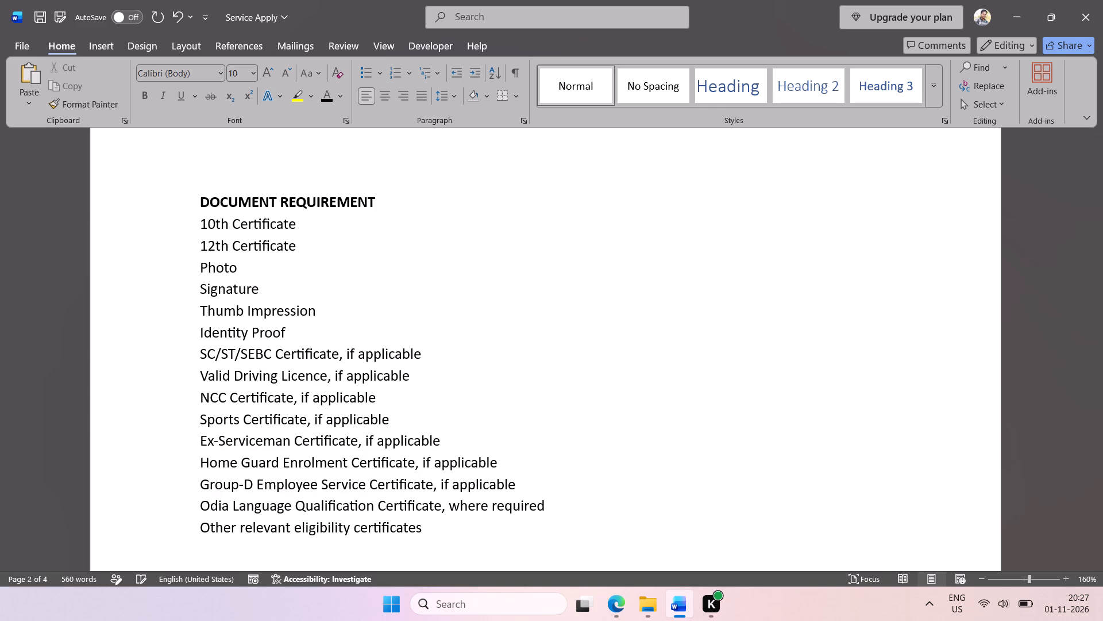
left_click(303, 336)
key("Return")
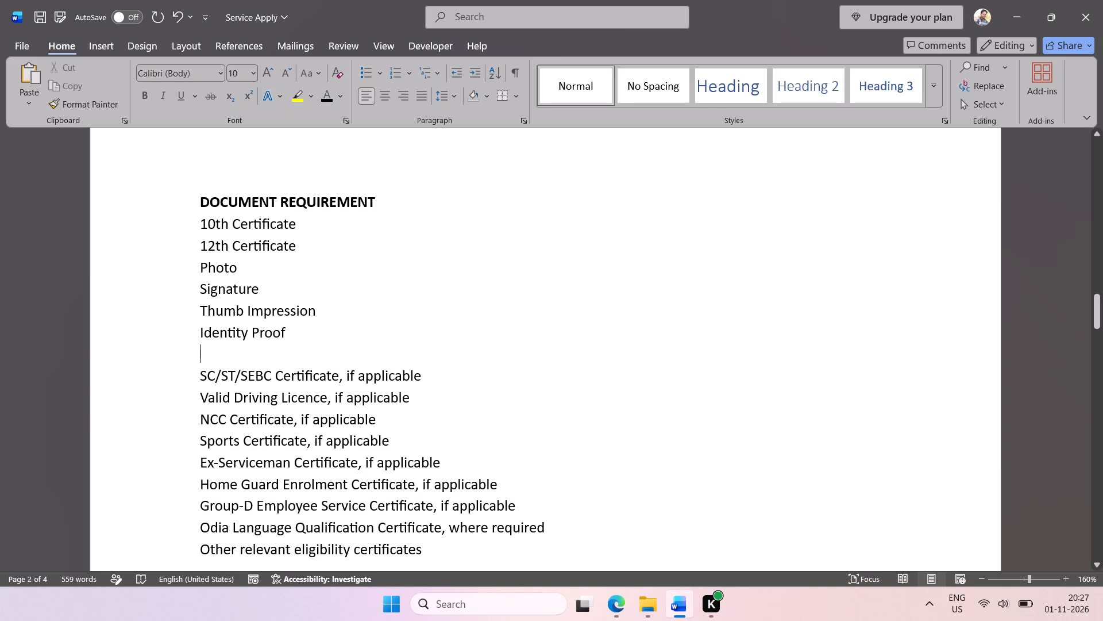
Reword the "SC/ST/SEBC Certificate, if applicable" line as "Caste Certificate (SC/ST/SEBC)".
left_click_drag(271, 375, 209, 375)
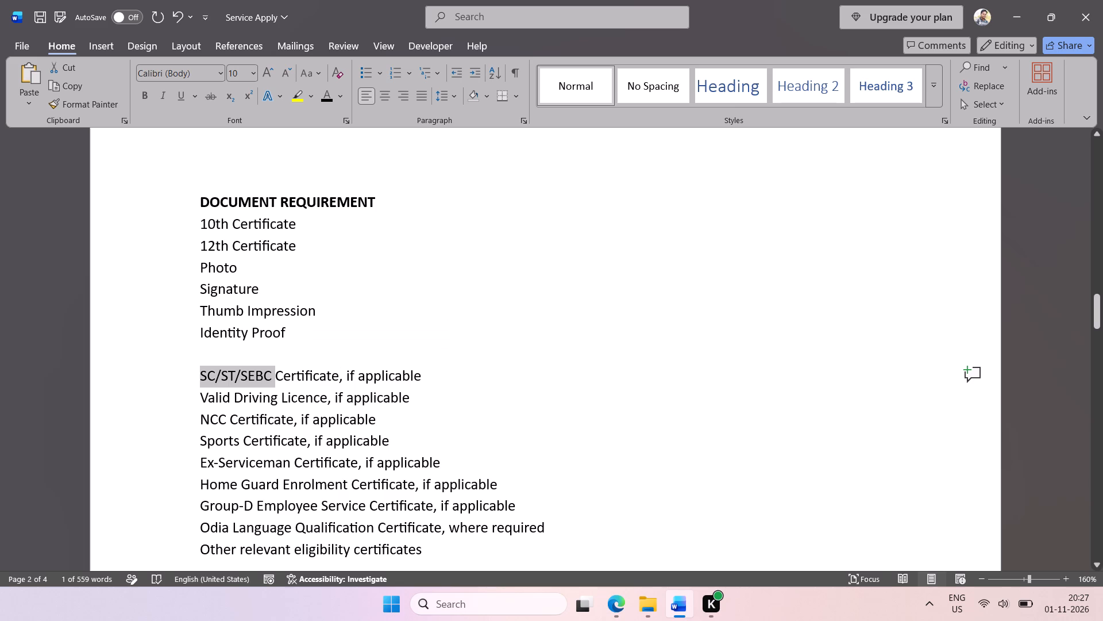
key("ctrl+x")
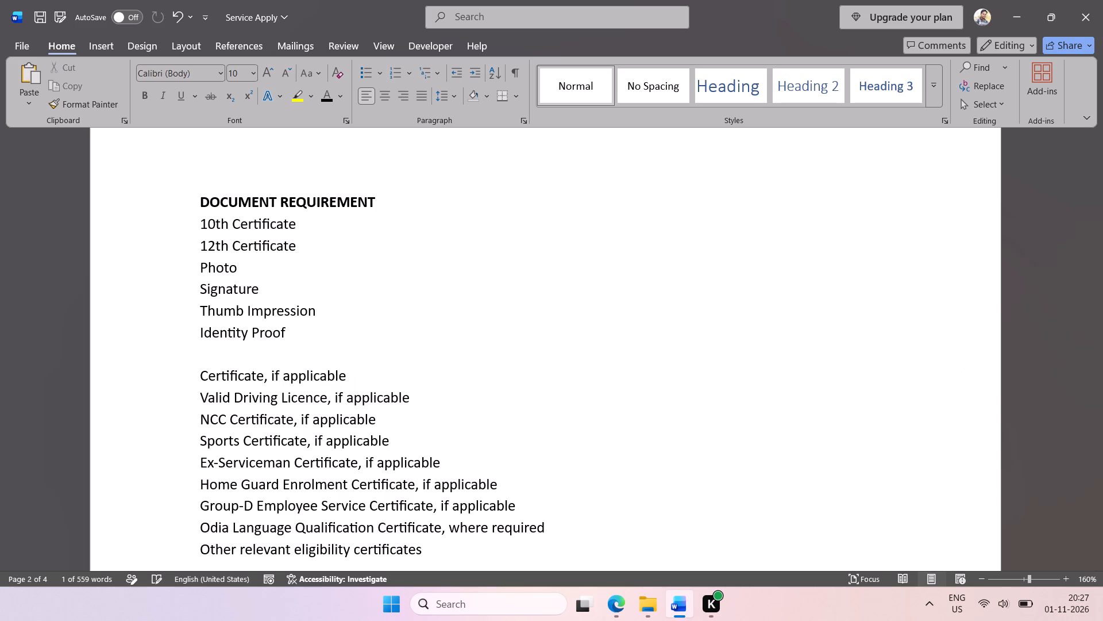
type("Caste")
key("space")
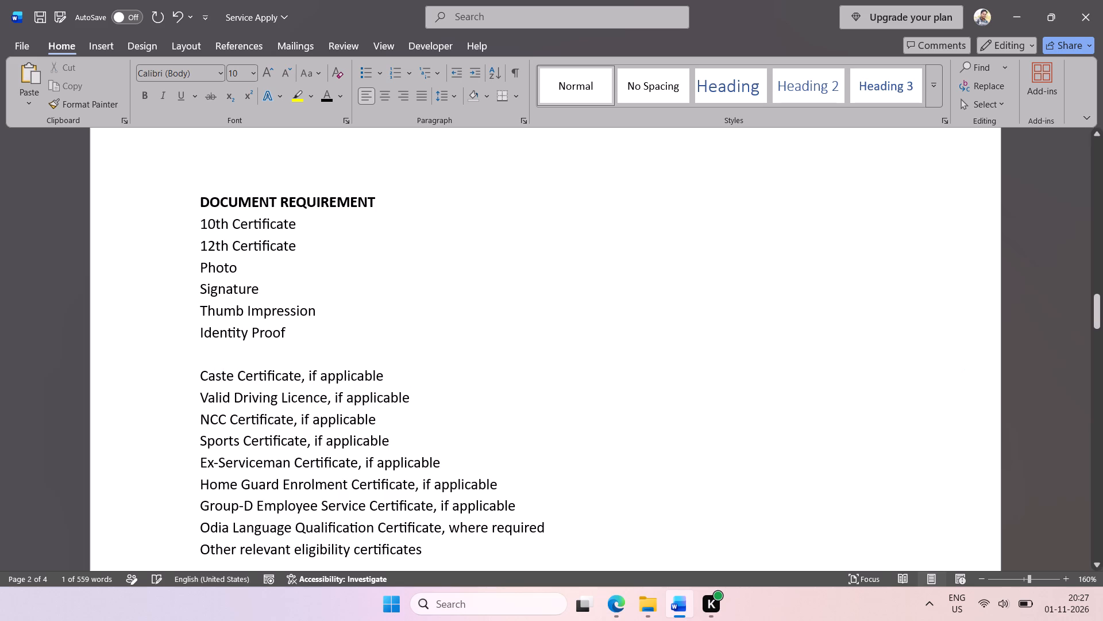
left_click_drag(399, 373, 300, 375)
key("space")
type("(")
key("ctrl+v")
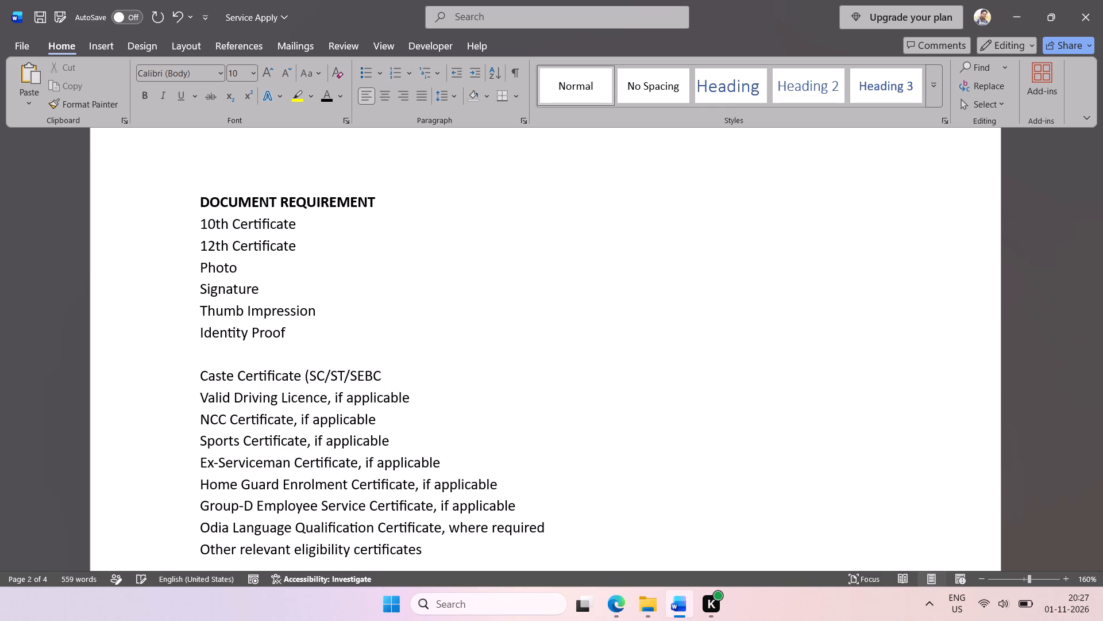
key("shift+parenright")
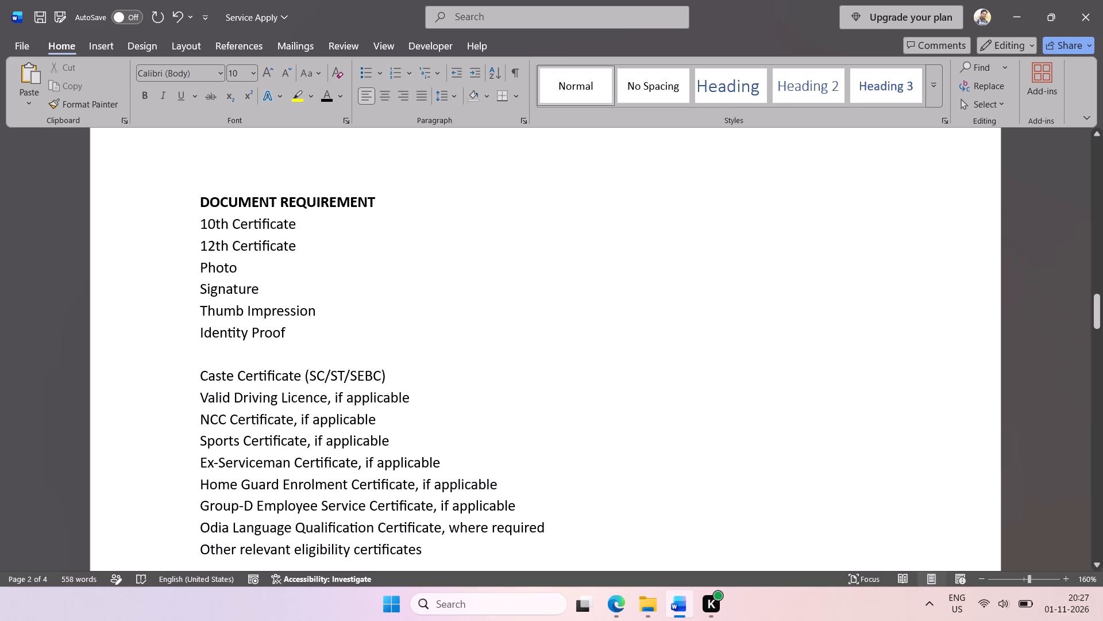
Add a new line above Caste Certificate containing "if applicable", copied from the Valid Driving Licence line.
left_click(431, 401)
scroll(408, 396, "down", 1)
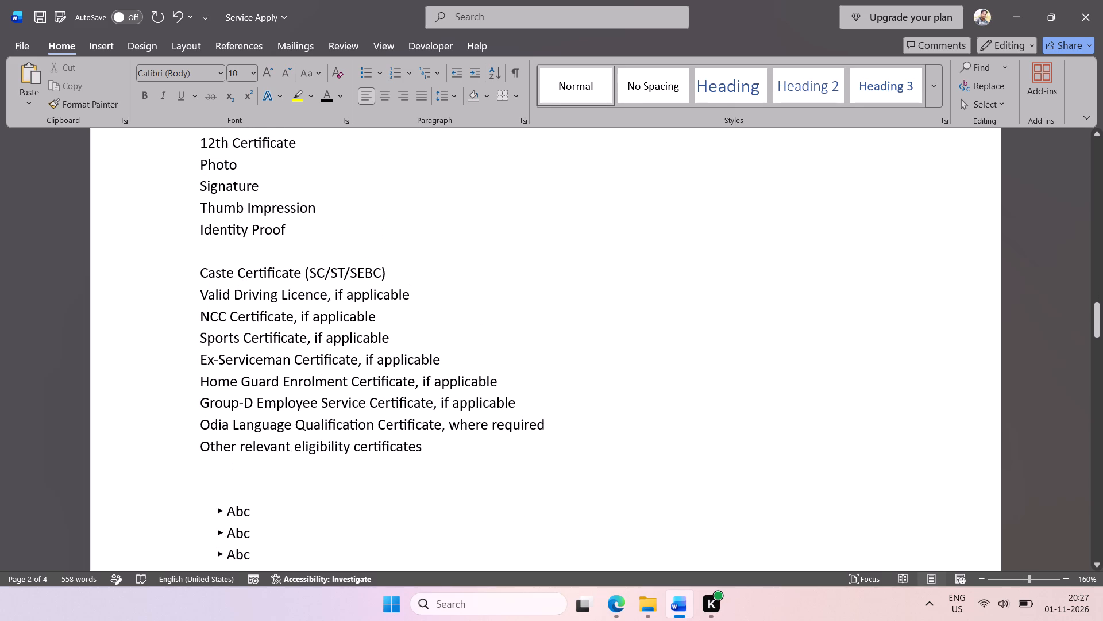
scroll(416, 292, "down", 1)
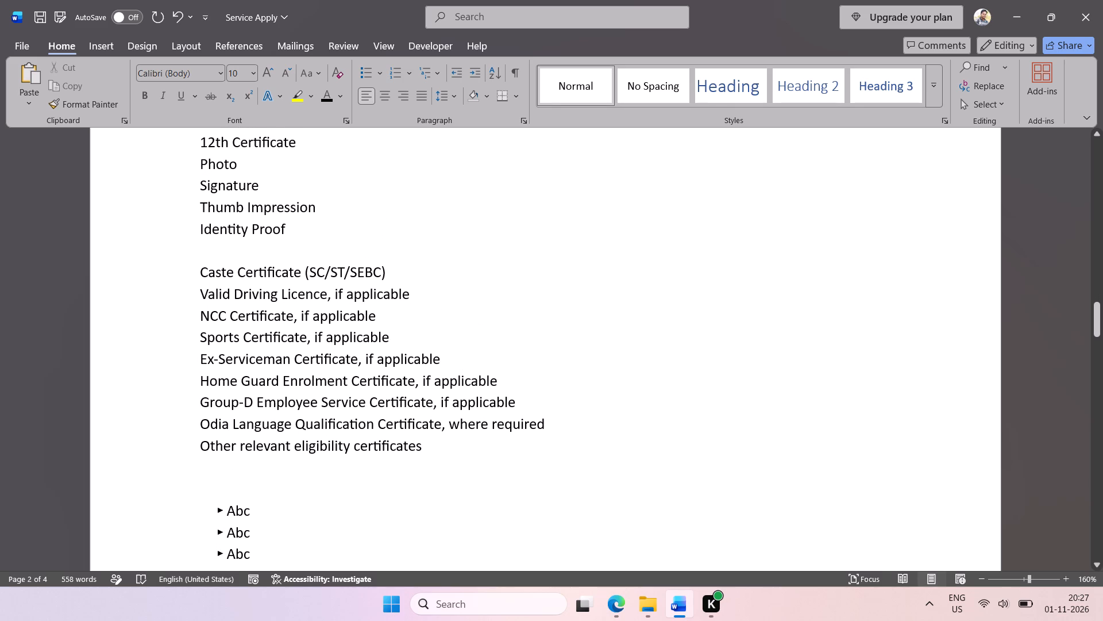
scroll(415, 293, "down", 1)
scroll(308, 292, "down", 1)
left_click(202, 271)
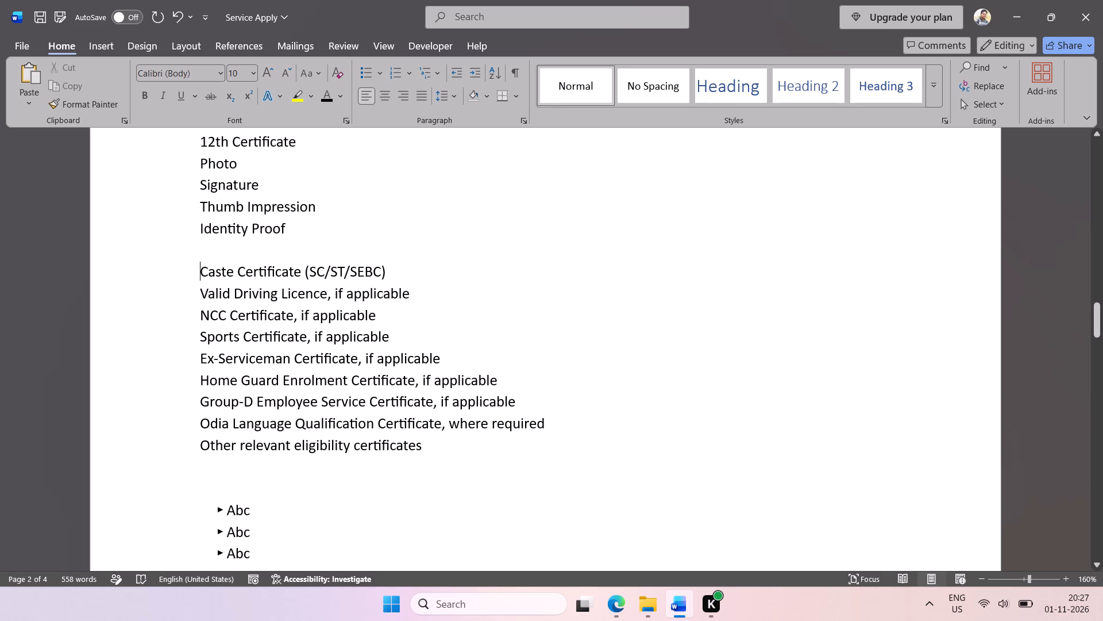
key("Return")
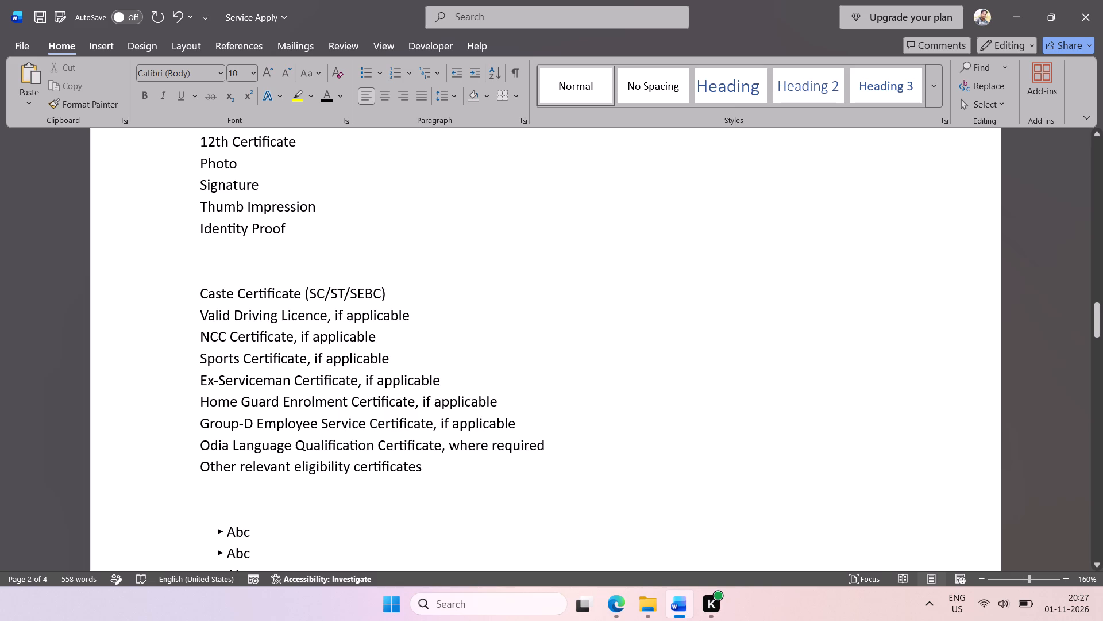
left_click_drag(419, 312, 336, 316)
key("ctrl+c")
left_click(227, 277)
key("ctrl+v")
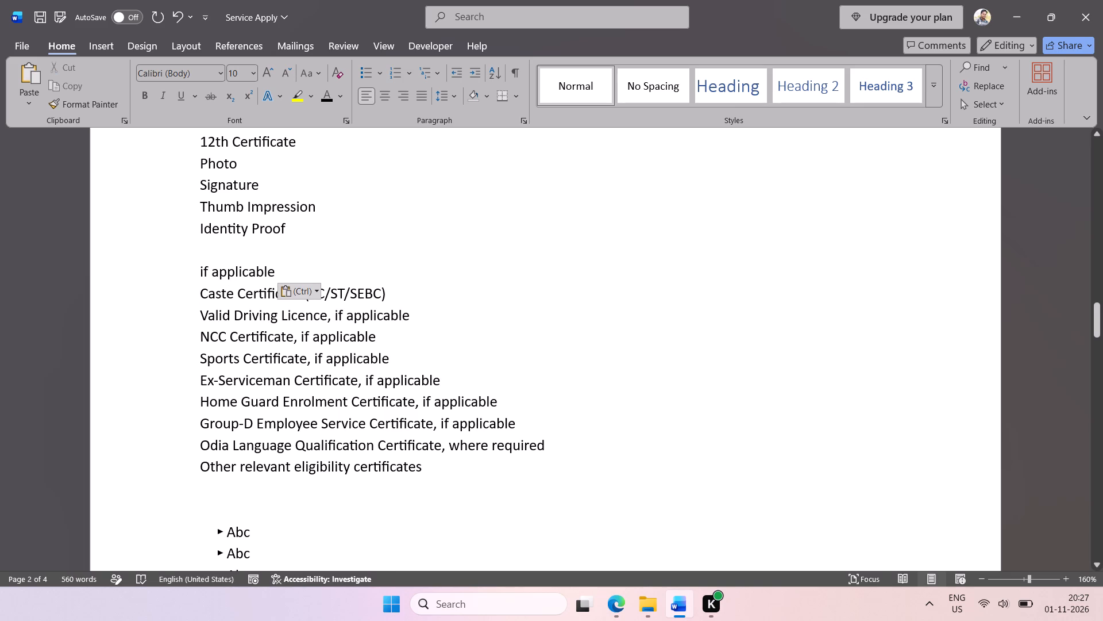
Move the "Identity Proof" line directly under the DOCUMENT REQUIREMENT heading, leaving no blank line after it.
left_click_drag(291, 228, 208, 230)
key("ctrl+x")
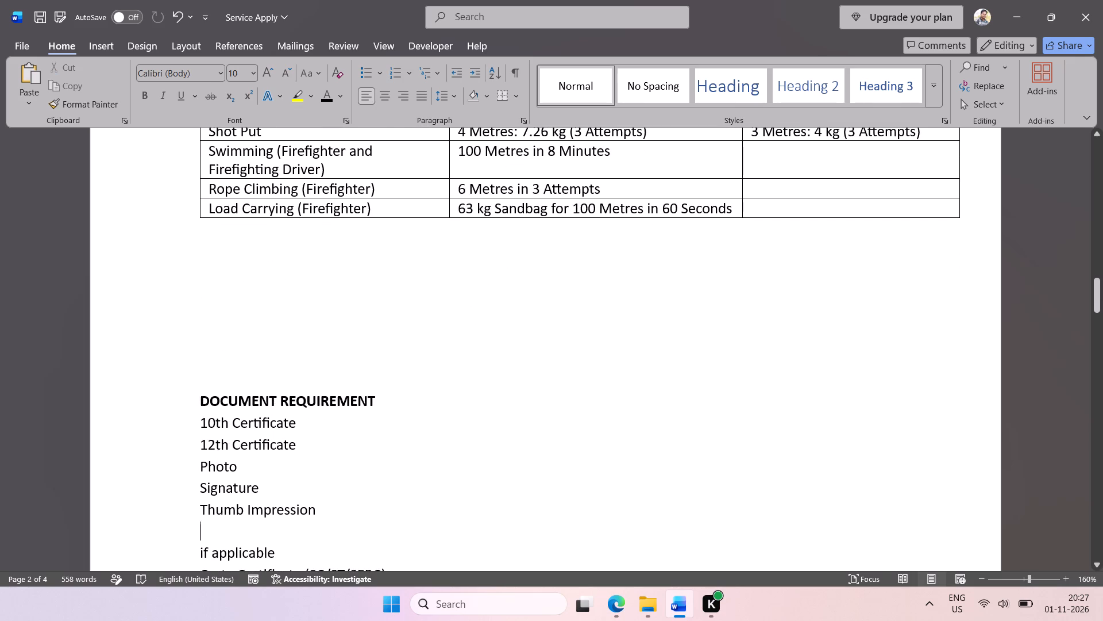
left_click(378, 397)
key("Return")
key("ctrl+v")
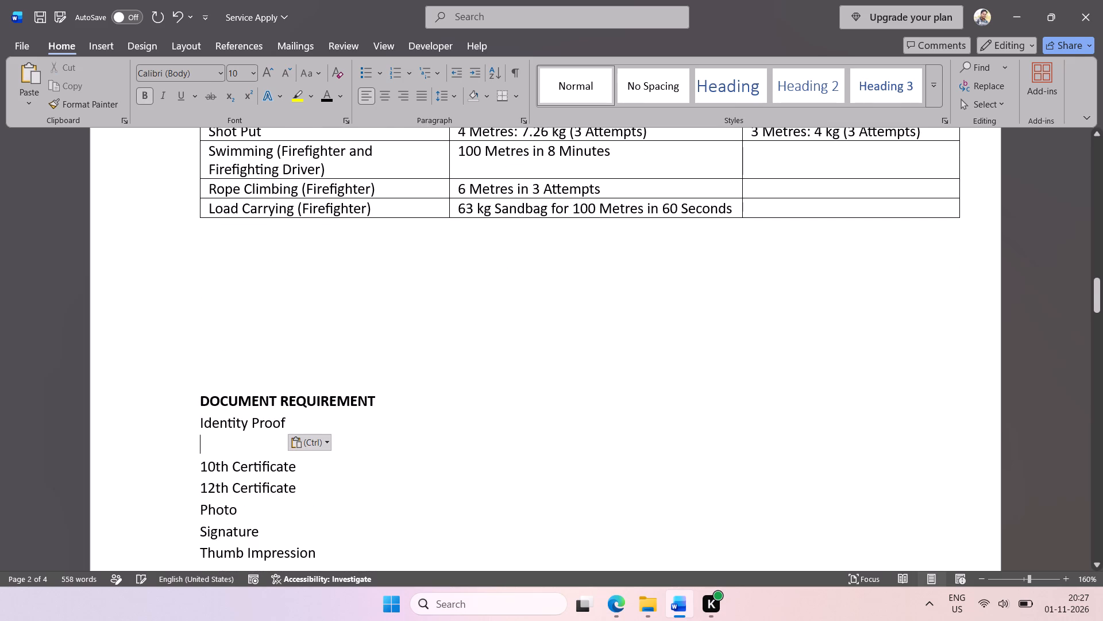
scroll(326, 402, "down", 1)
key("BackSpace")
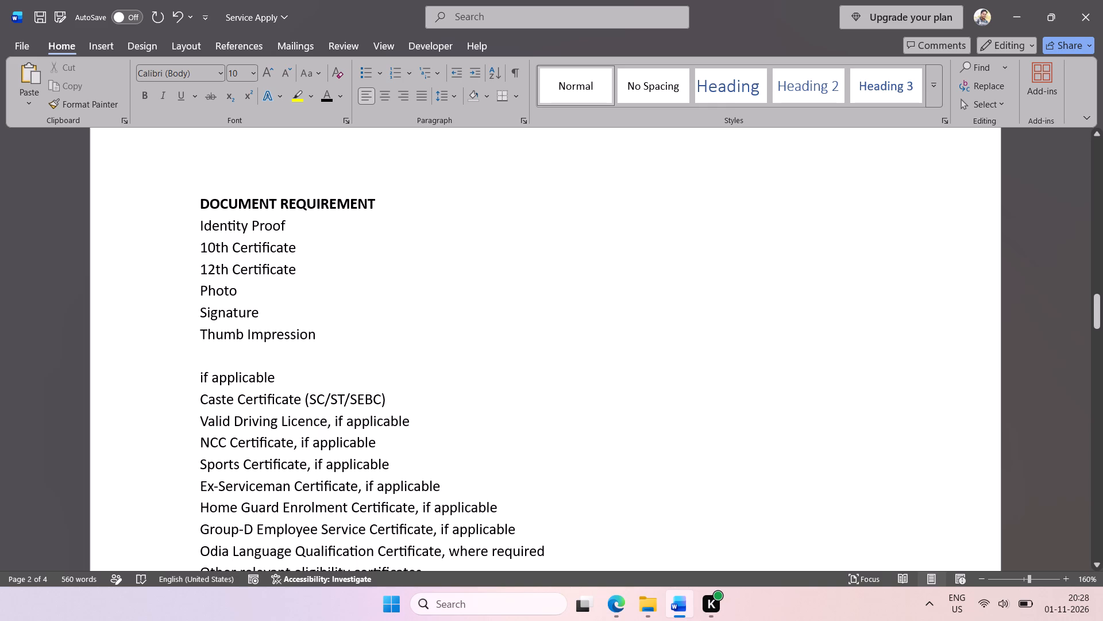
Cut the Photo, Signature and Thumb Impression lines, try pasting them on a new line under Identity Proof, and undo the paste.
left_click_drag(314, 338, 212, 301)
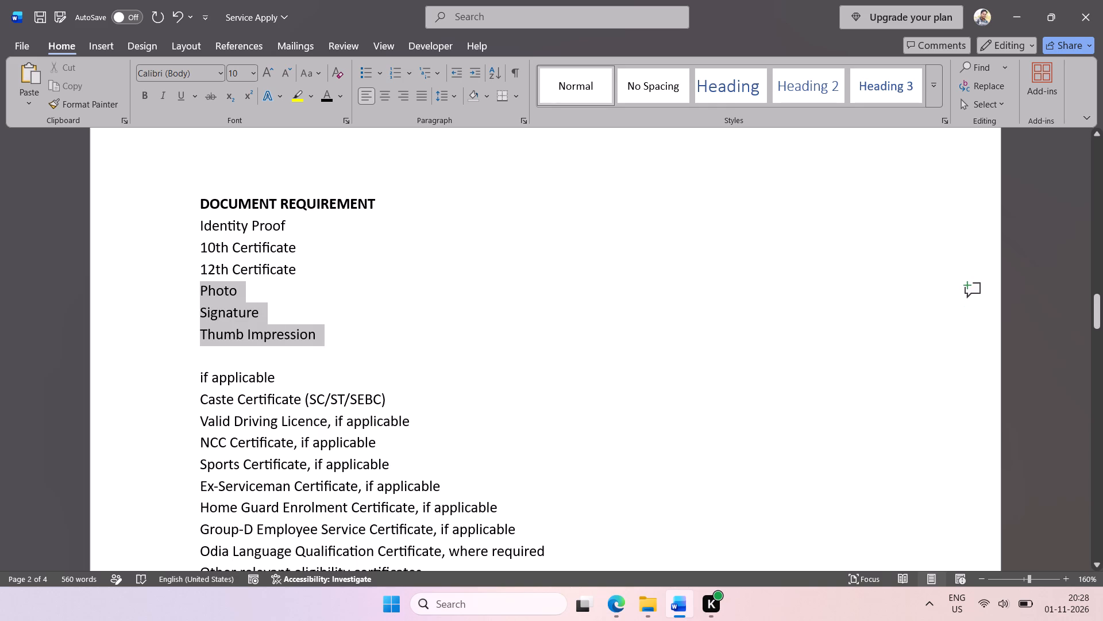
left_click_drag(212, 301, 206, 296)
key("ctrl+x")
left_click(291, 219)
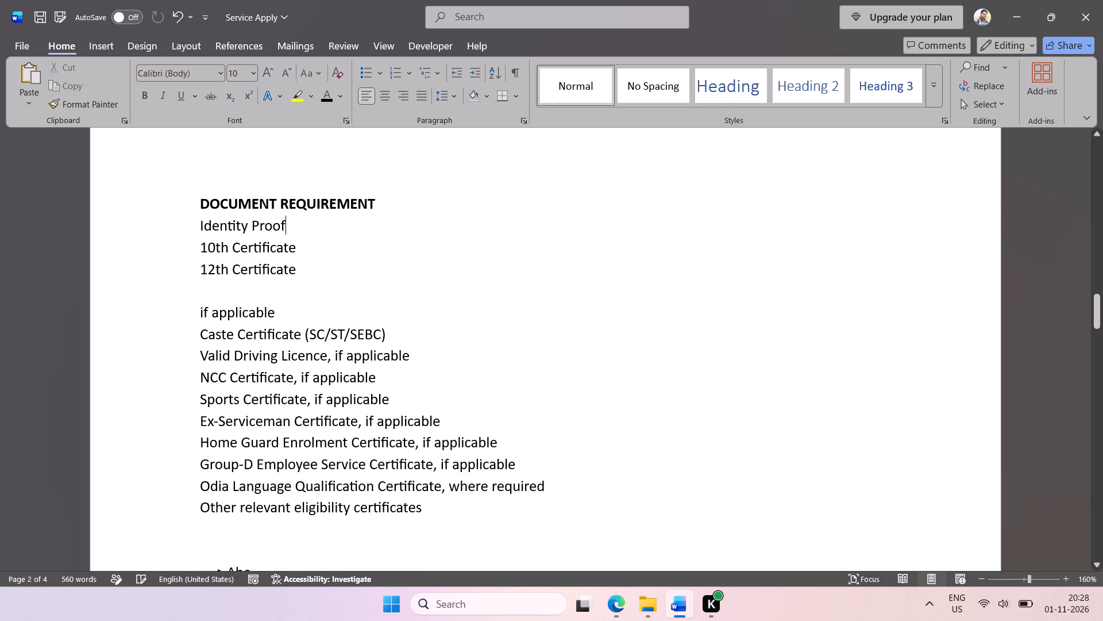
key("Return")
key("ctrl+v")
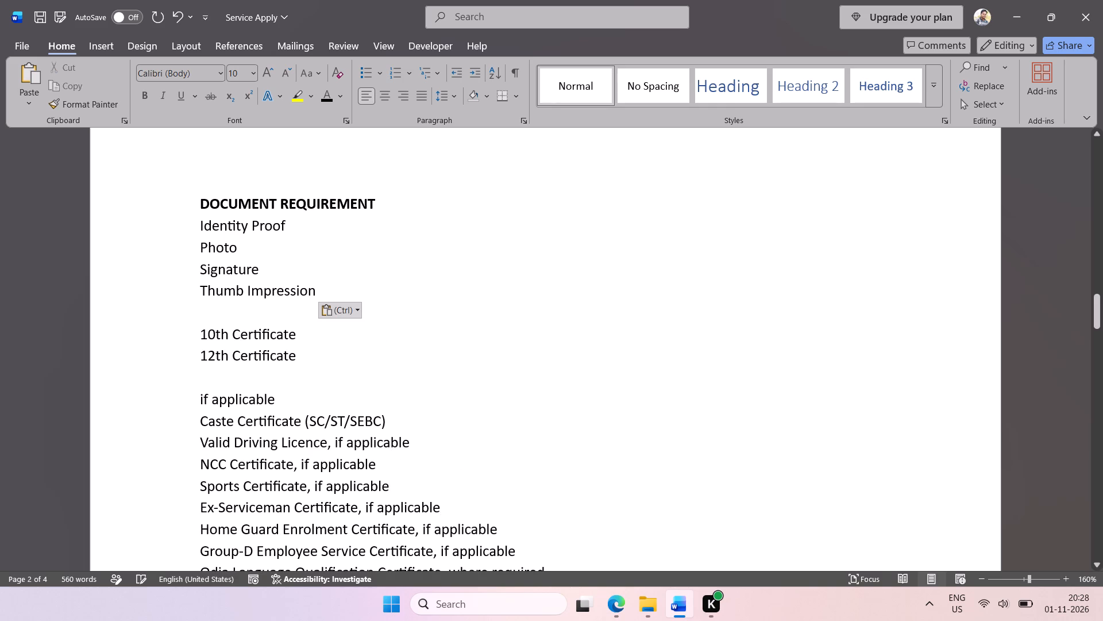
key("ctrl+z")
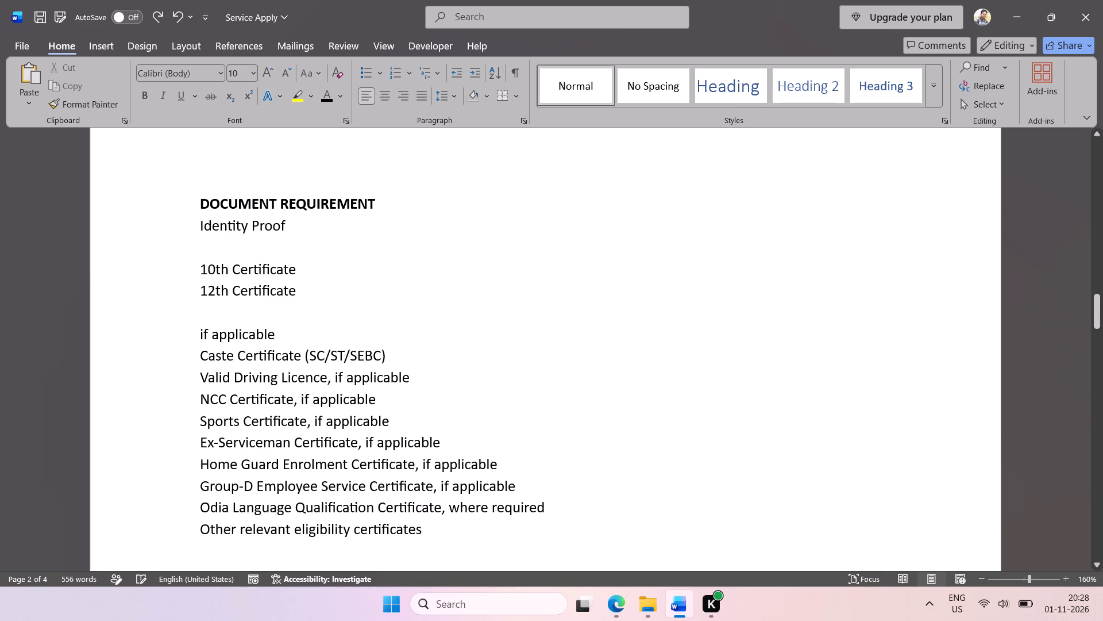
Paste the cut Photo, Signature and Thumb Impression lines directly under 12th Certificate.
left_click(296, 282)
key("Return")
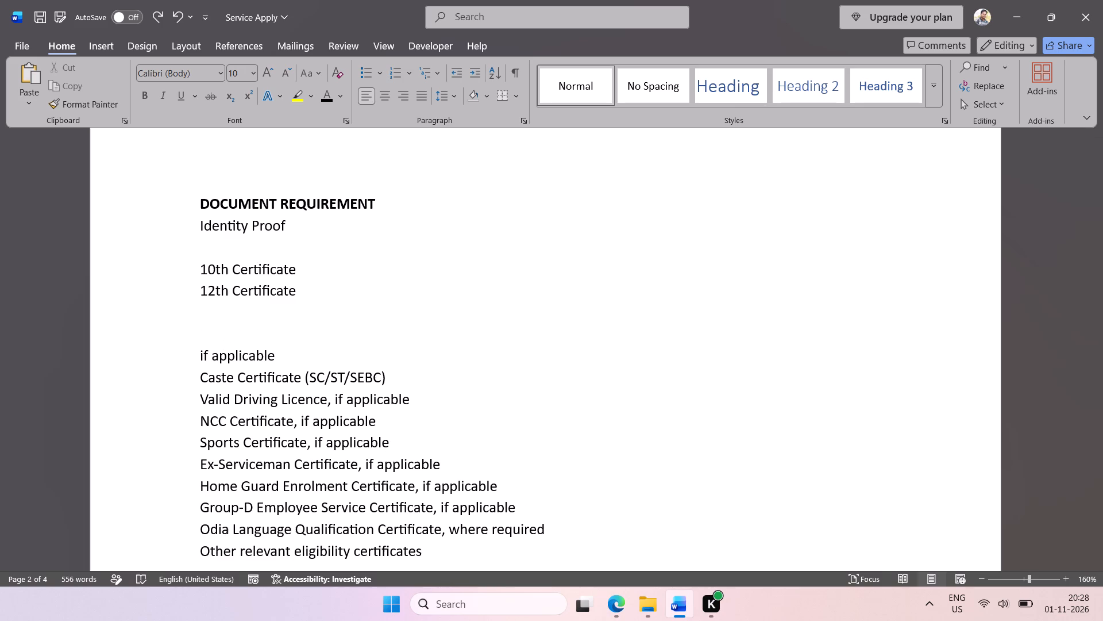
key("ctrl+v")
Remove the blank lines between Identity Proof and 10th Certificate and between Thumb Impression and "if applicable".
left_click(246, 253)
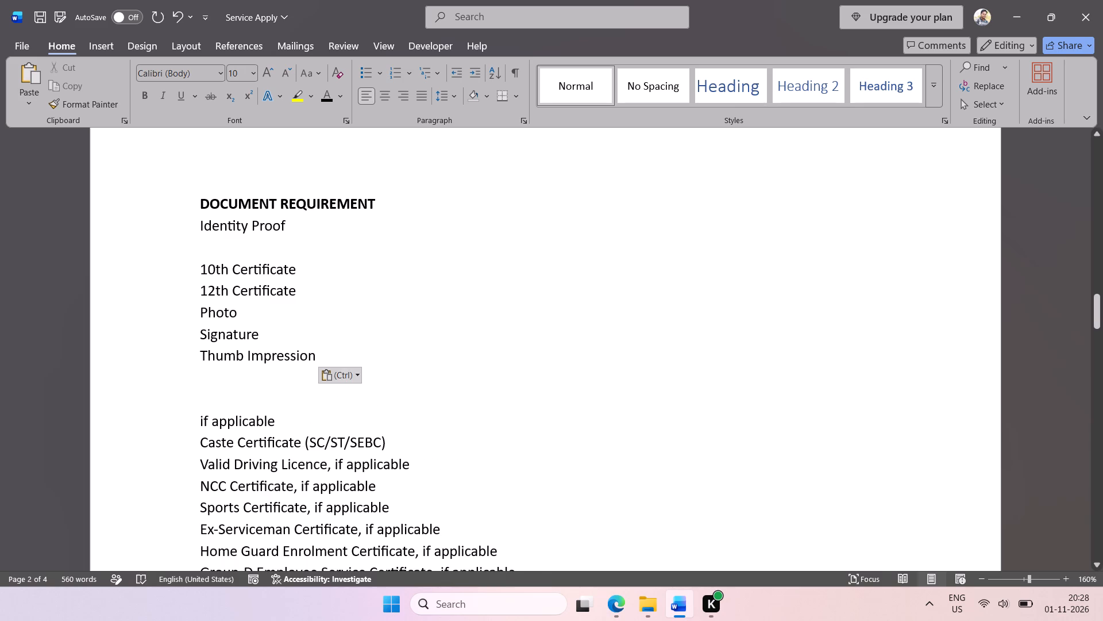
key("BackSpace")
left_click_drag(319, 337, 210, 236)
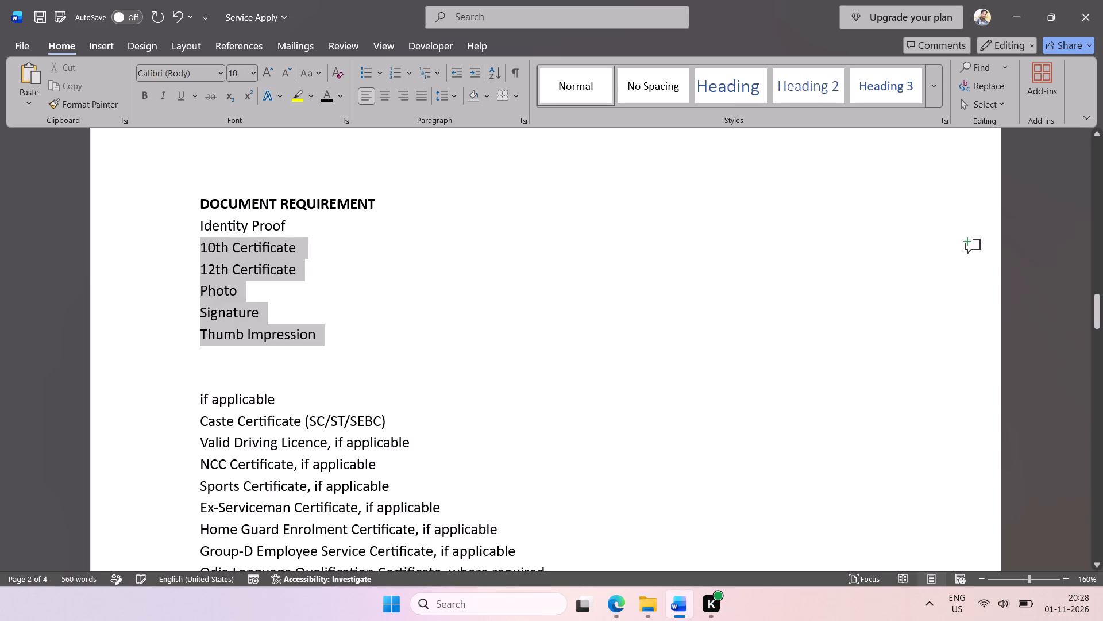
left_click_drag(210, 236, 209, 233)
left_click(286, 393)
left_click(223, 377)
key("BackSpace")
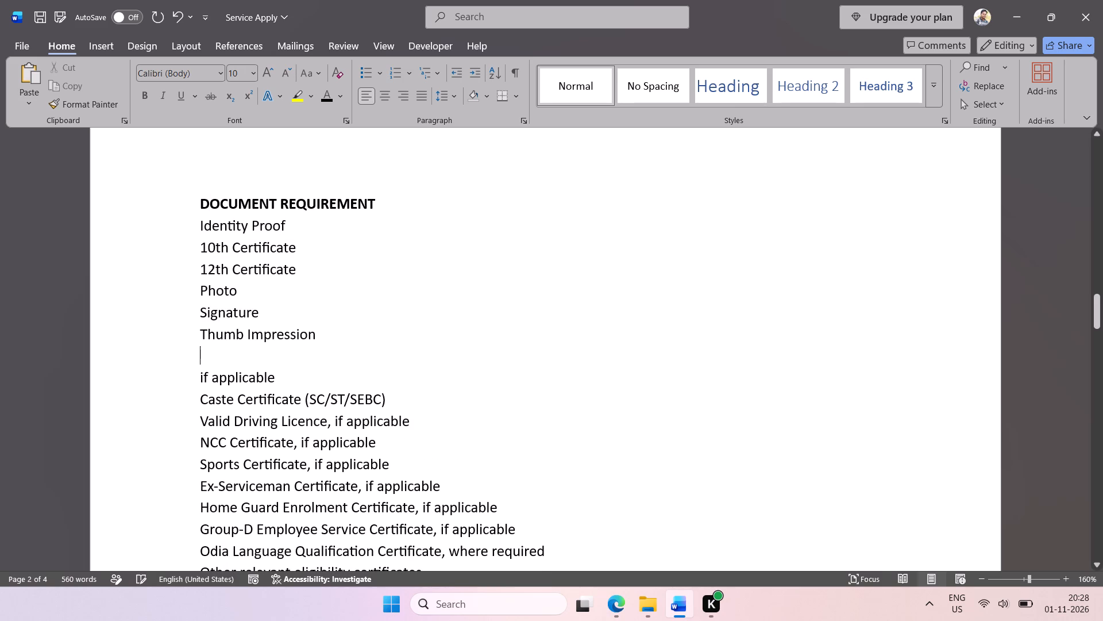
left_click_drag(272, 374, 193, 233)
left_click(232, 357)
key("BackSpace")
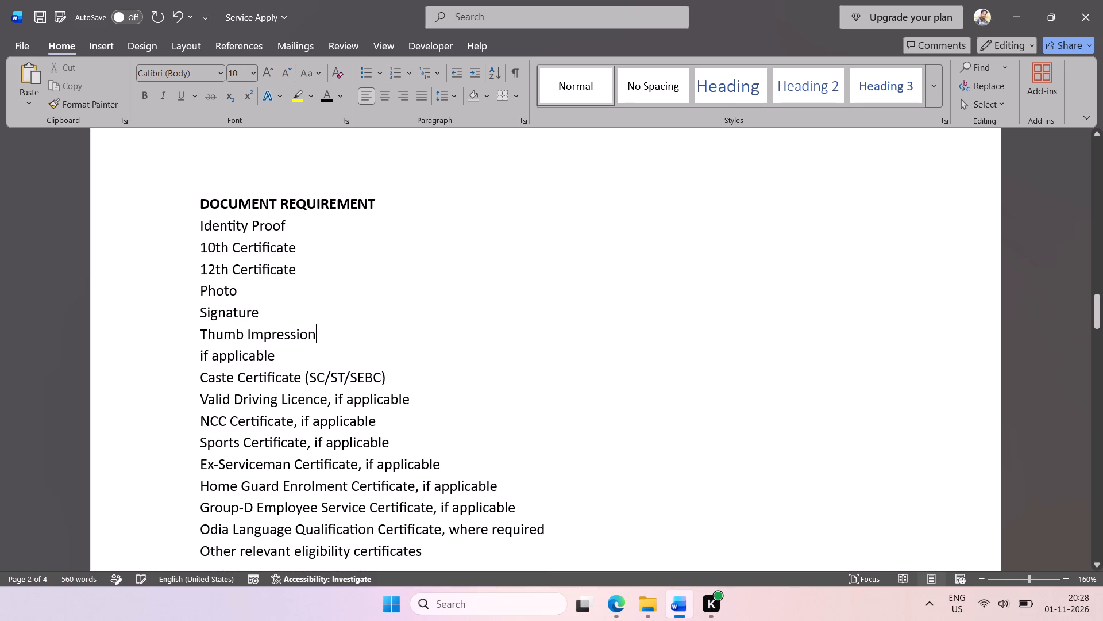
Number the lines from Identity Proof to "if applicable" as a 1 to 7 list and decrease its indent once.
left_click_drag(277, 358, 196, 228)
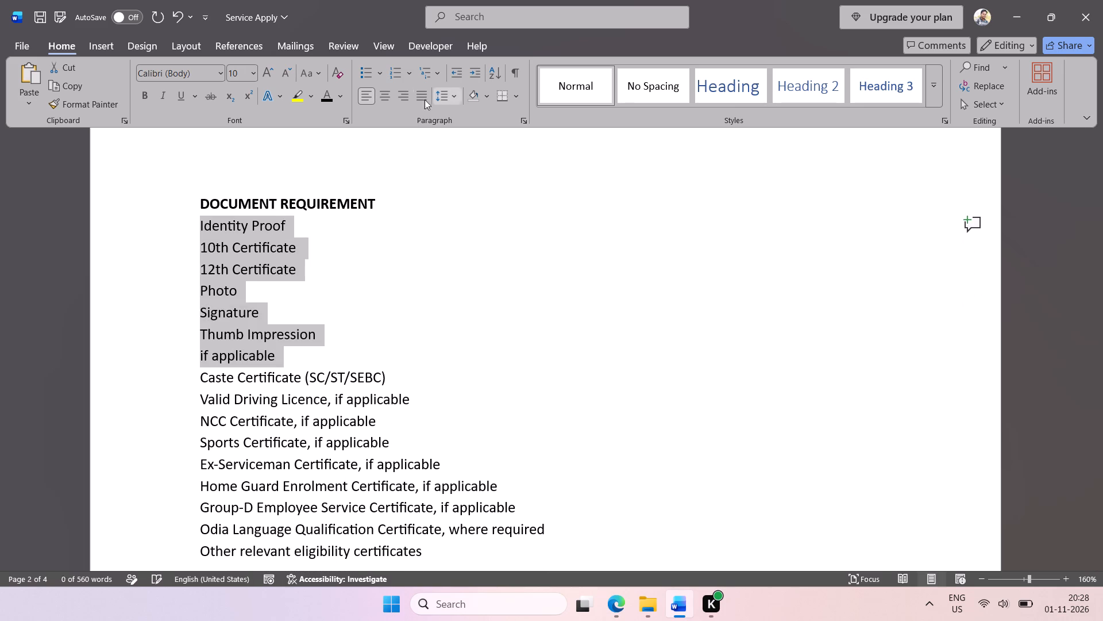
left_click(389, 76)
left_click(464, 76)
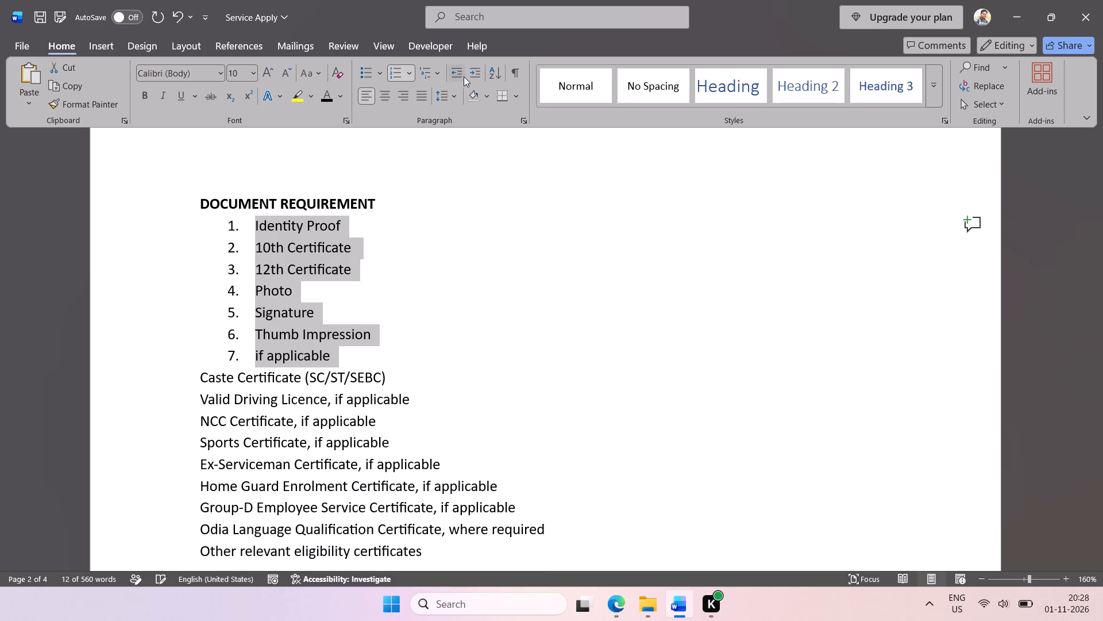
left_click(493, 283)
Copy the arrow marker from the first Abc line to the start of Caste Certificate and indent it further with spaces.
scroll(383, 329, "down", 1)
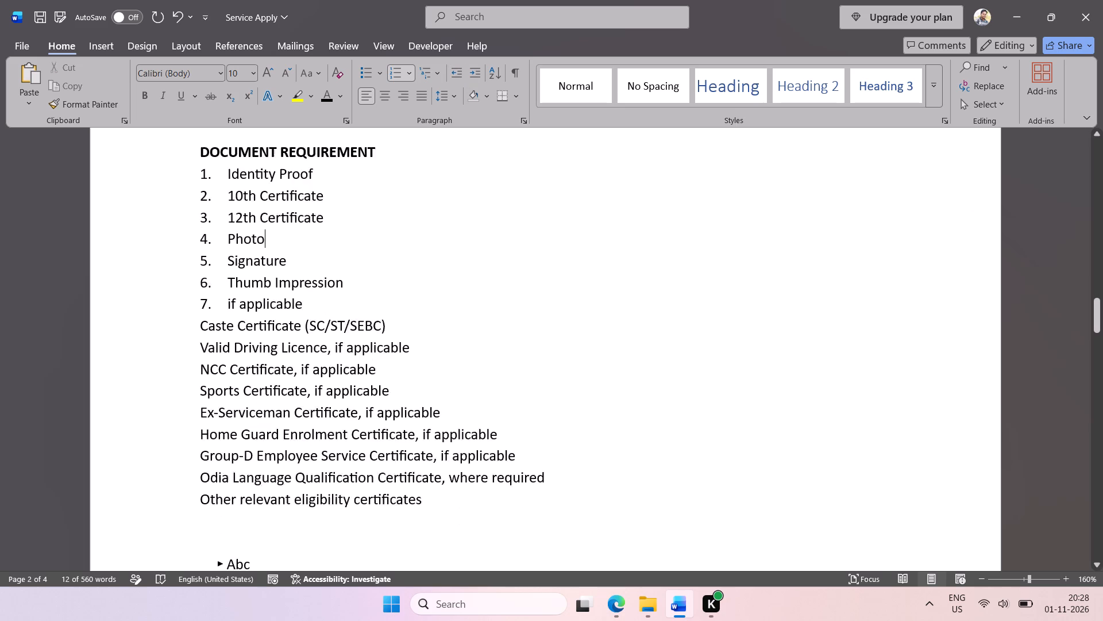
scroll(383, 329, "down", 1)
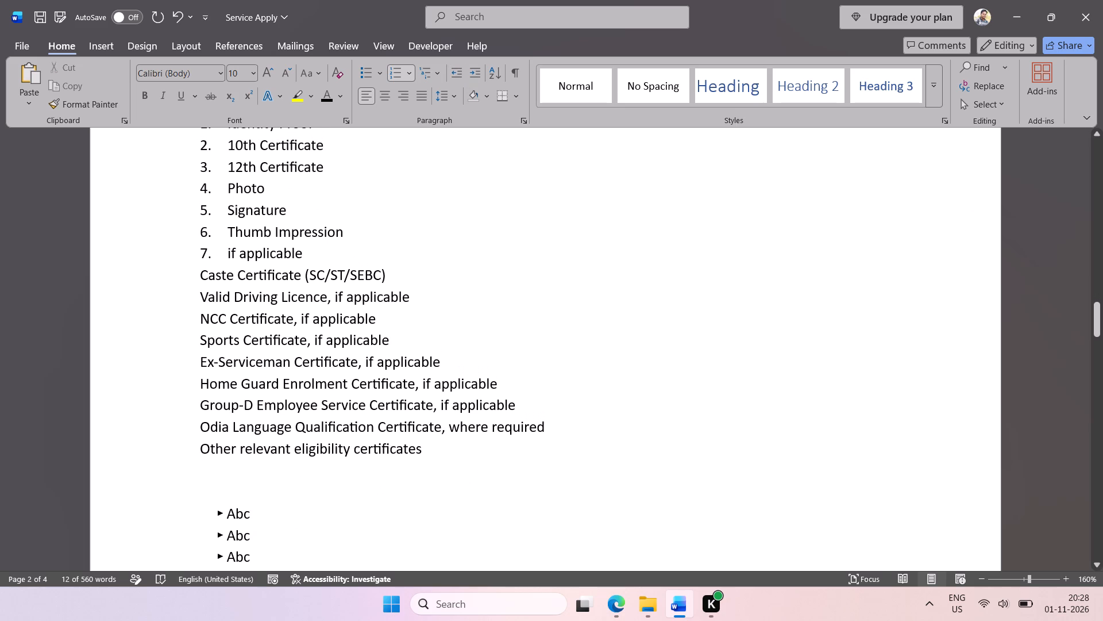
left_click_drag(229, 513, 199, 511)
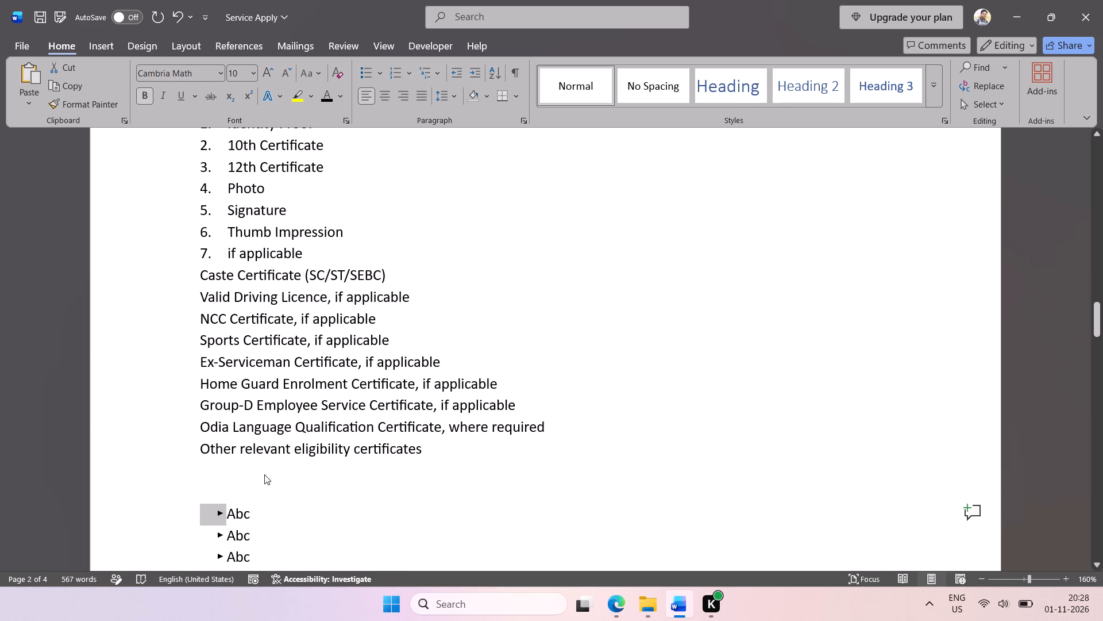
key("ctrl+c")
left_click(195, 274)
key("ctrl+v")
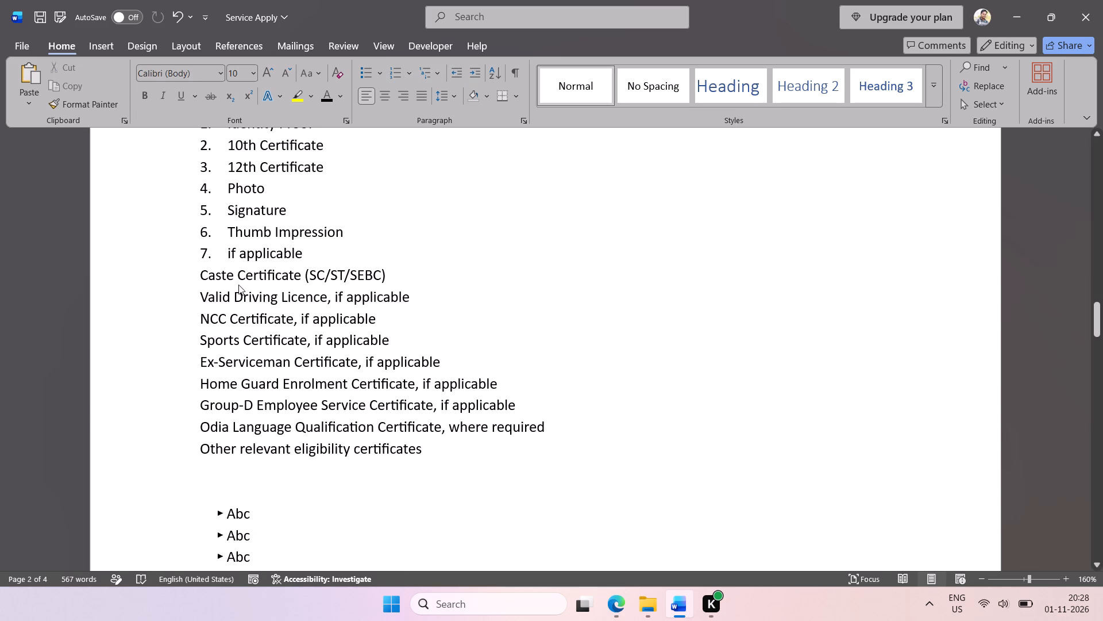
double_click(212, 278)
left_click(212, 278)
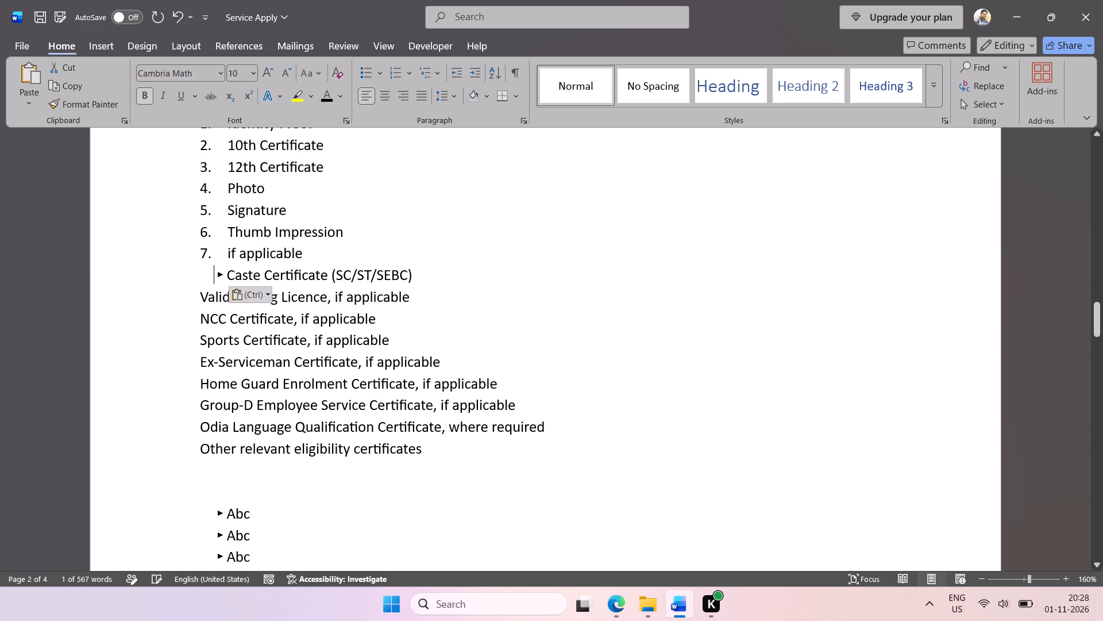
key("space")
key("space")
key("space")
key("space")
key("space")
key("BackSpace")
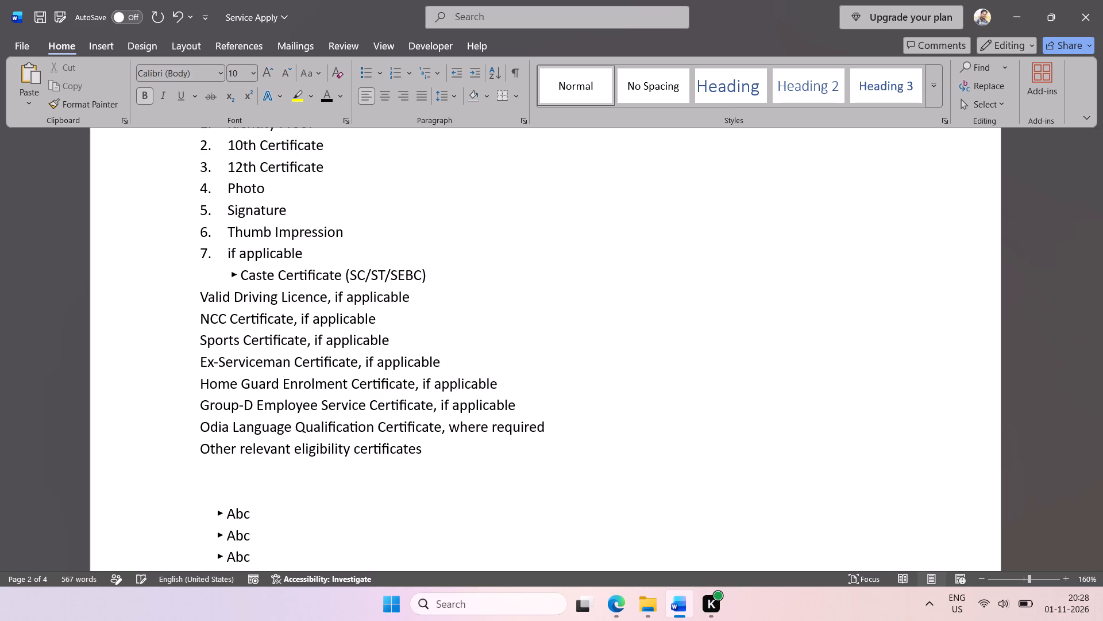
key("BackSpace")
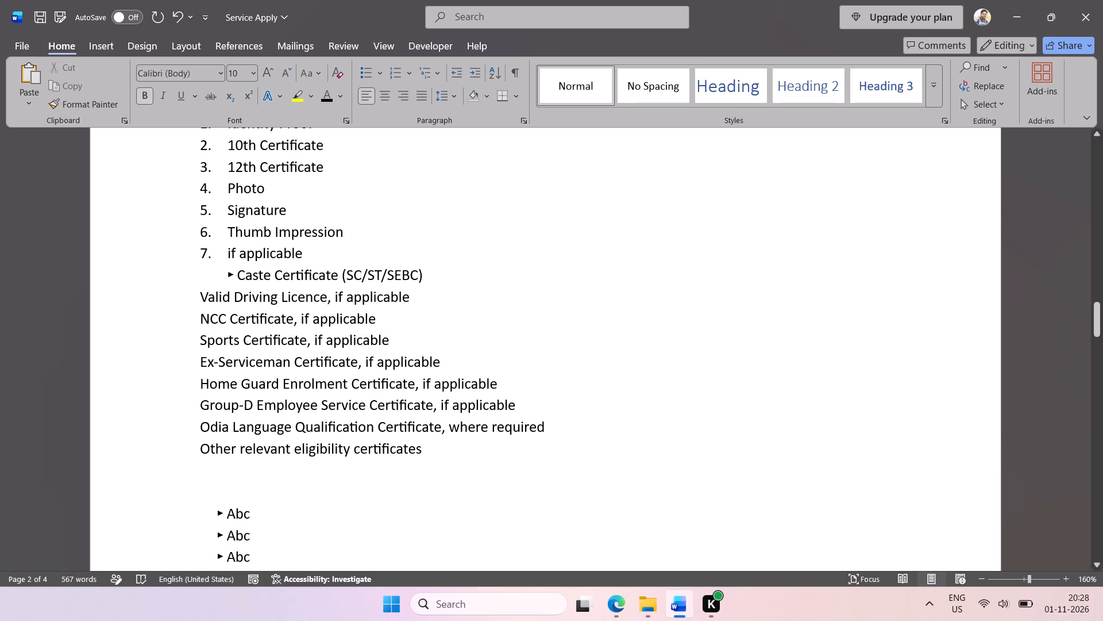
Copy the indented arrow marker from the Caste Certificate line over the word "Valid" on the Driving Licence line.
left_click_drag(238, 274, 172, 275)
key("ctrl+c")
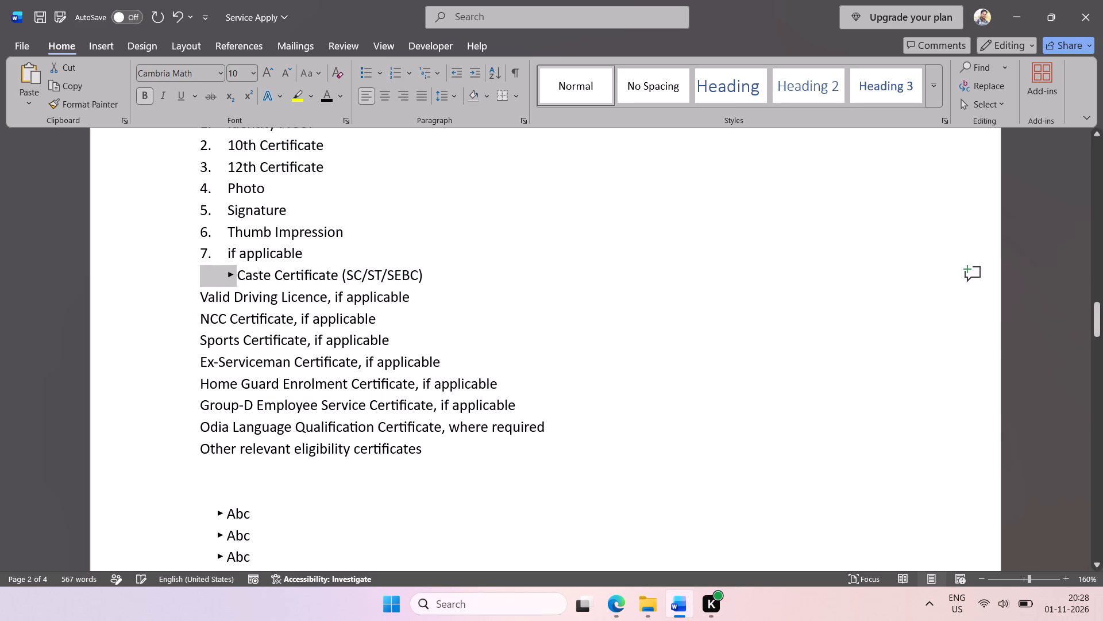
left_click_drag(235, 300, 149, 297)
key("ctrl+v")
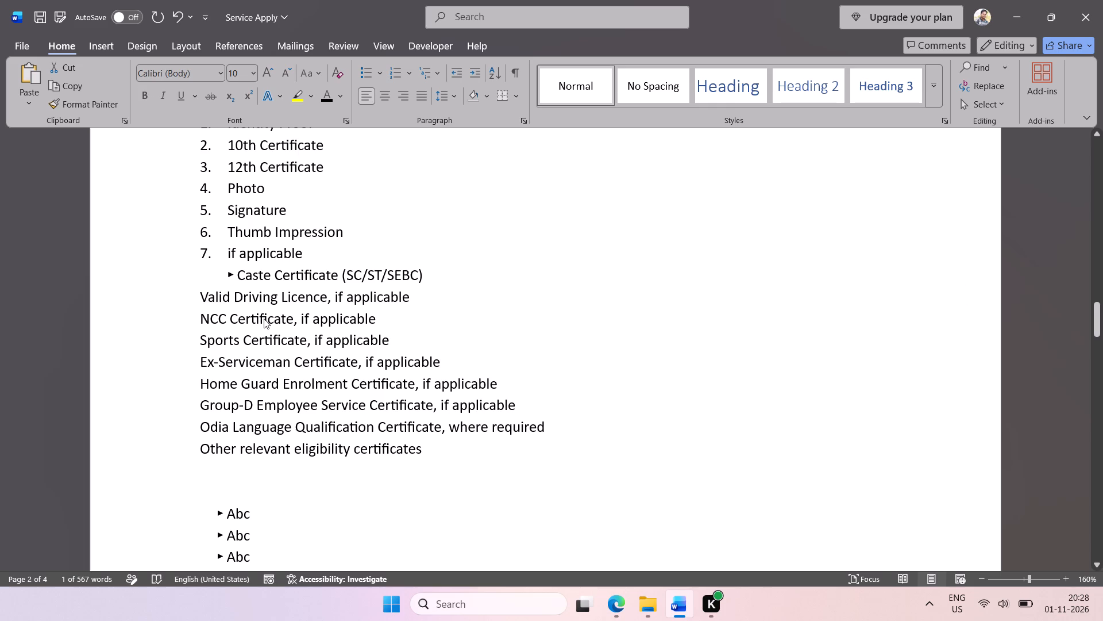
Paste the indented arrow marker before the NCC, Sports, Ex-Serviceman, Home Guard, Group-D and Odia Language certificate lines.
left_click(199, 322)
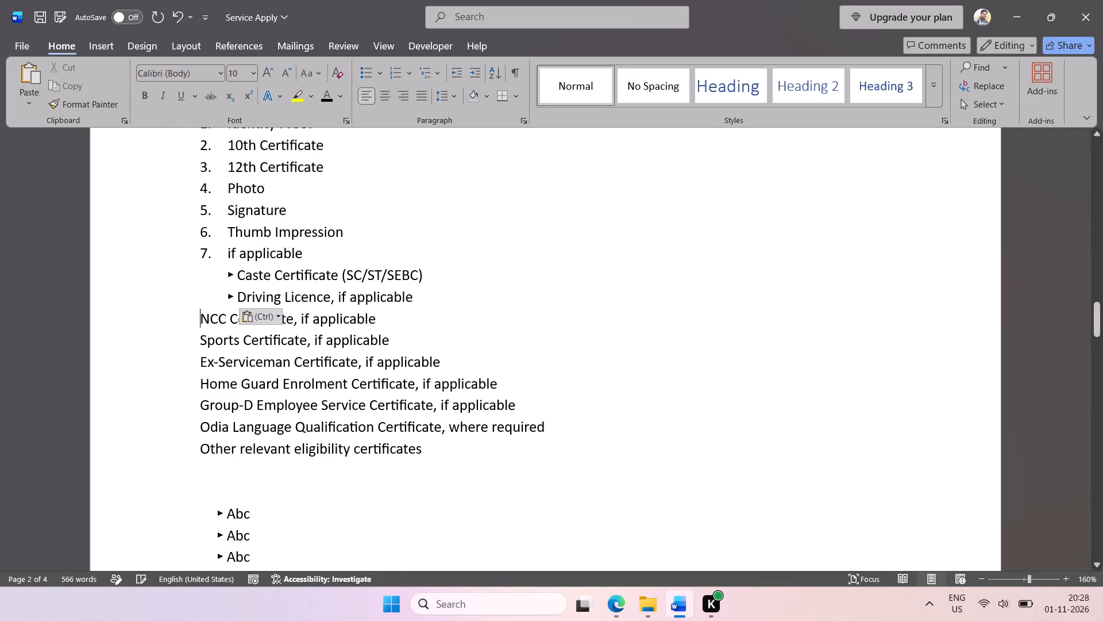
key("ctrl+v")
left_click(200, 340)
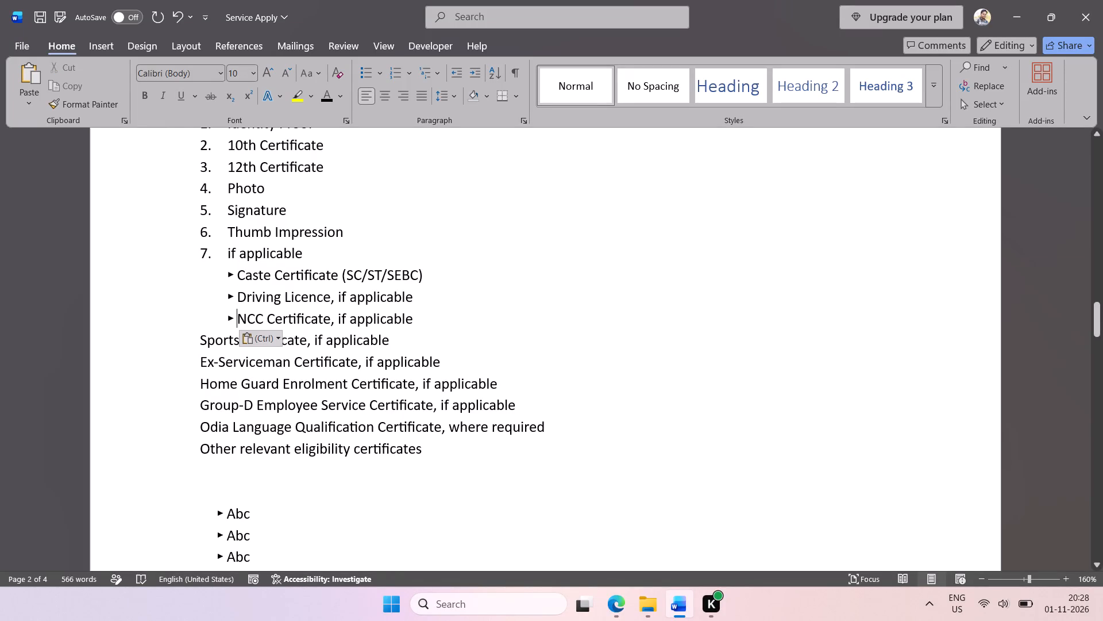
key("ctrl+v")
left_click(202, 360)
key("ctrl+v")
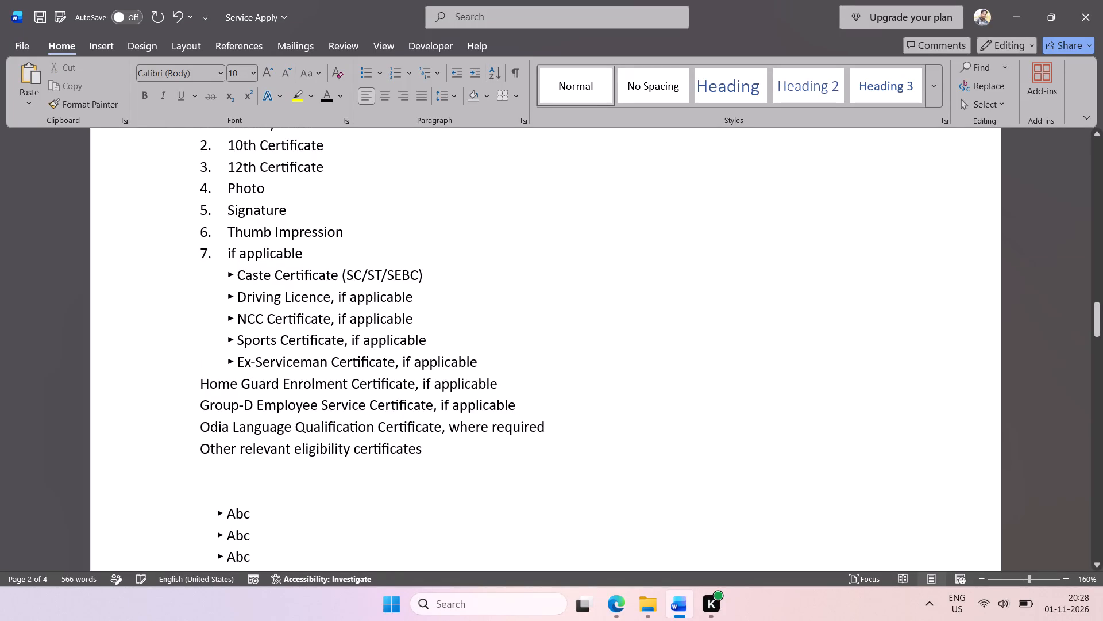
left_click(200, 384)
key("ctrl+v")
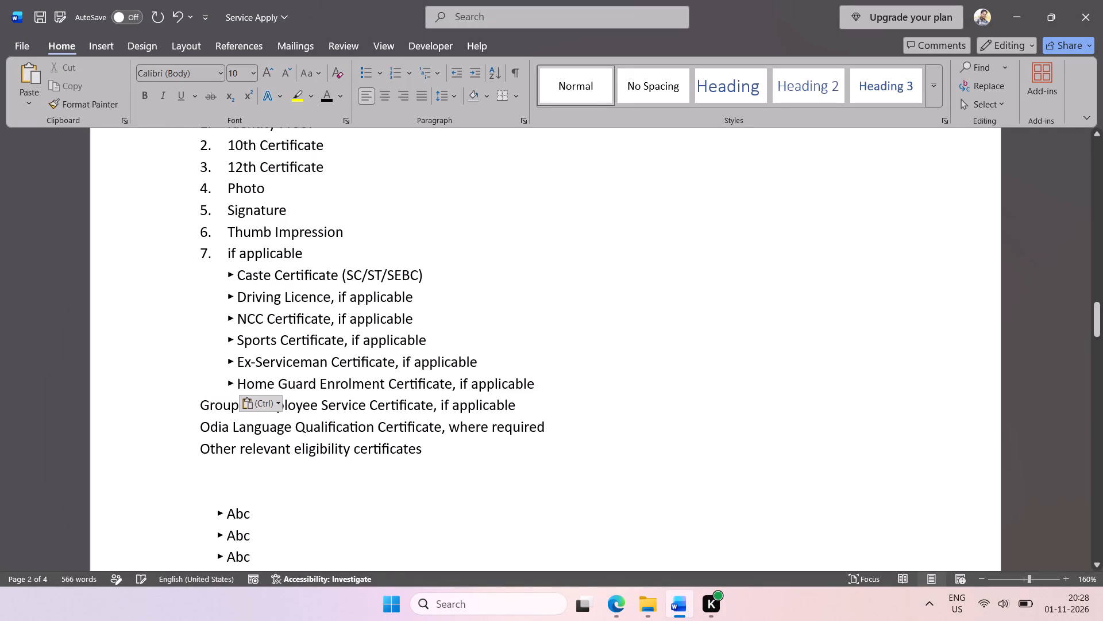
left_click(198, 405)
key("ctrl+v")
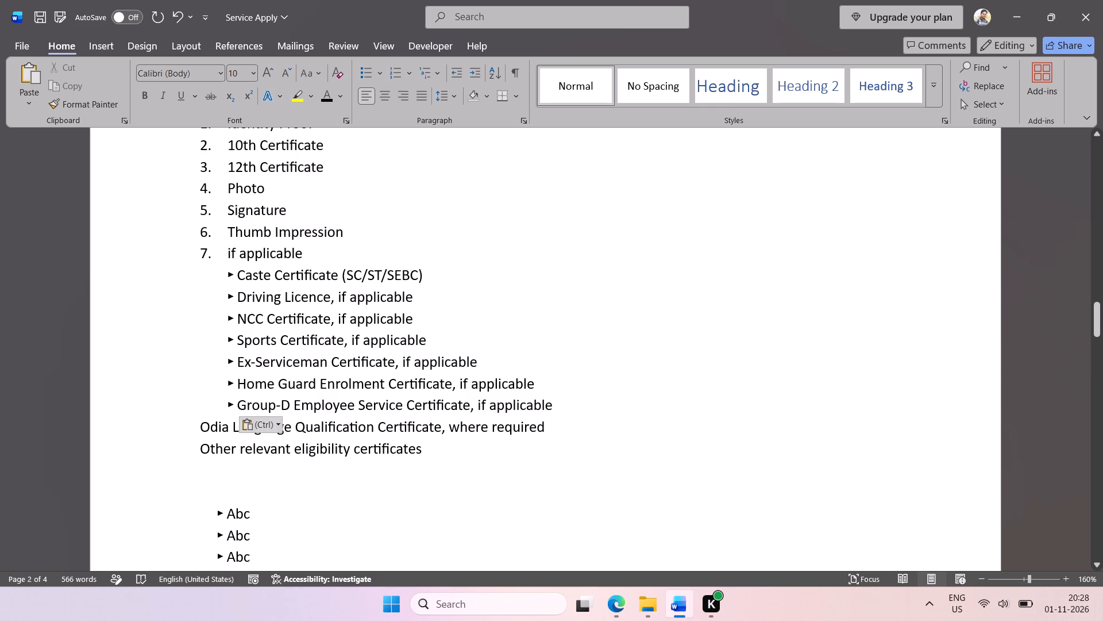
left_click(202, 425)
key("ctrl+v")
Delete the "Other relevant eligibility certificates" line under the Odia Language Qualification Certificate.
left_click_drag(462, 453, 247, 452)
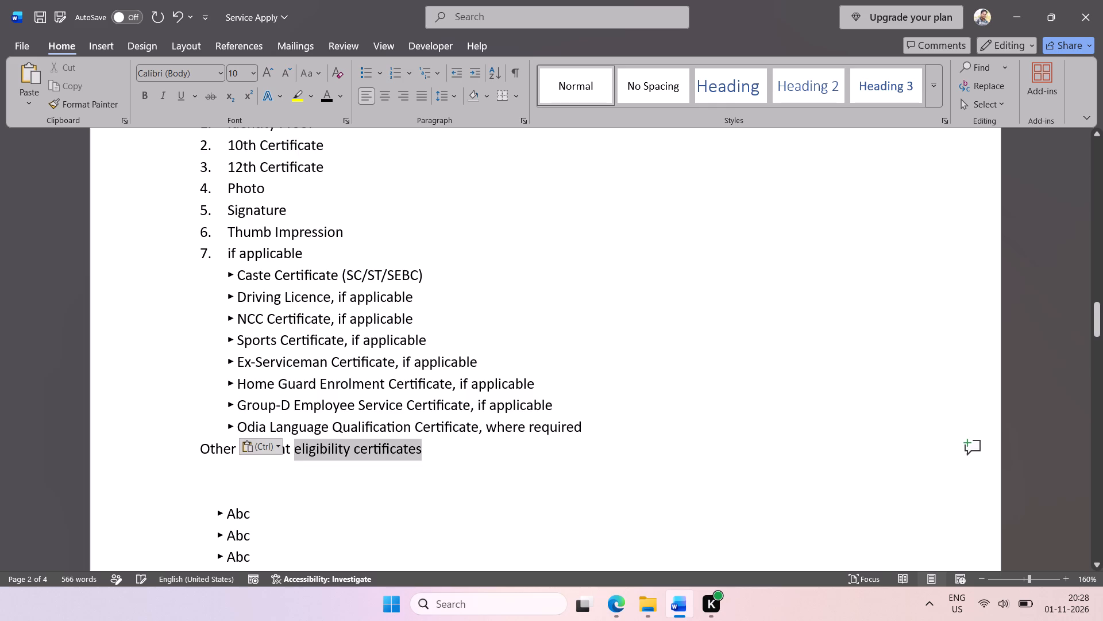
left_click_drag(247, 452, 183, 453)
key("BackSpace")
Remove ", where required" from the Odia Language line and ", if applicable" from the Group-D, Home Guard and Ex-Serviceman lines.
left_click_drag(603, 427, 490, 431)
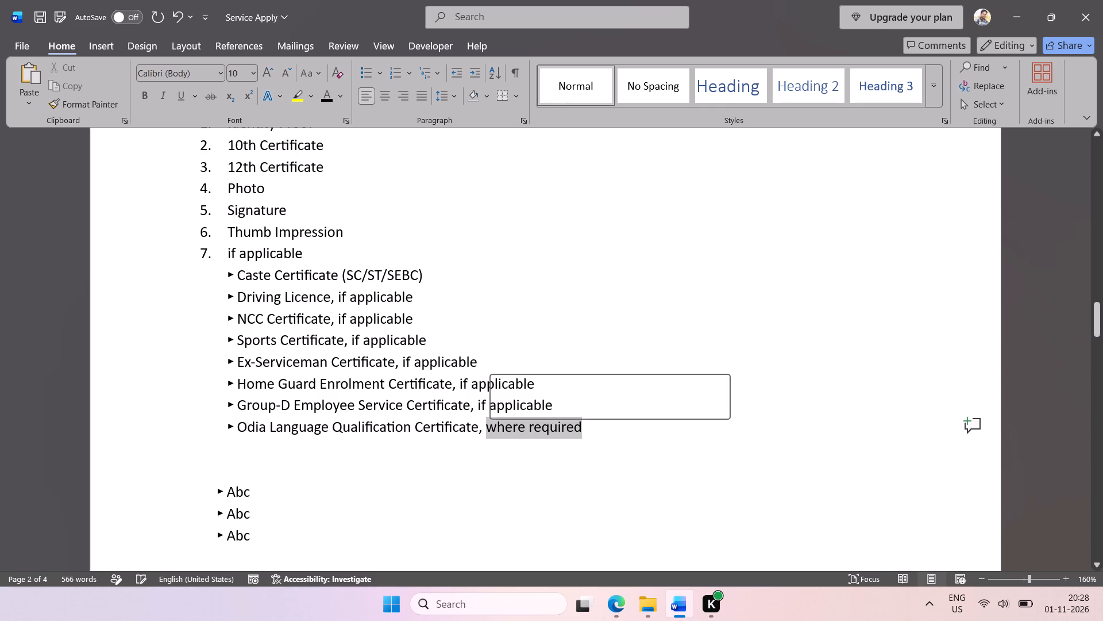
key("BackSpace")
key("BackSpace")
key("BackSpace")
left_click_drag(568, 404, 477, 408)
key("BackSpace")
key("BackSpace")
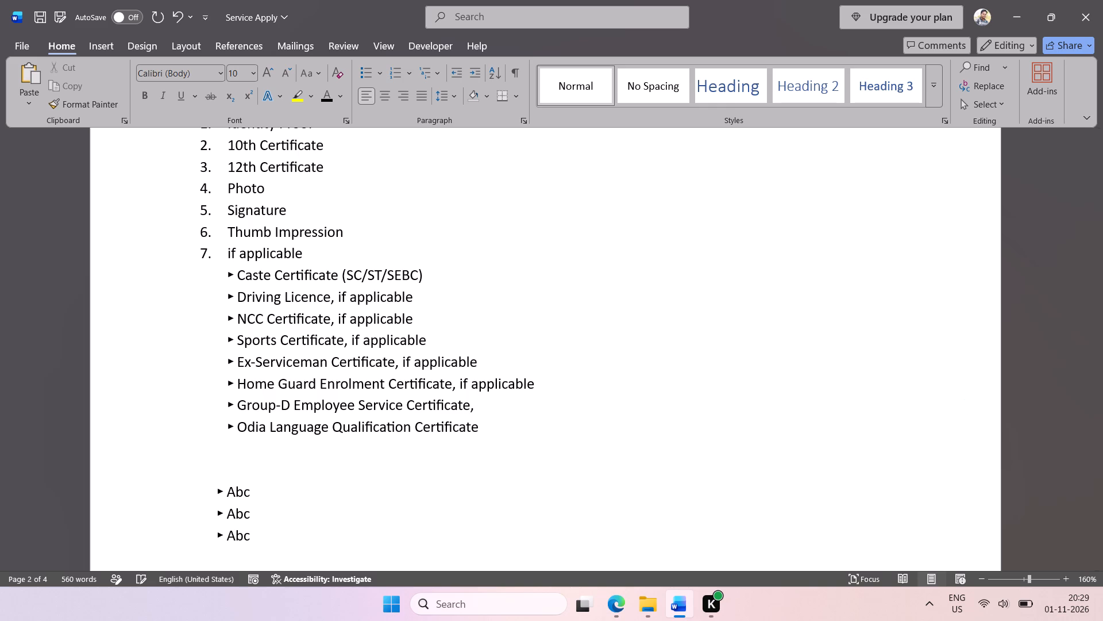
key("BackSpace")
left_click_drag(541, 384, 457, 383)
key("BackSpace")
left_click_drag(481, 363, 403, 363)
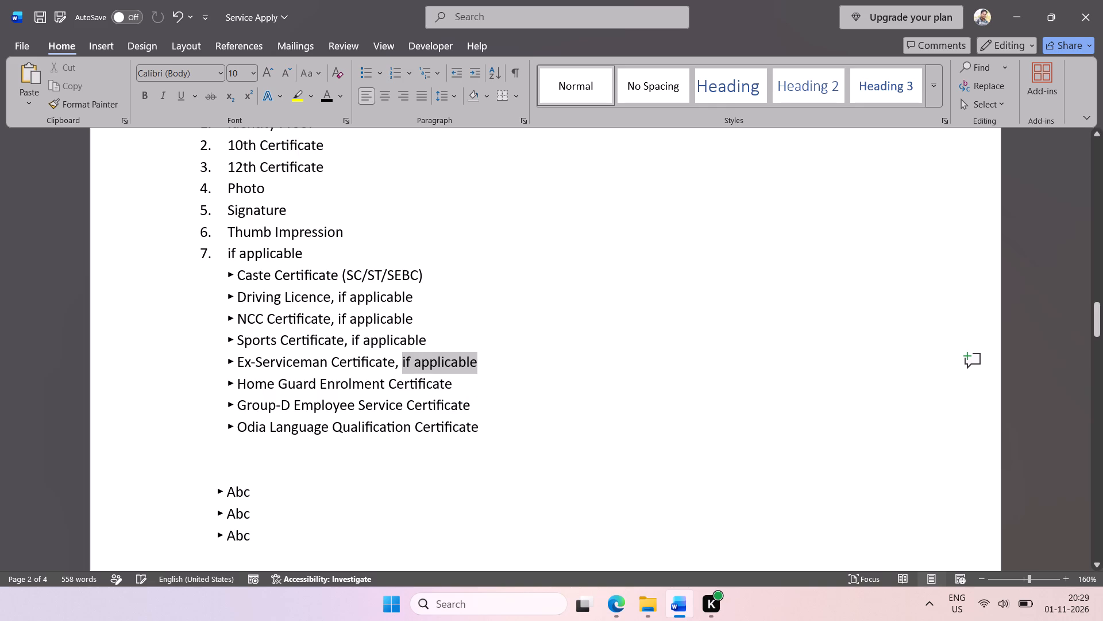
left_click_drag(403, 363, 403, 363)
key("BackSpace")
key("BackSpace")
key("BackSpace")
Remove ", if applicable" from the Sports Certificate, NCC Certificate and Driving Licence lines.
left_click_drag(434, 340, 358, 339)
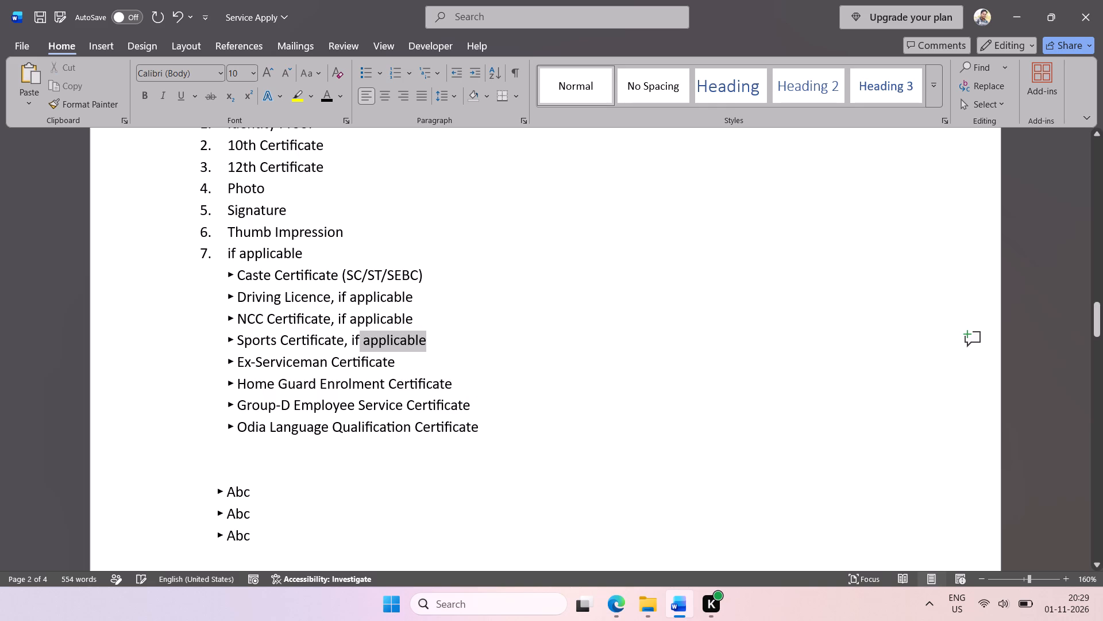
left_click_drag(358, 339, 350, 339)
key("BackSpace")
key("BackSpace")
key("BackSpace")
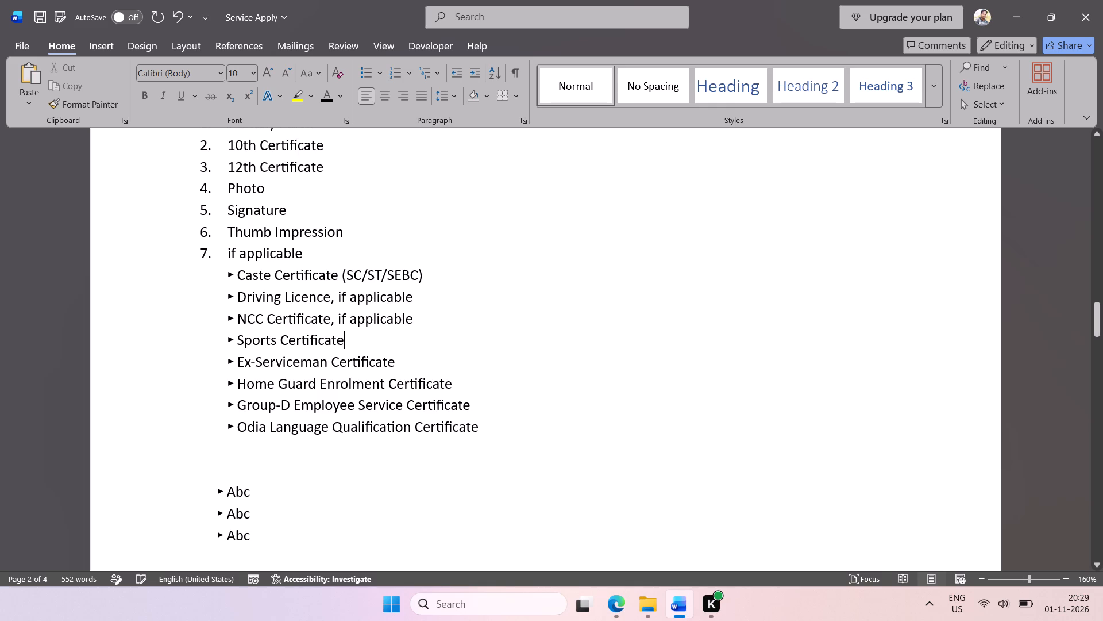
left_click_drag(425, 316, 337, 316)
key("BackSpace")
key("BackSpace")
key("BackSpace")
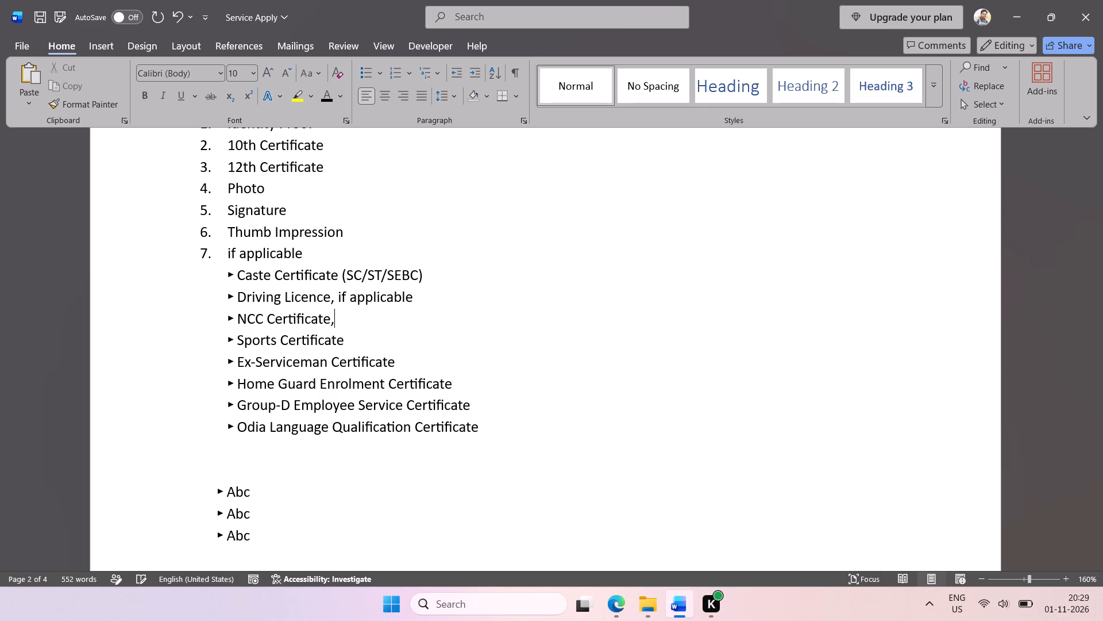
left_click_drag(414, 297, 338, 299)
key("BackSpace")
key("BackSpace")
key("BackSpace")
Delete the three placeholder Abc lines and the blank lines above them below the if-applicable items.
left_click_drag(266, 536, 200, 455)
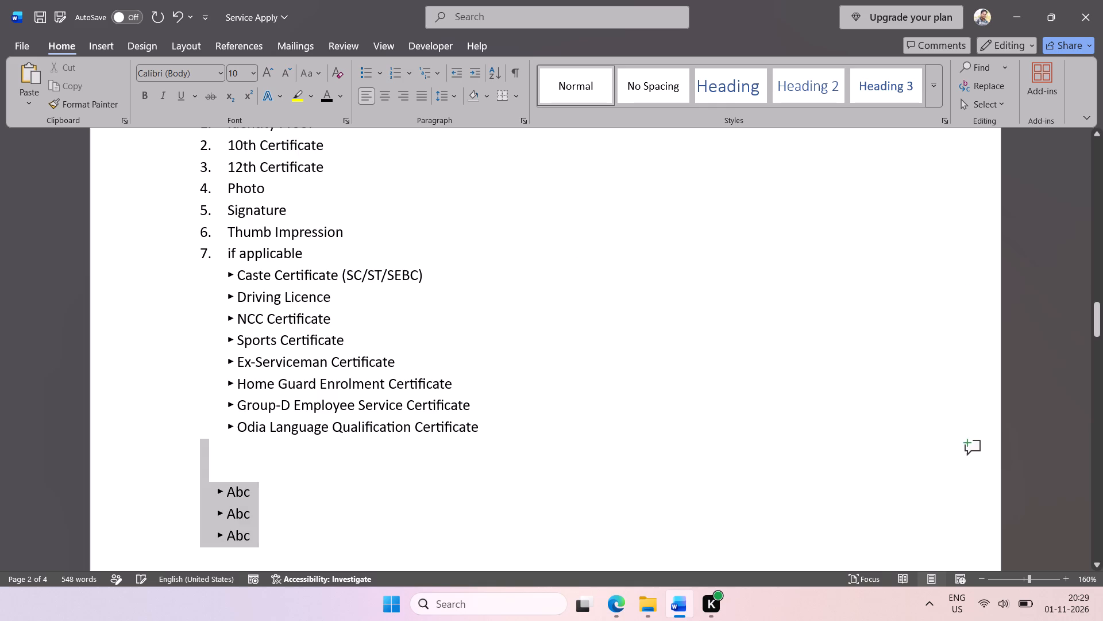
left_click_drag(200, 455, 199, 454)
key("BackSpace")
Delete the leftover bulleted certificate list between the if-applicable items and SCAN DOCUMENT, including its empty bullet and extra blank line.
scroll(395, 446, "down", 3, "ctrl")
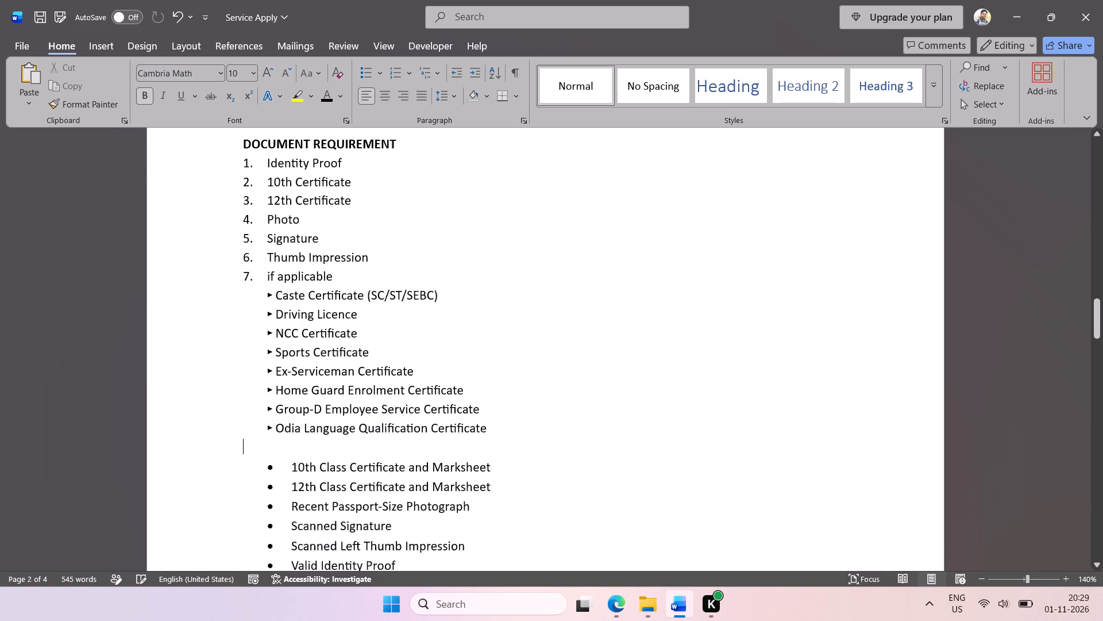
scroll(392, 458, "down", 1)
left_click_drag(281, 310, 403, 420)
key("BackSpace")
left_click_drag(539, 416, 344, 367)
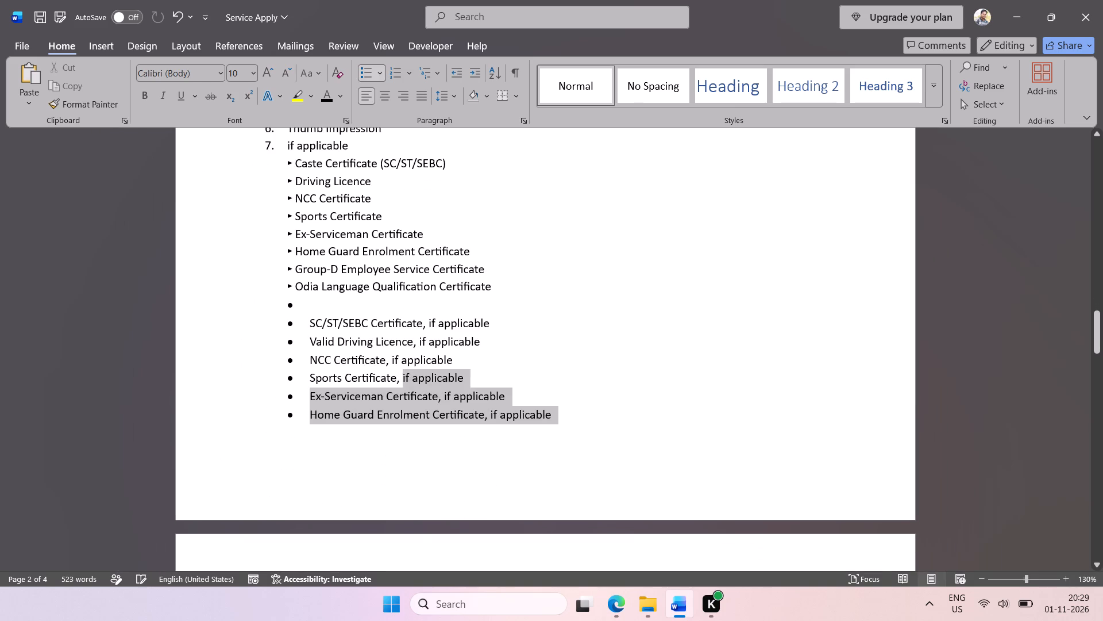
left_click_drag(344, 367, 265, 317)
key("BackSpace")
left_click_drag(491, 365, 310, 340)
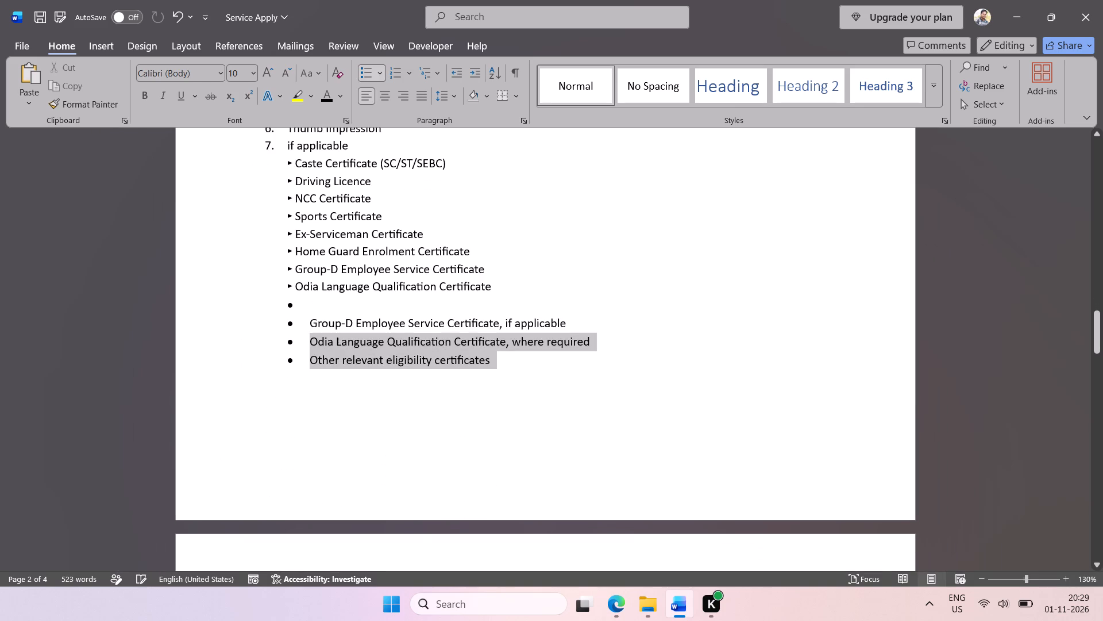
left_click_drag(310, 340, 260, 318)
key("BackSpace")
left_click_drag(335, 344, 238, 314)
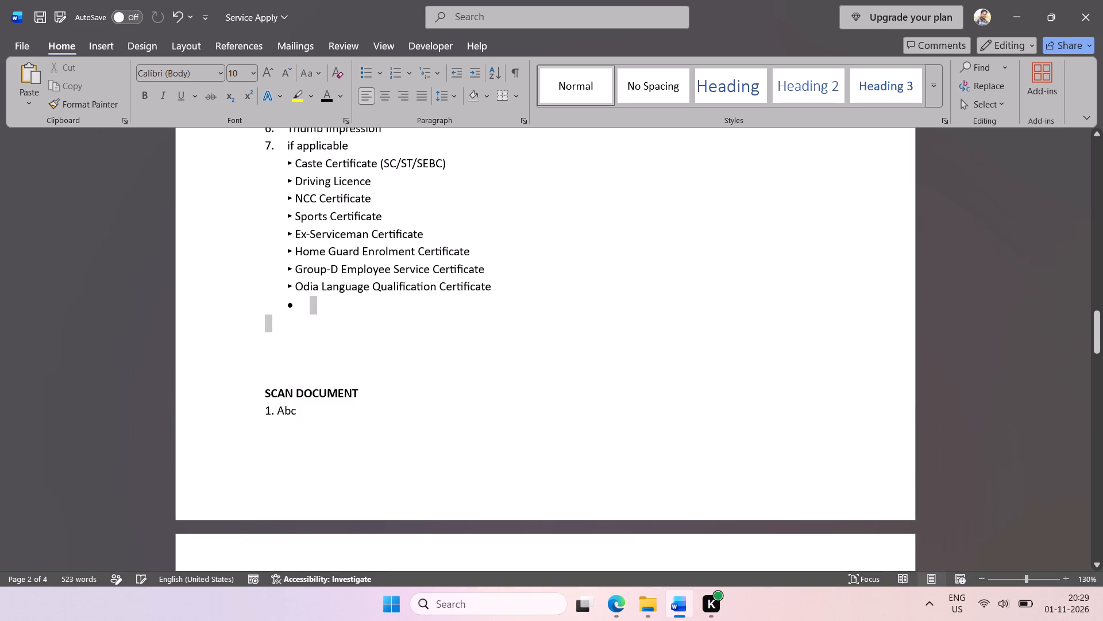
left_click_drag(238, 314, 238, 313)
key("BackSpace")
key("BackSpace")
Save the document.
scroll(433, 341, "up", 1)
key("ctrl+s")
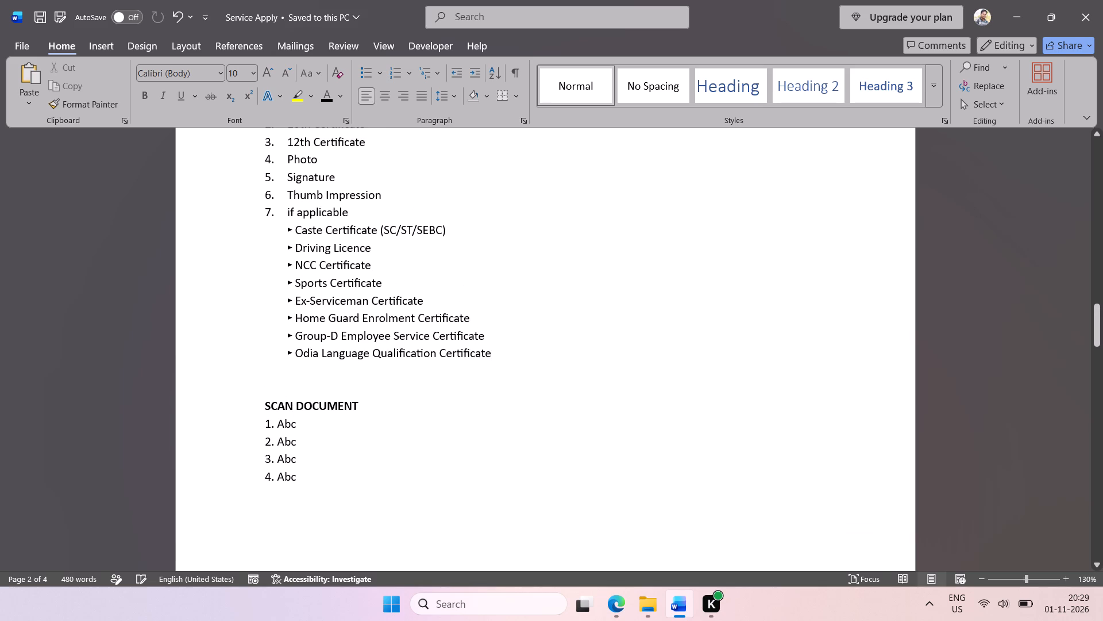
scroll(363, 296, "up", 3, "ctrl")
scroll(363, 296, "up", 1)
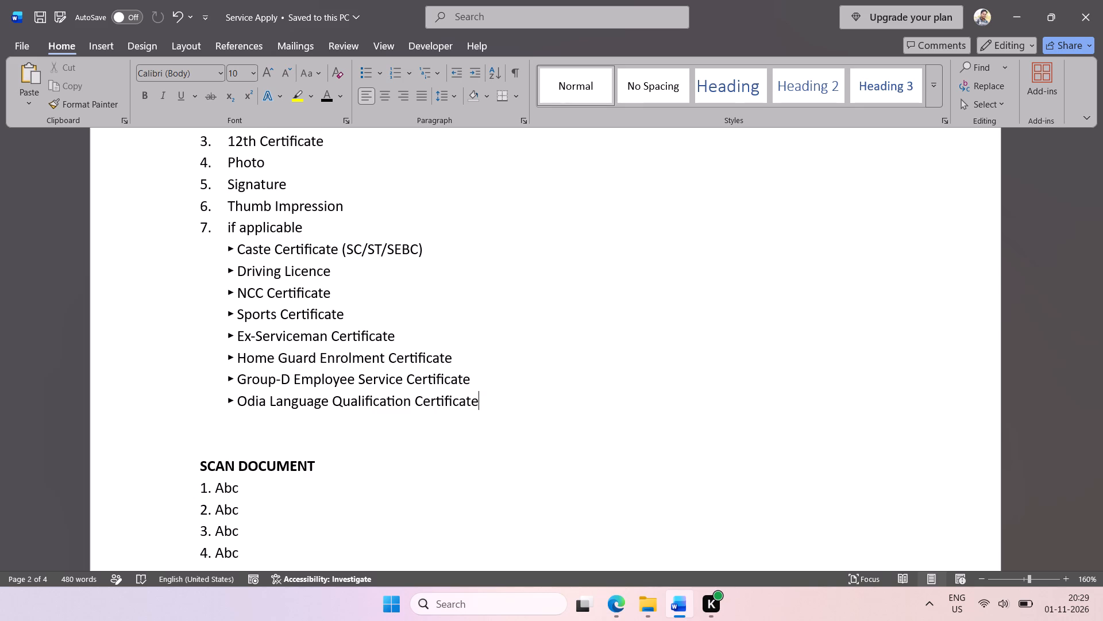
Switch to Edge and look through the FAQs and Important Links on the enijukti.net Odisha Police Constable Recruitment 2026 page.
left_click(615, 605)
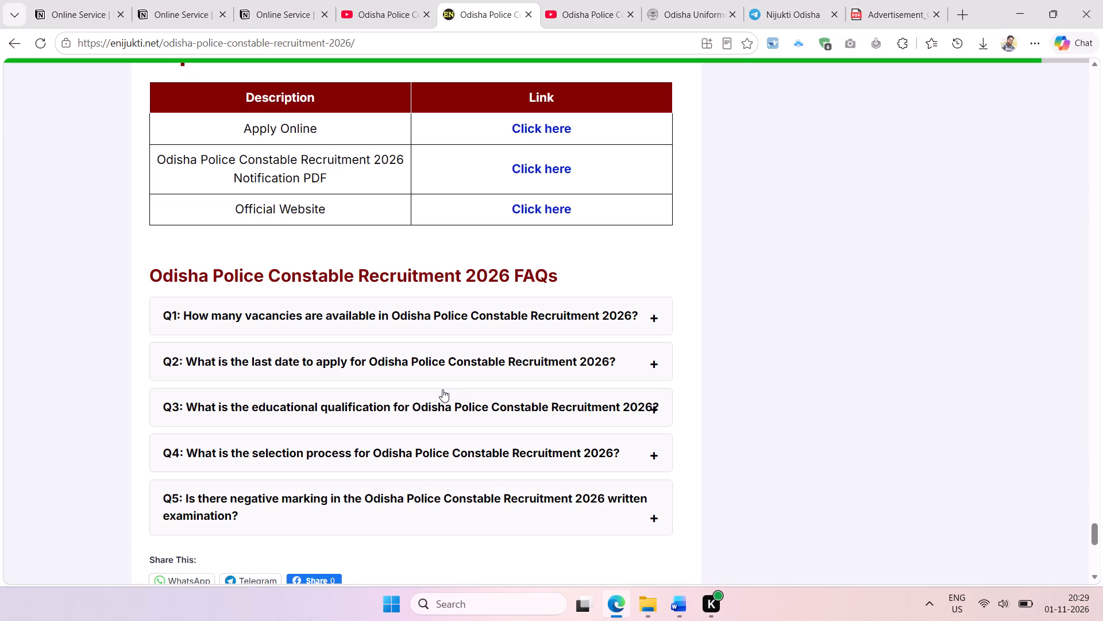
left_click(655, 314)
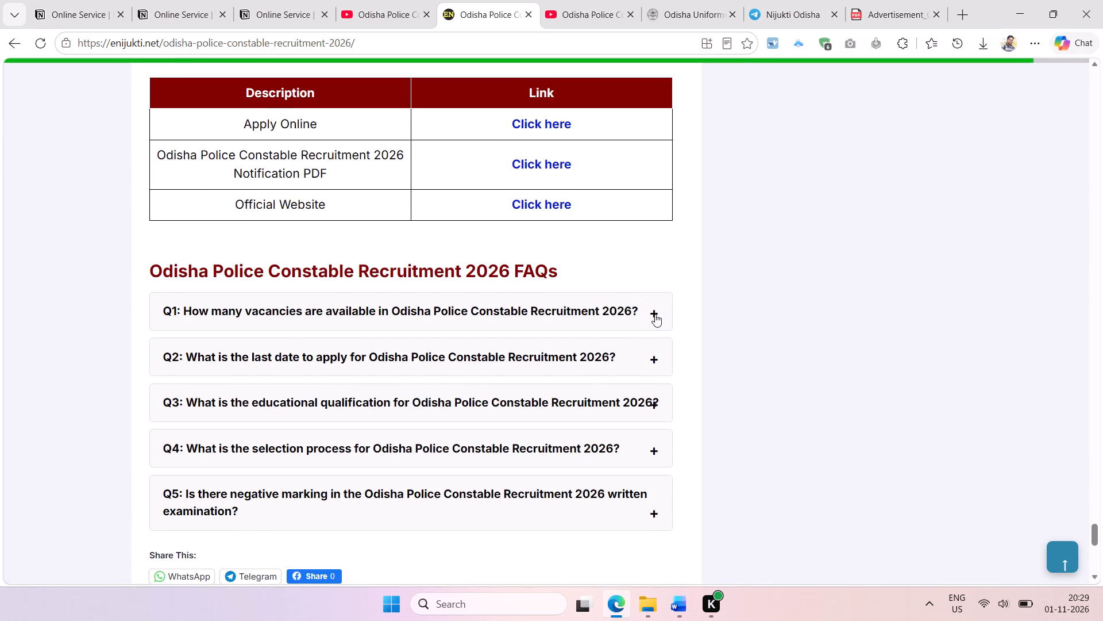
left_click(655, 314)
scroll(654, 335, "down", 1)
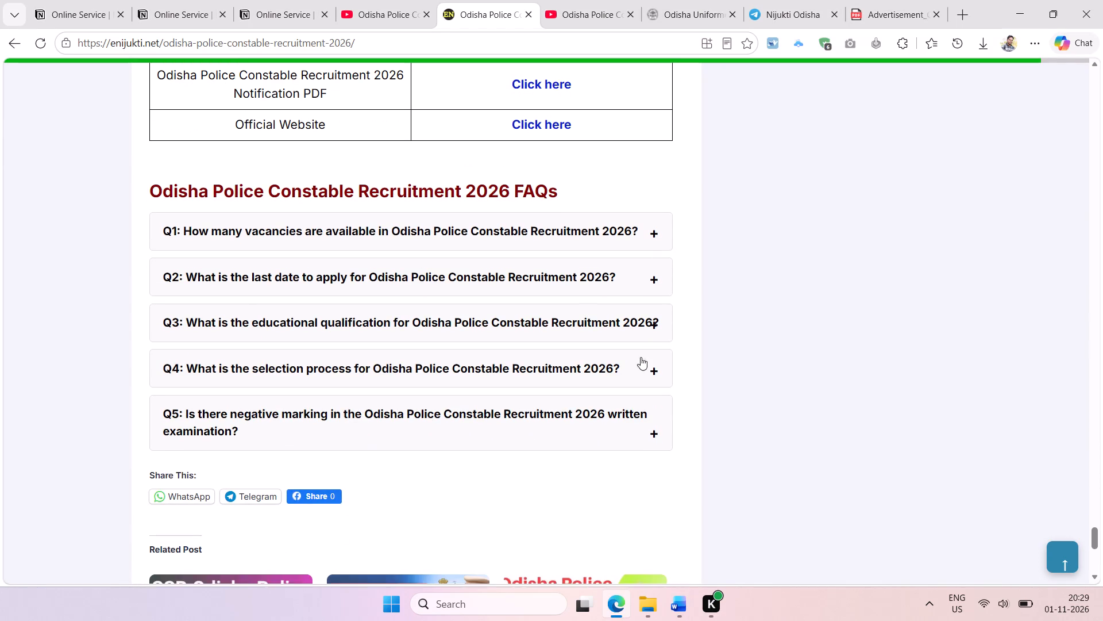
scroll(412, 447, "down", 2)
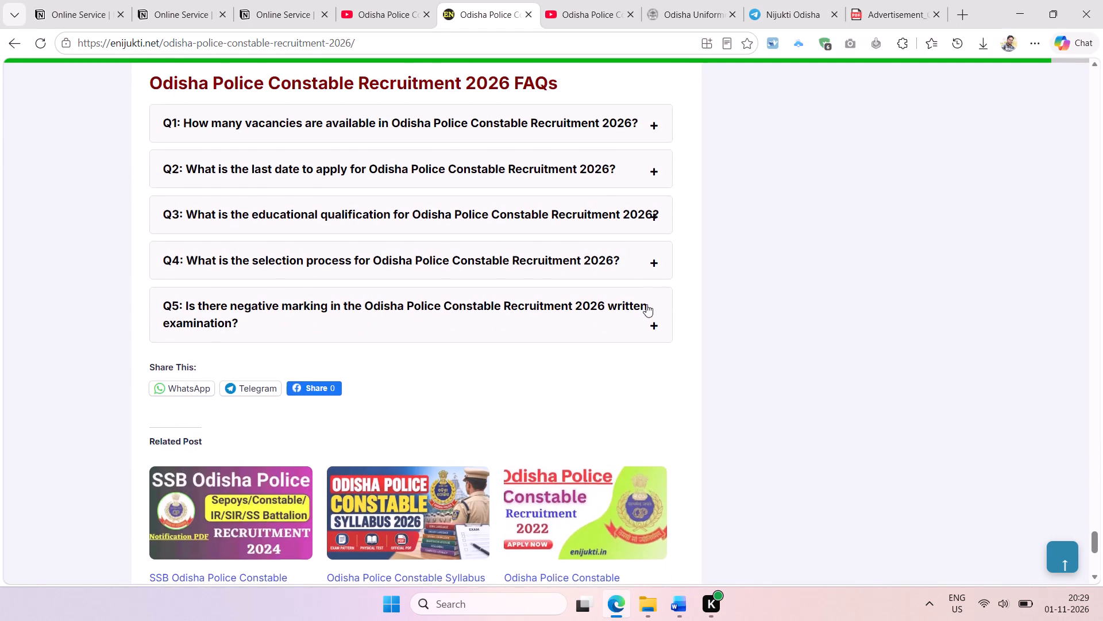
scroll(646, 304, "down", 1)
left_click(654, 260)
left_click(654, 260)
scroll(606, 273, "up", 1)
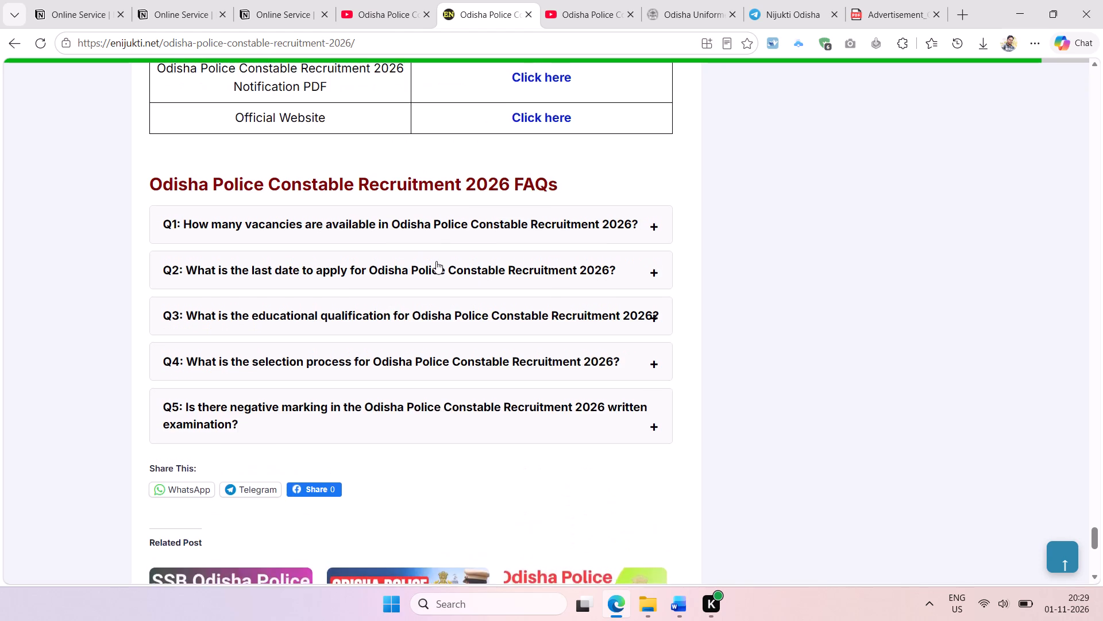
scroll(436, 261, "up", 4)
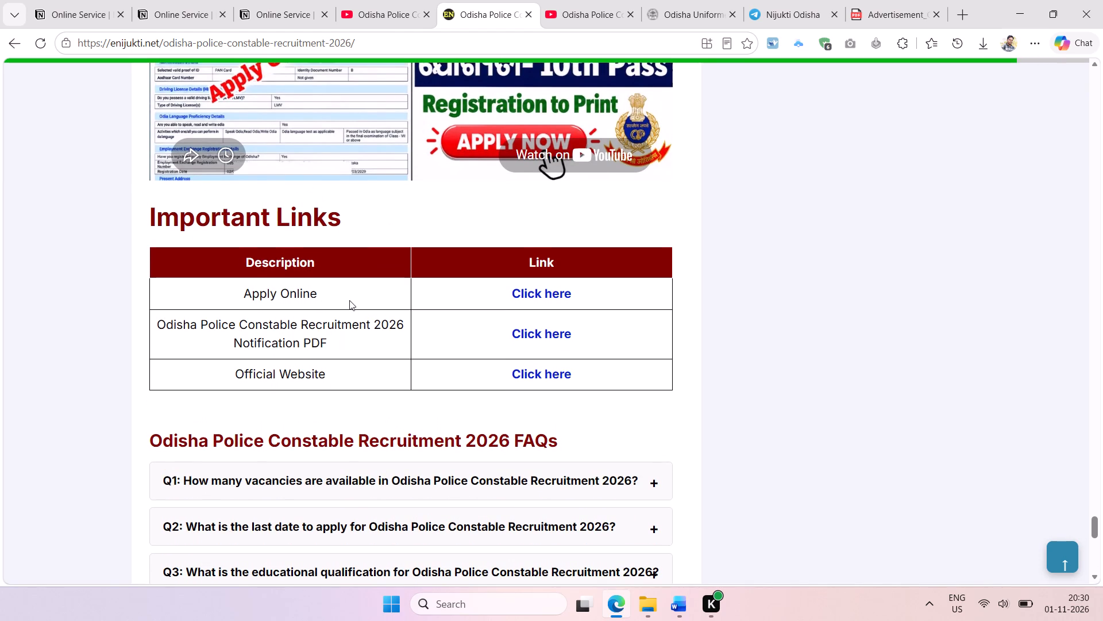